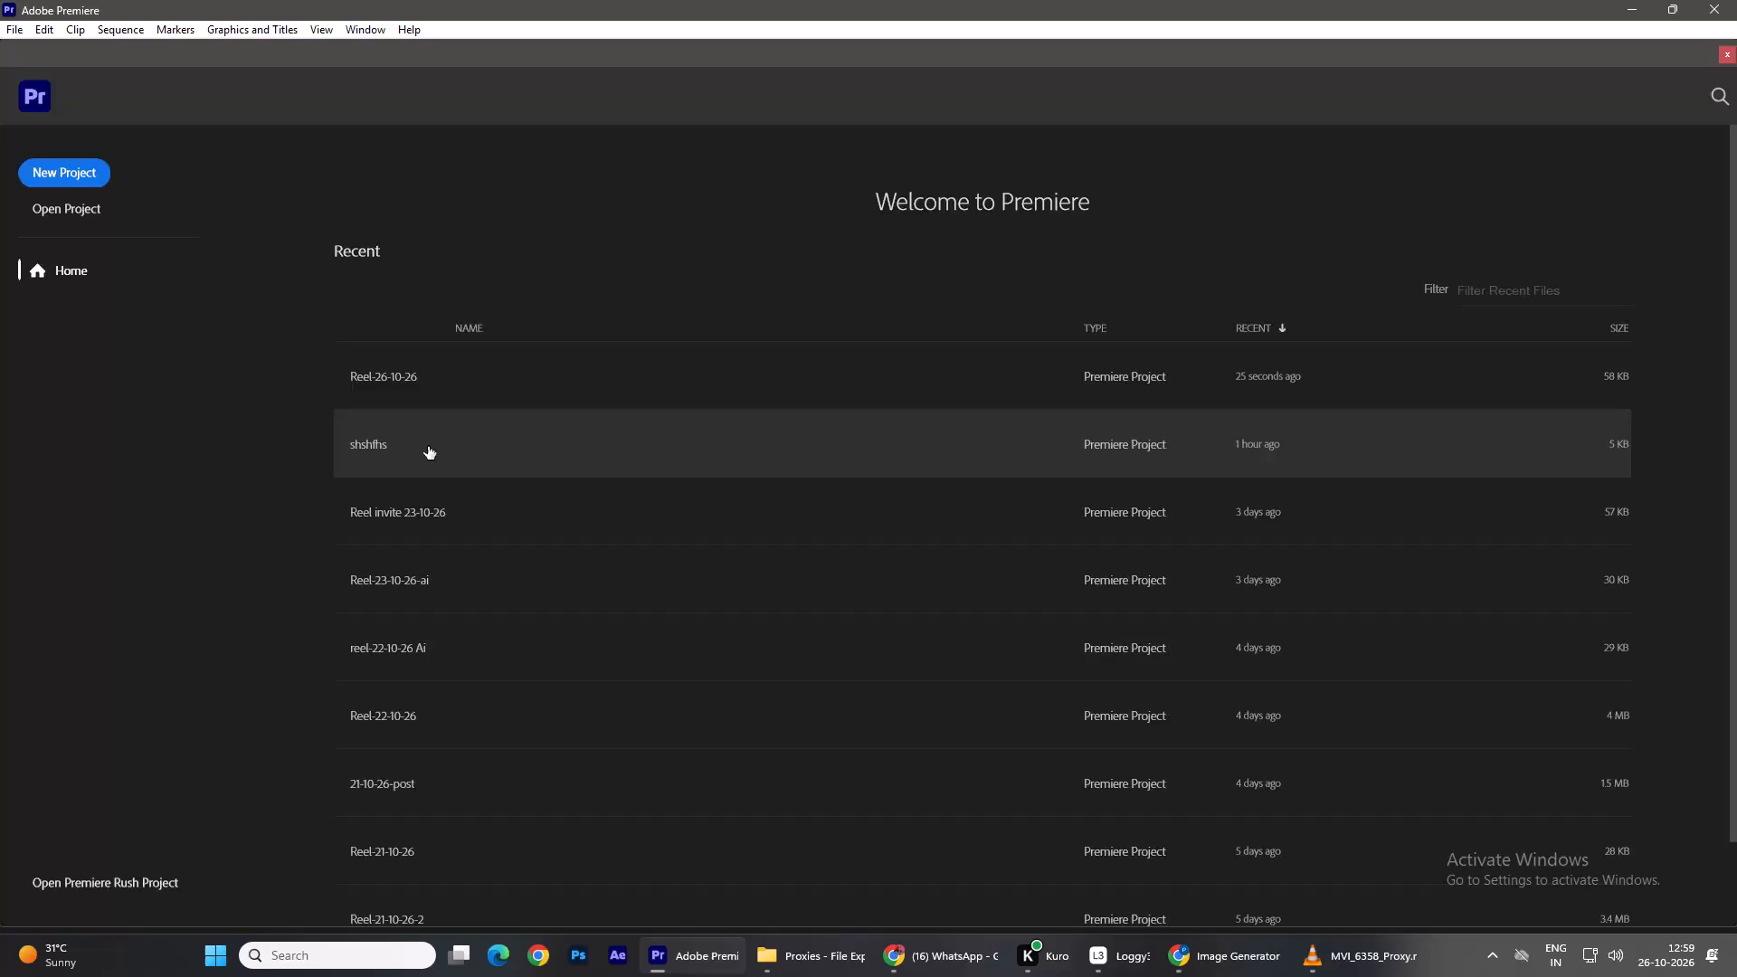
Open the recent project shshfhs.
click(428, 446)
Import the savefromins.com MP4 video from the Downloads folder into the project.
click(237, 368)
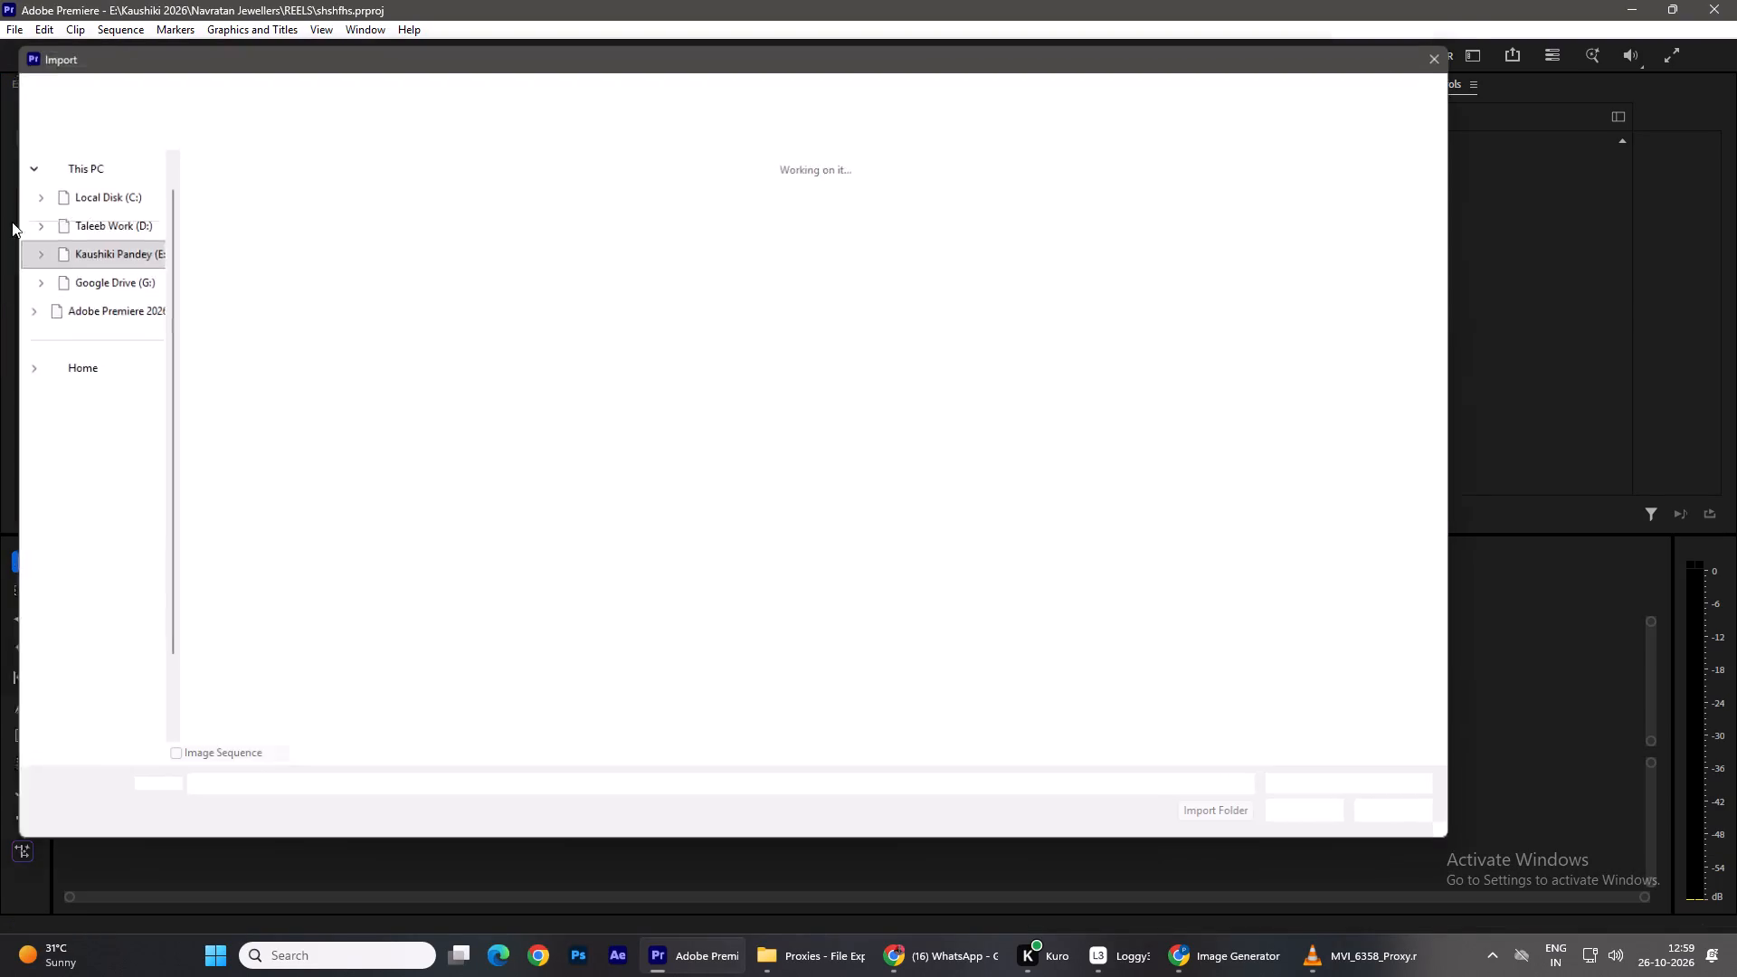
click(109, 280)
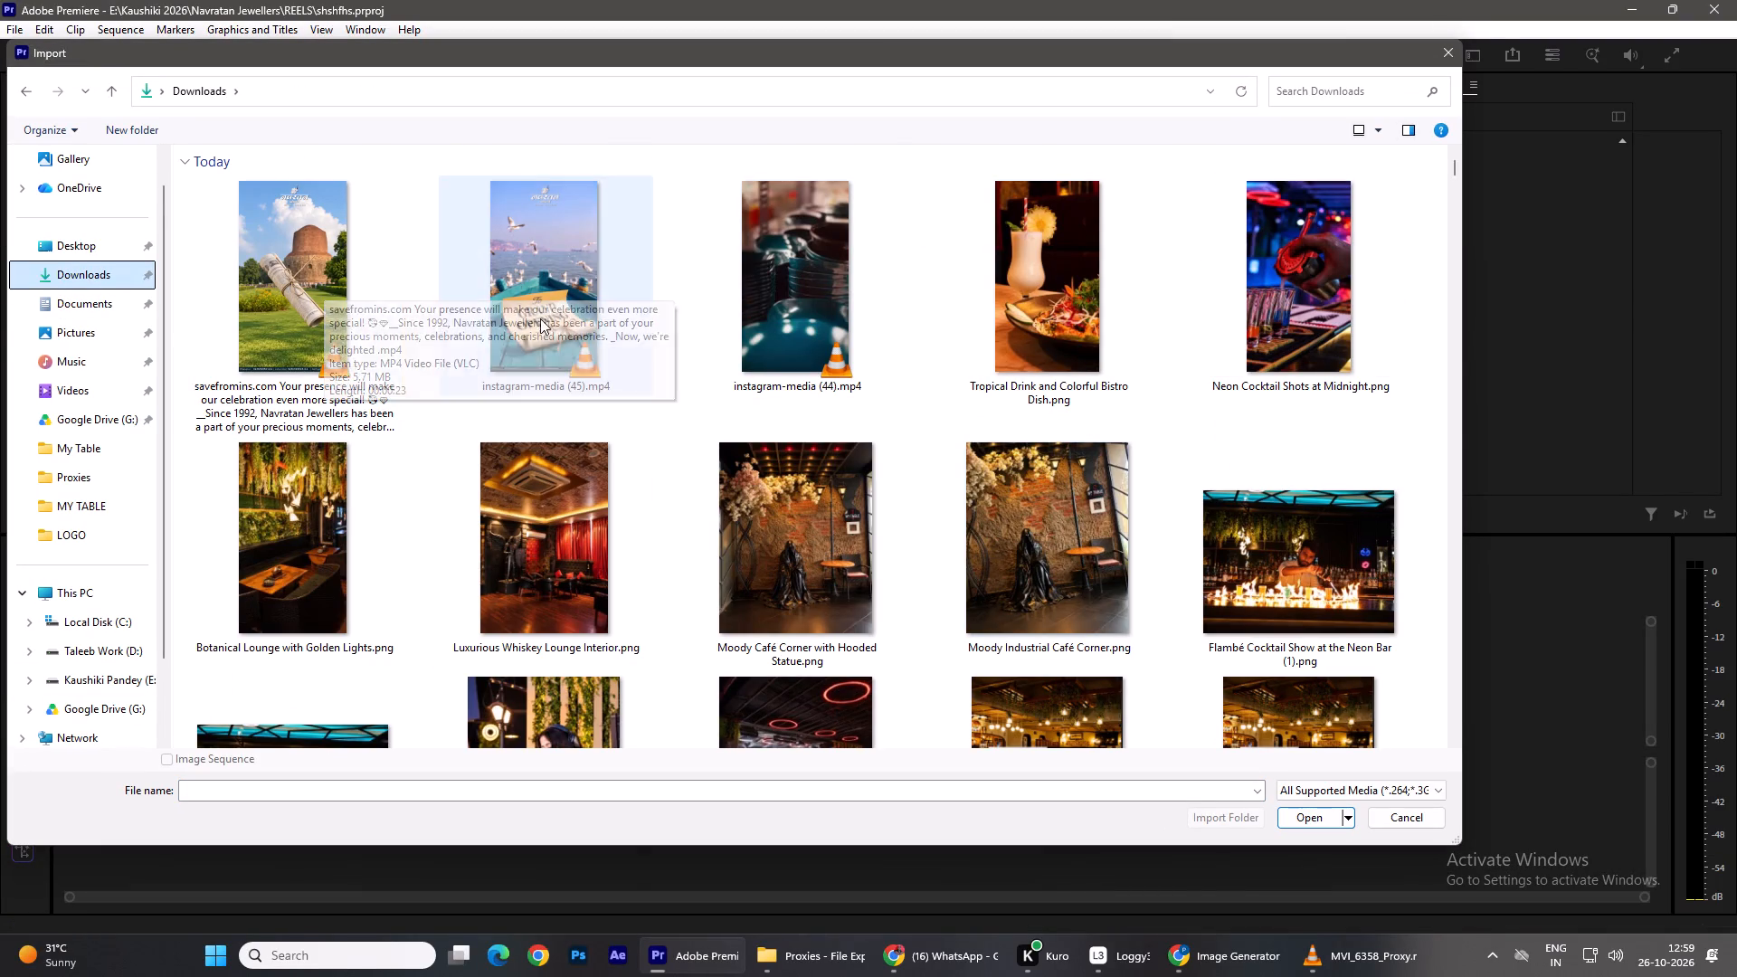
double_click(353, 304)
Create a sequence from the imported video clip and open its export settings.
drag(152, 213, 280, 337)
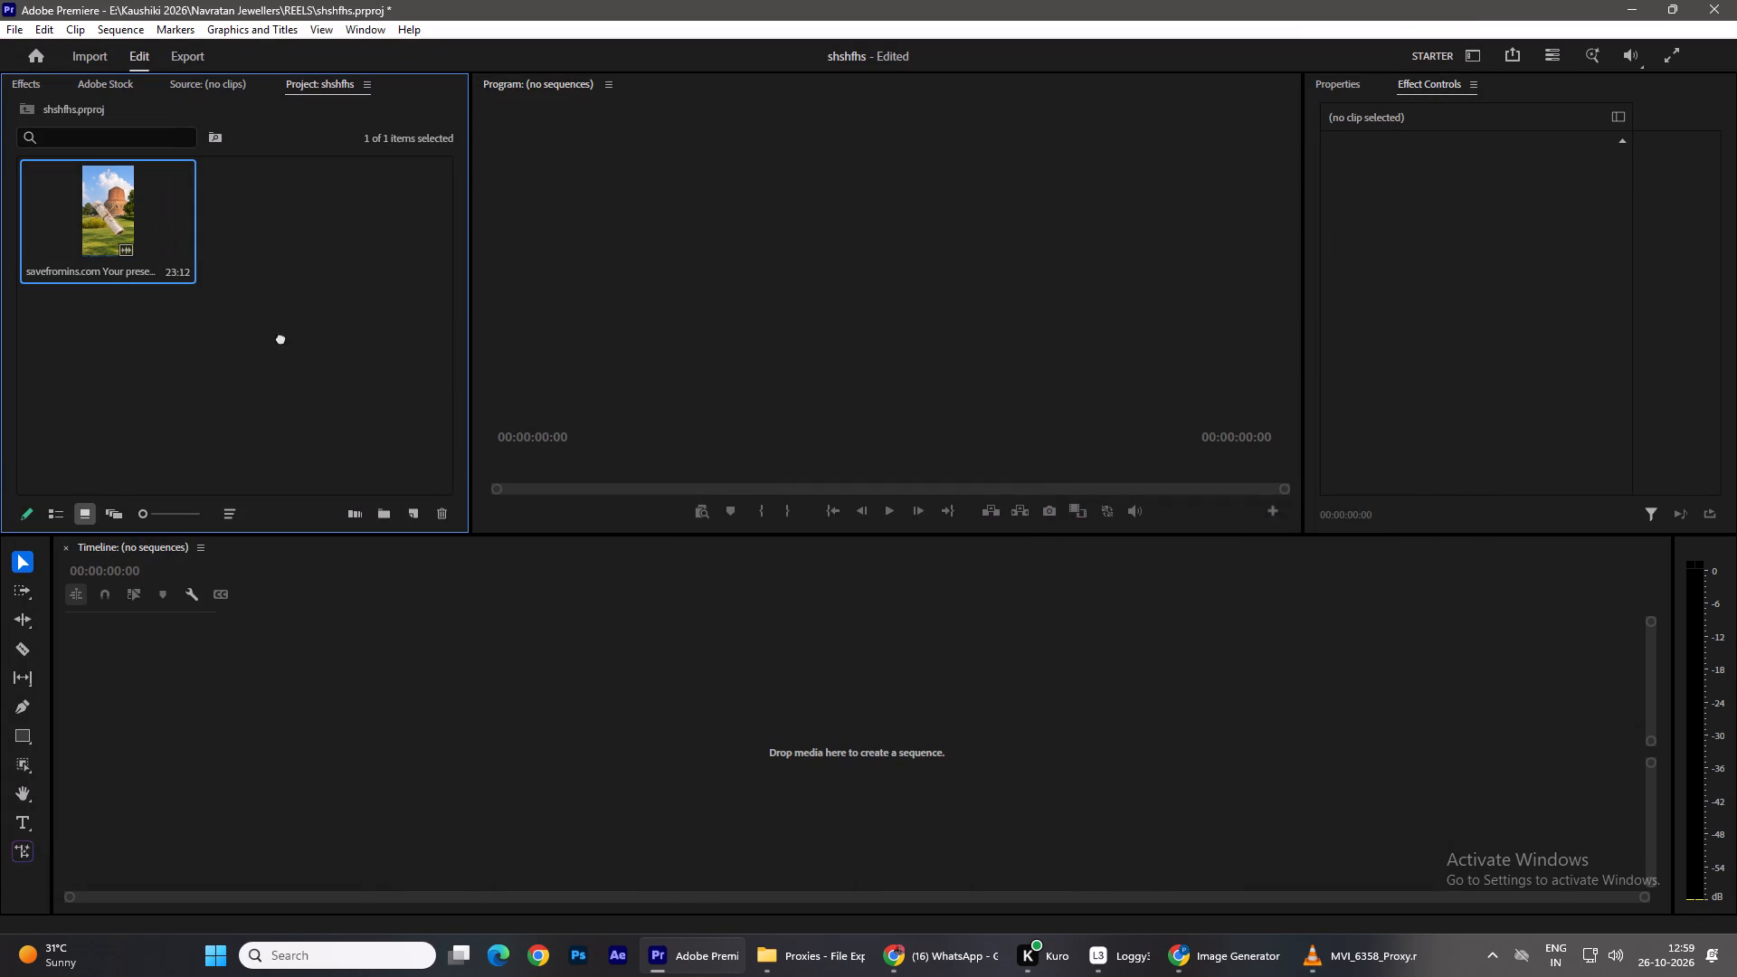
drag(280, 337, 430, 661)
click(191, 68)
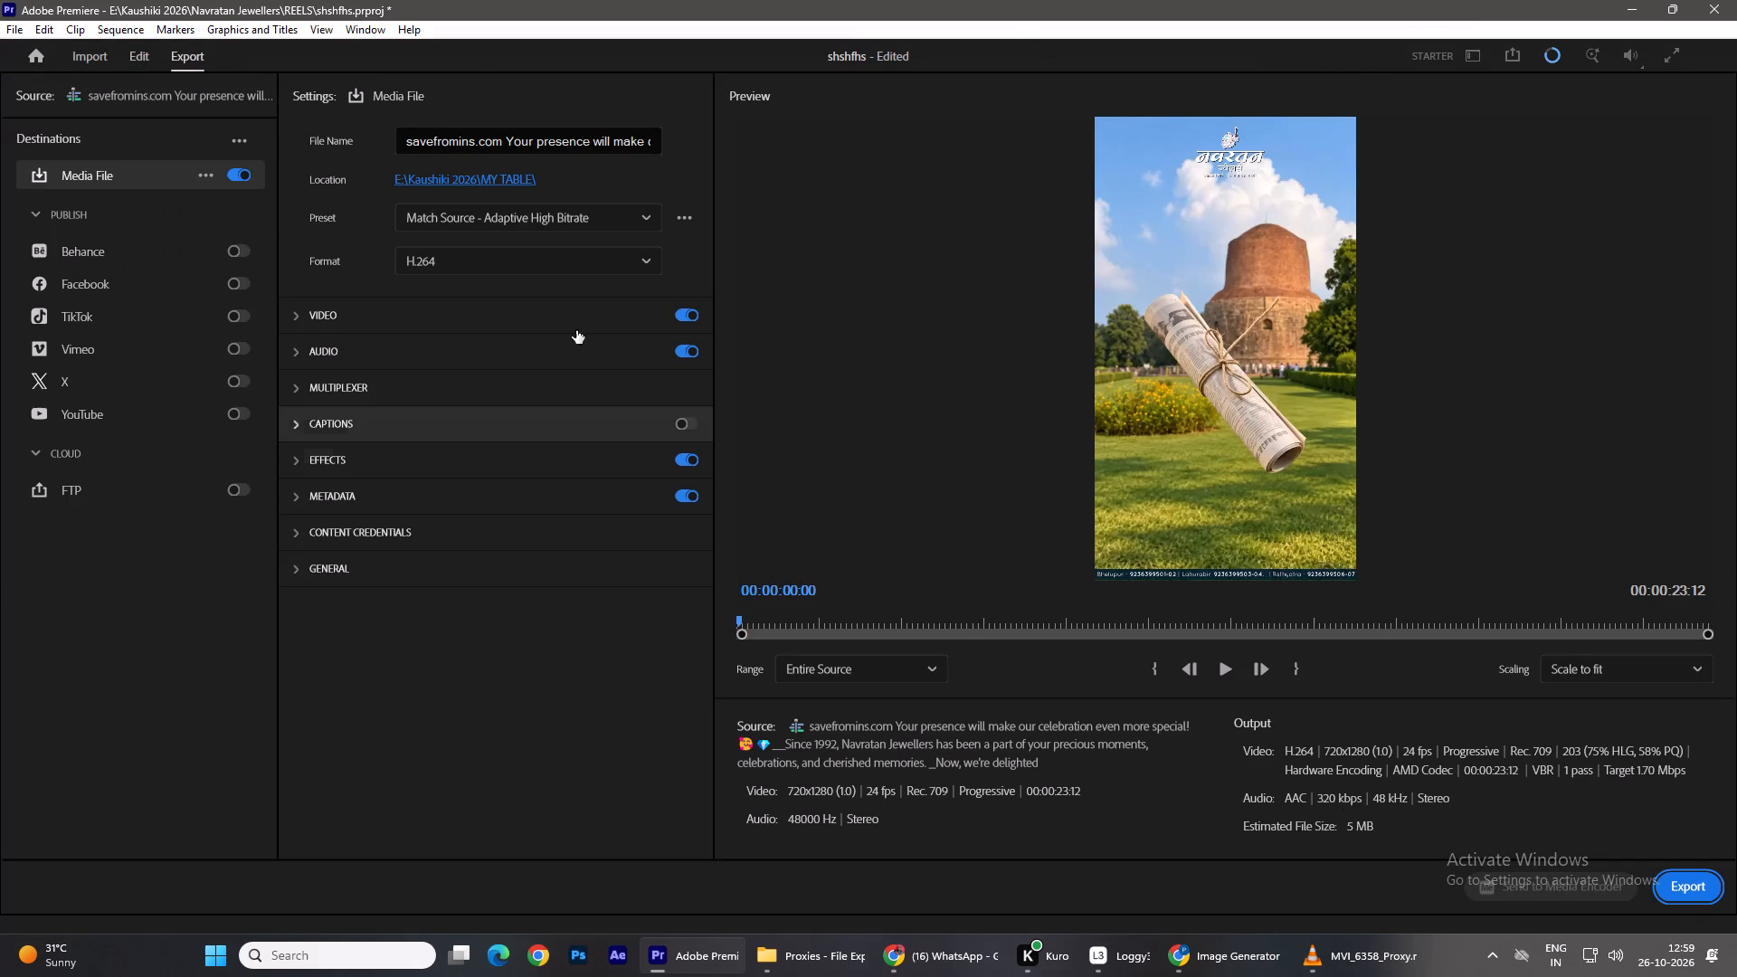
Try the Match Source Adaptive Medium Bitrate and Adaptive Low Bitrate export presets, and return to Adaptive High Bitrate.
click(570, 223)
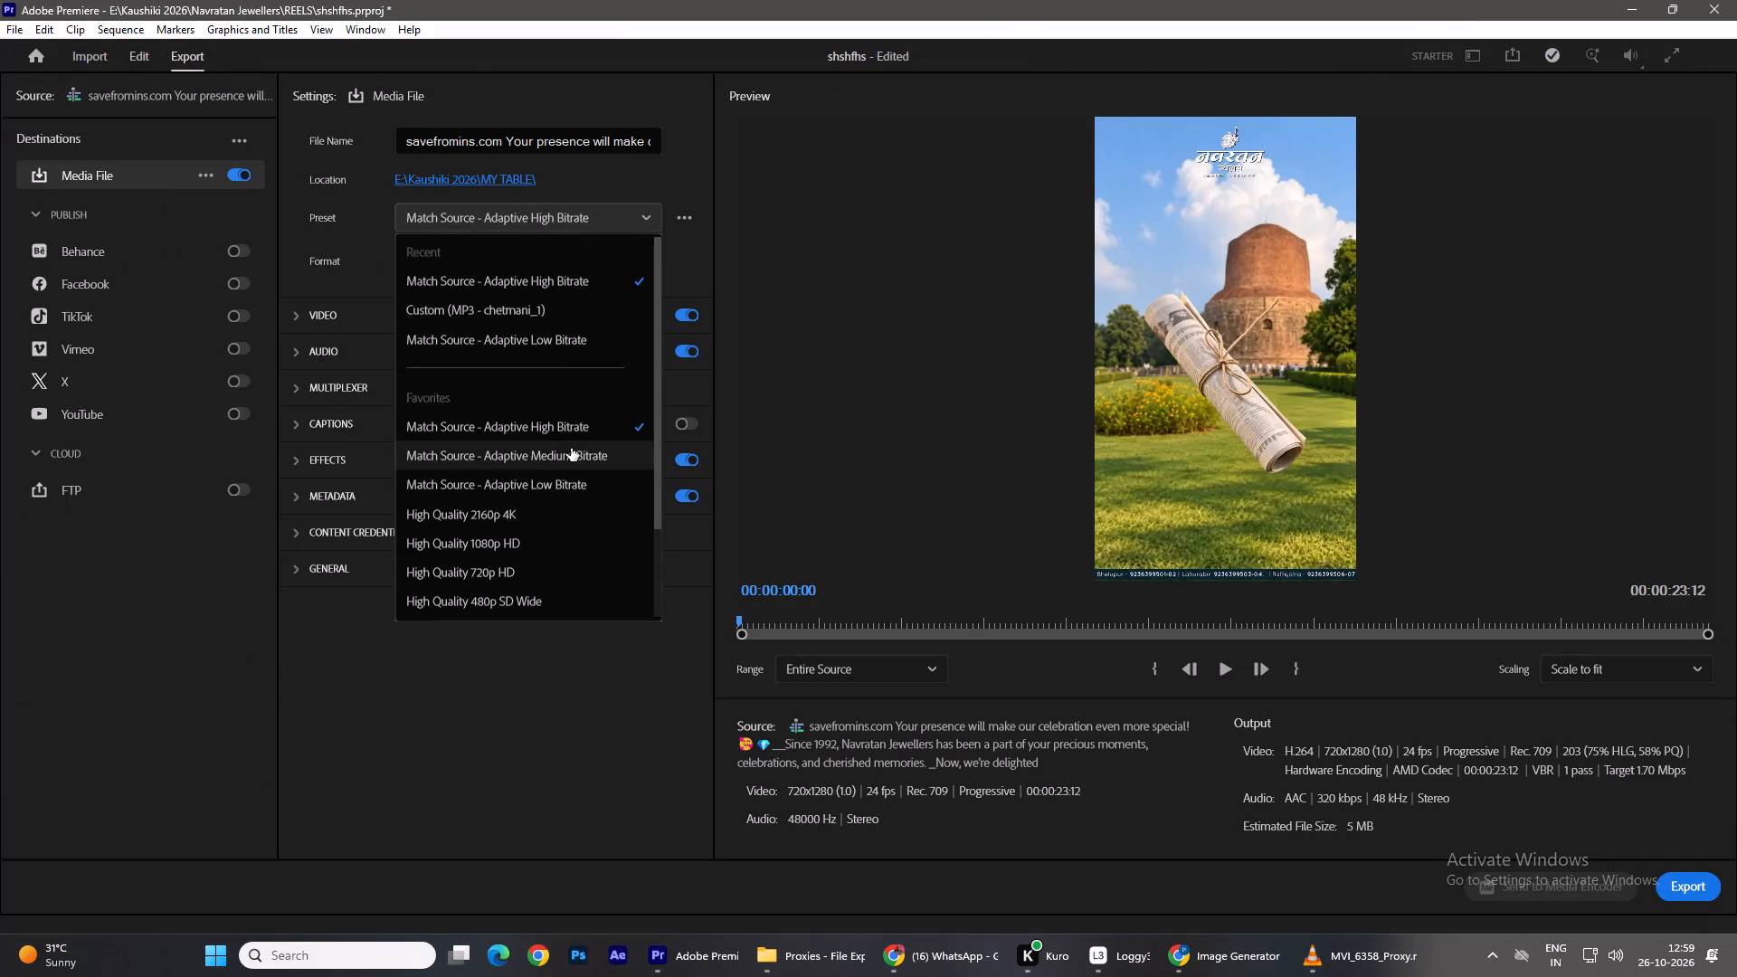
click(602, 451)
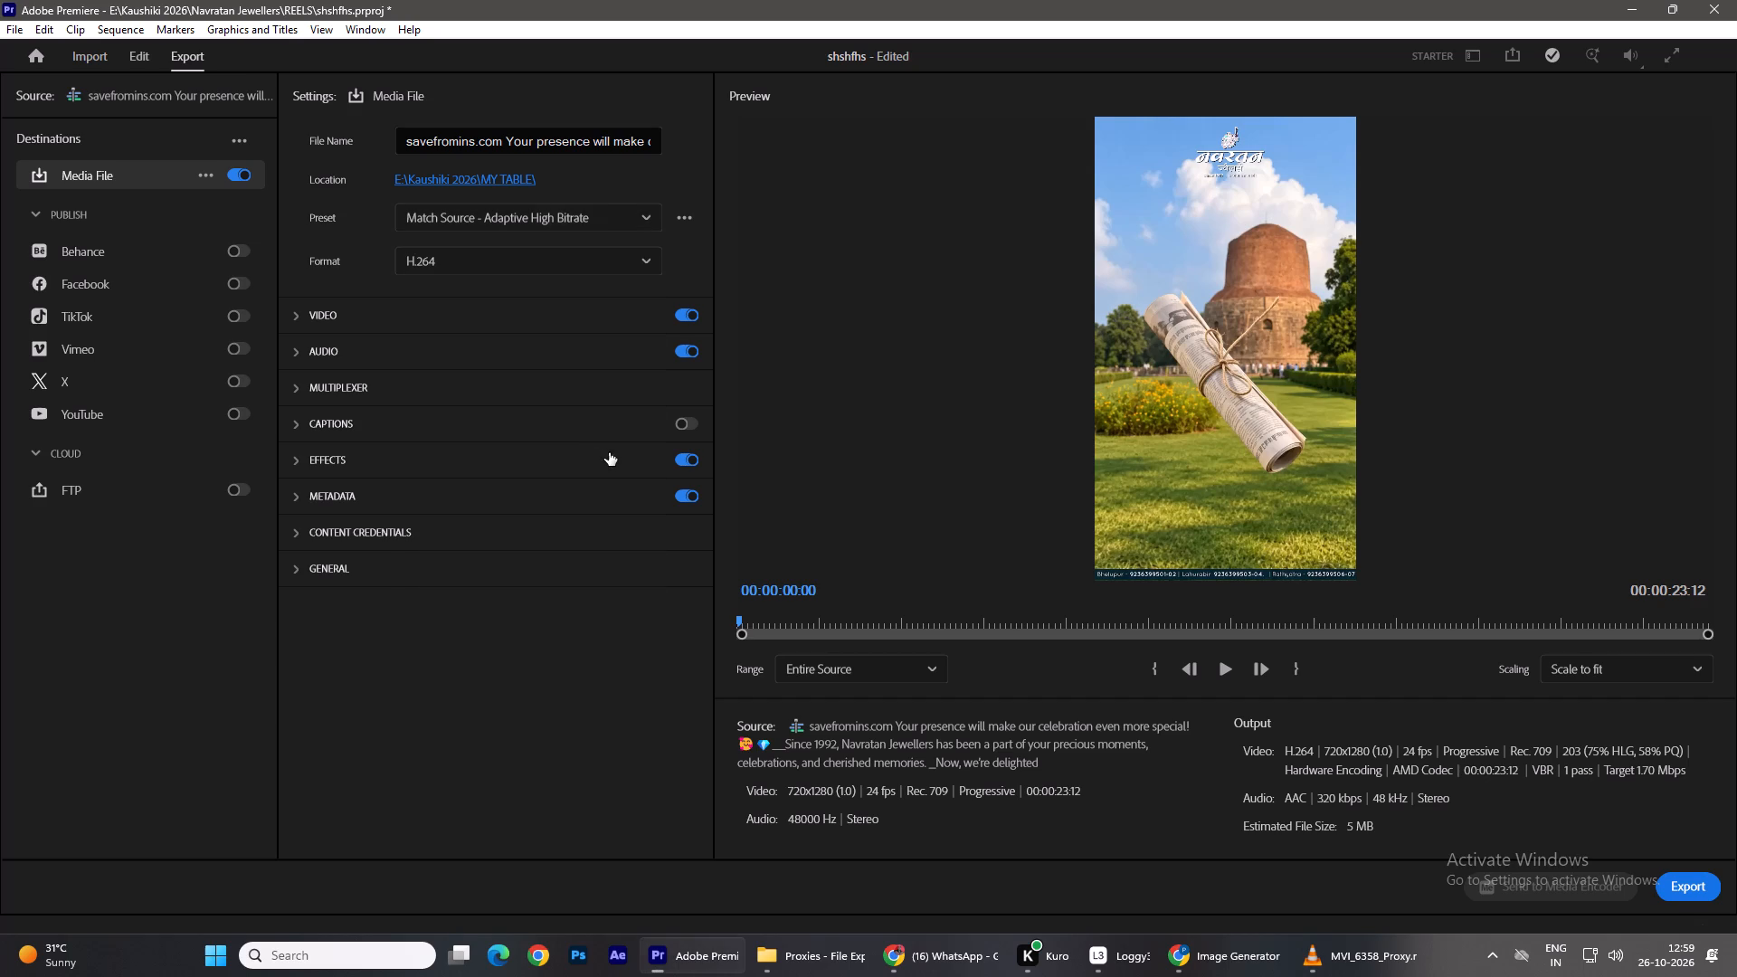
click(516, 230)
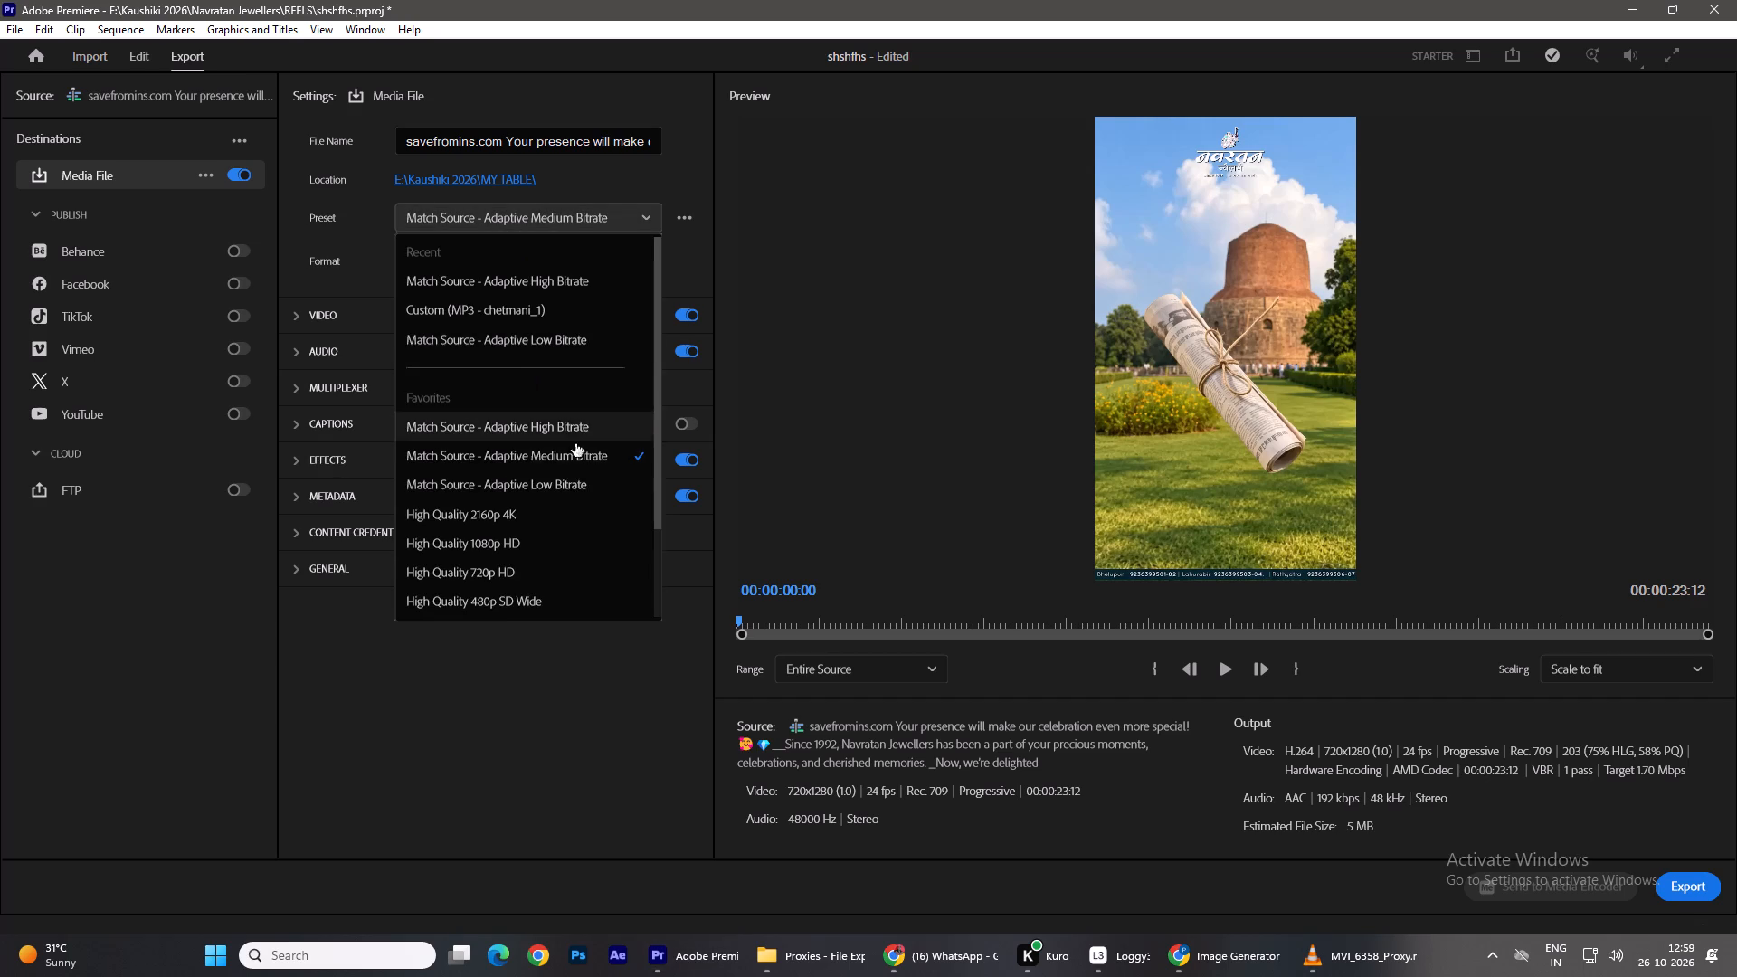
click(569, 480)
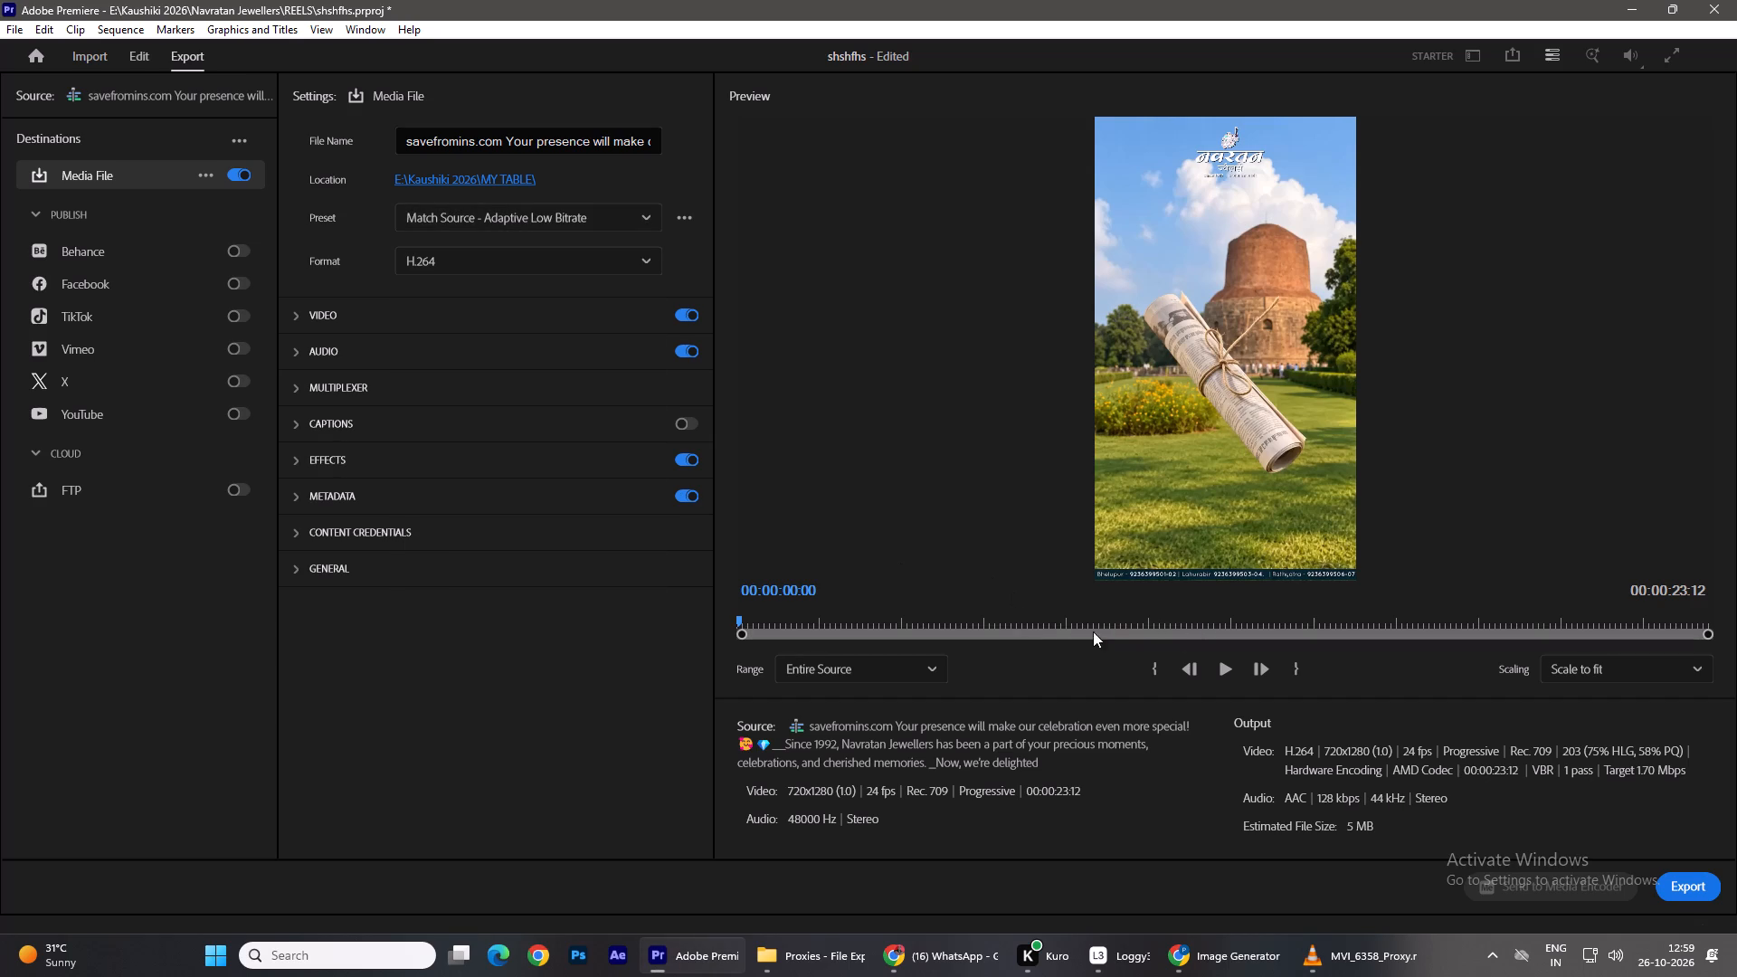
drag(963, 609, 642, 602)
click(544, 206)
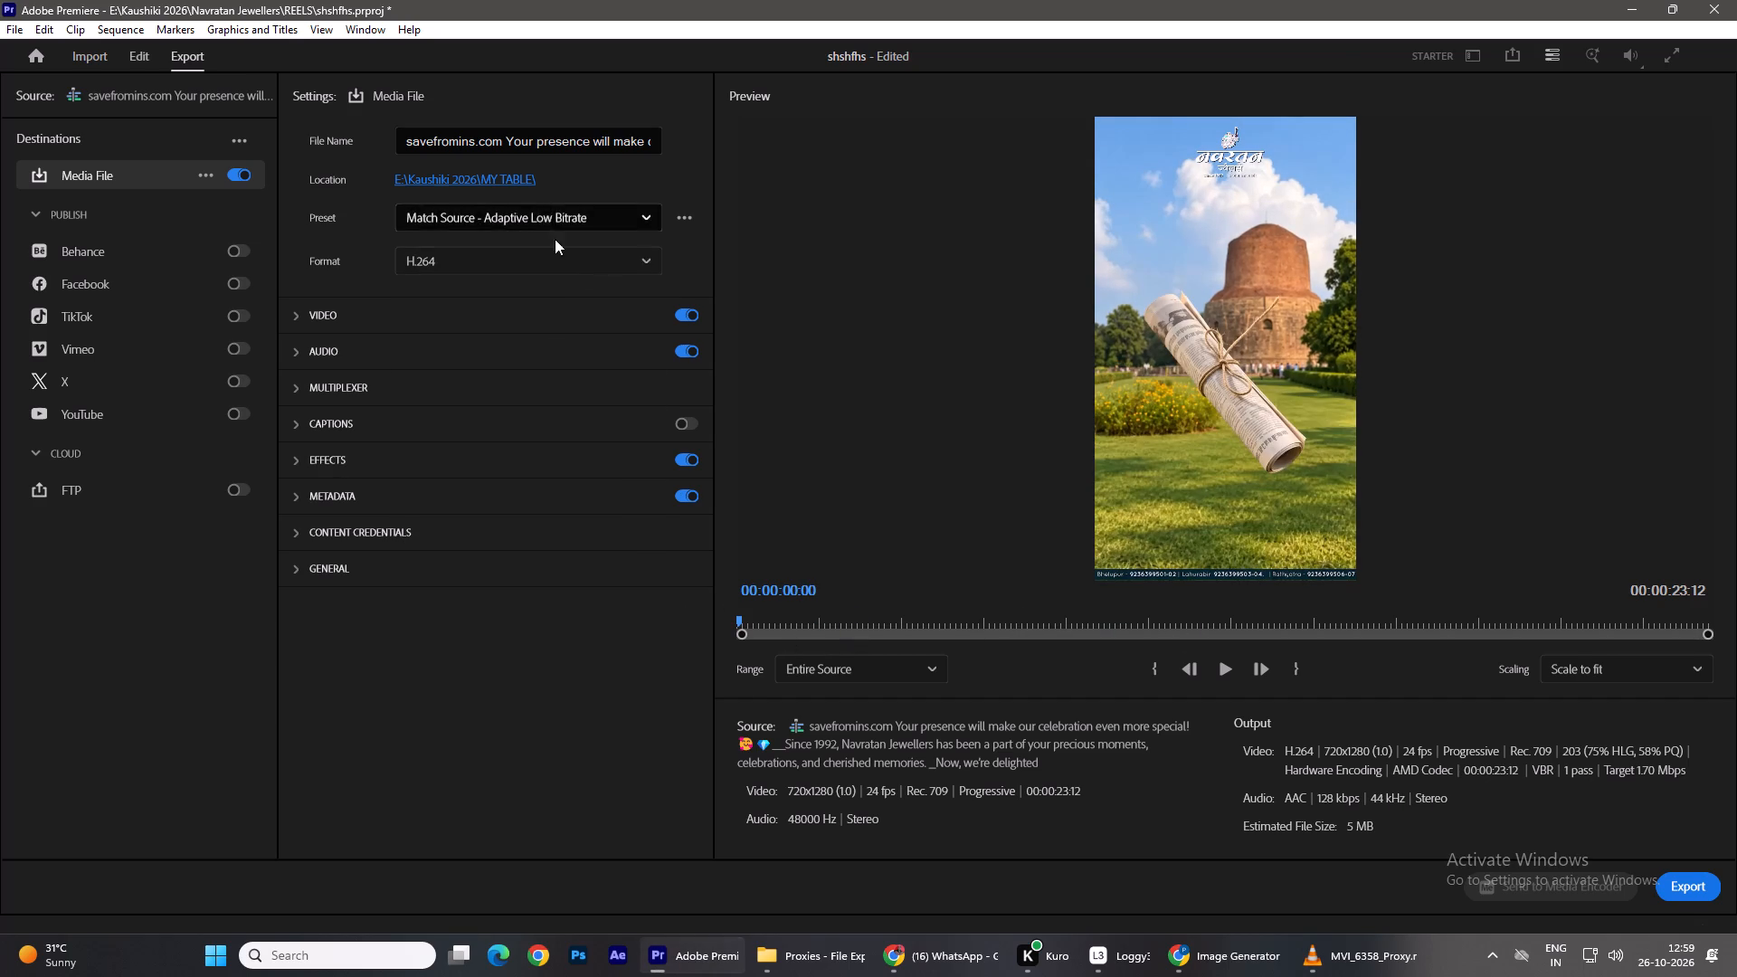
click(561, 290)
Expand the full video export settings and lower the target bitrate to 1.08 Mbps.
click(294, 308)
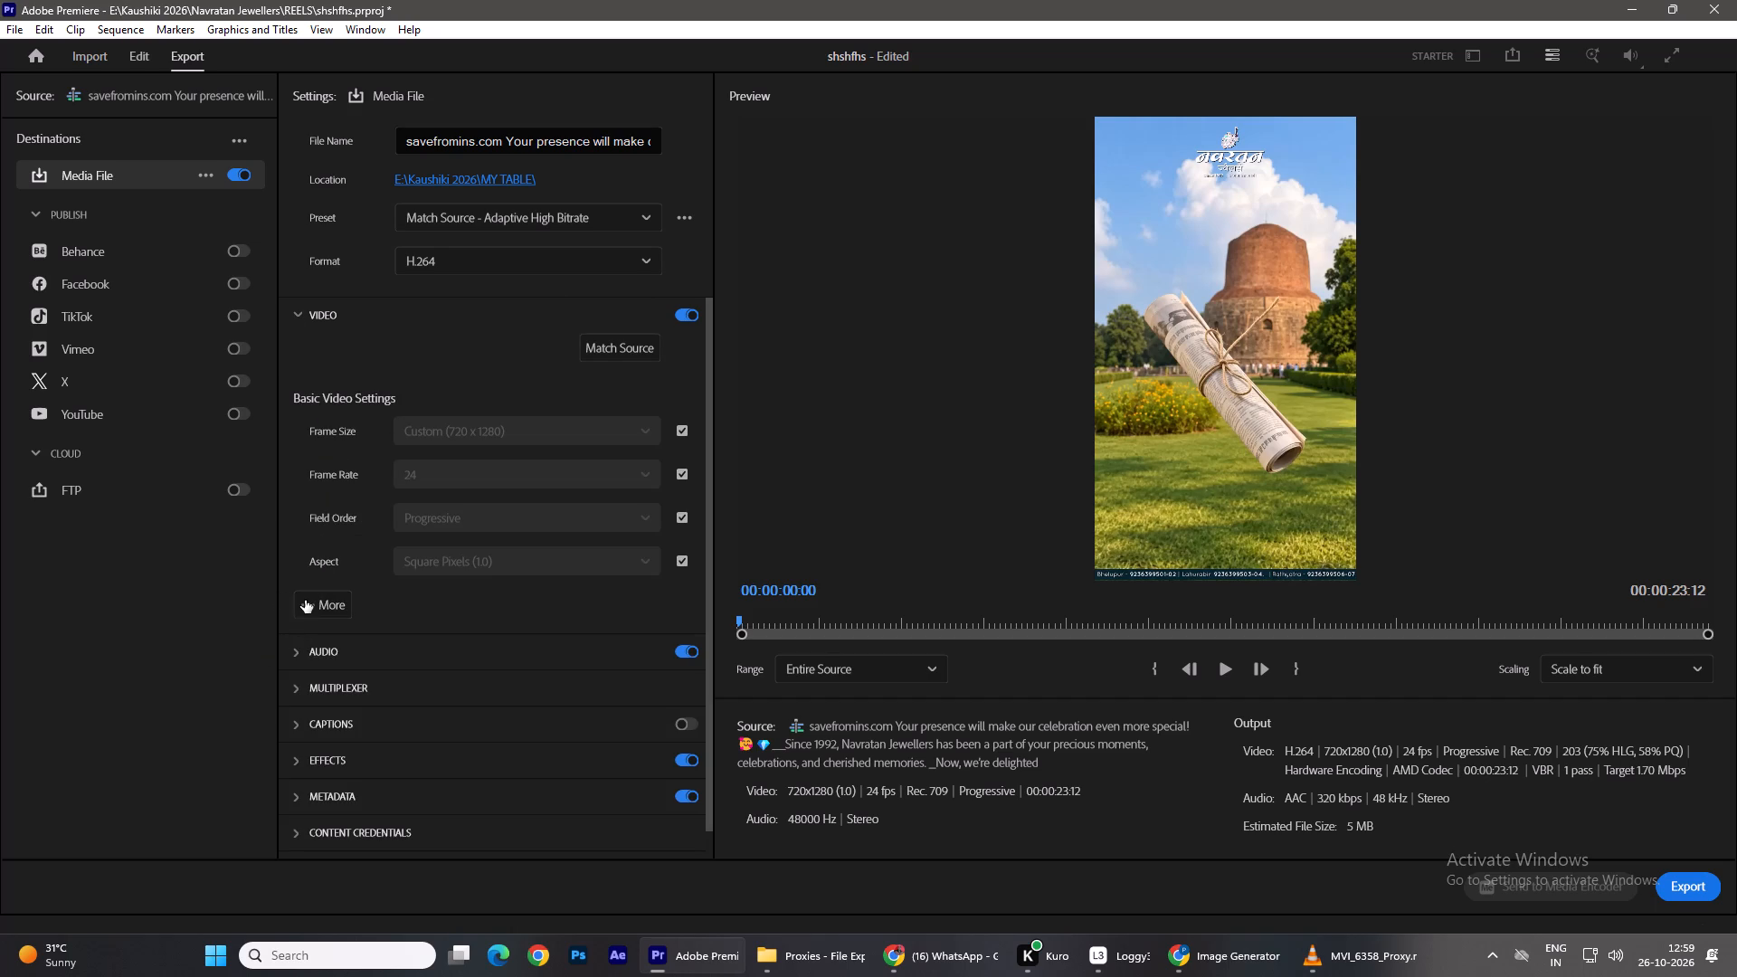
click(305, 600)
scroll(441, 646, down, 15)
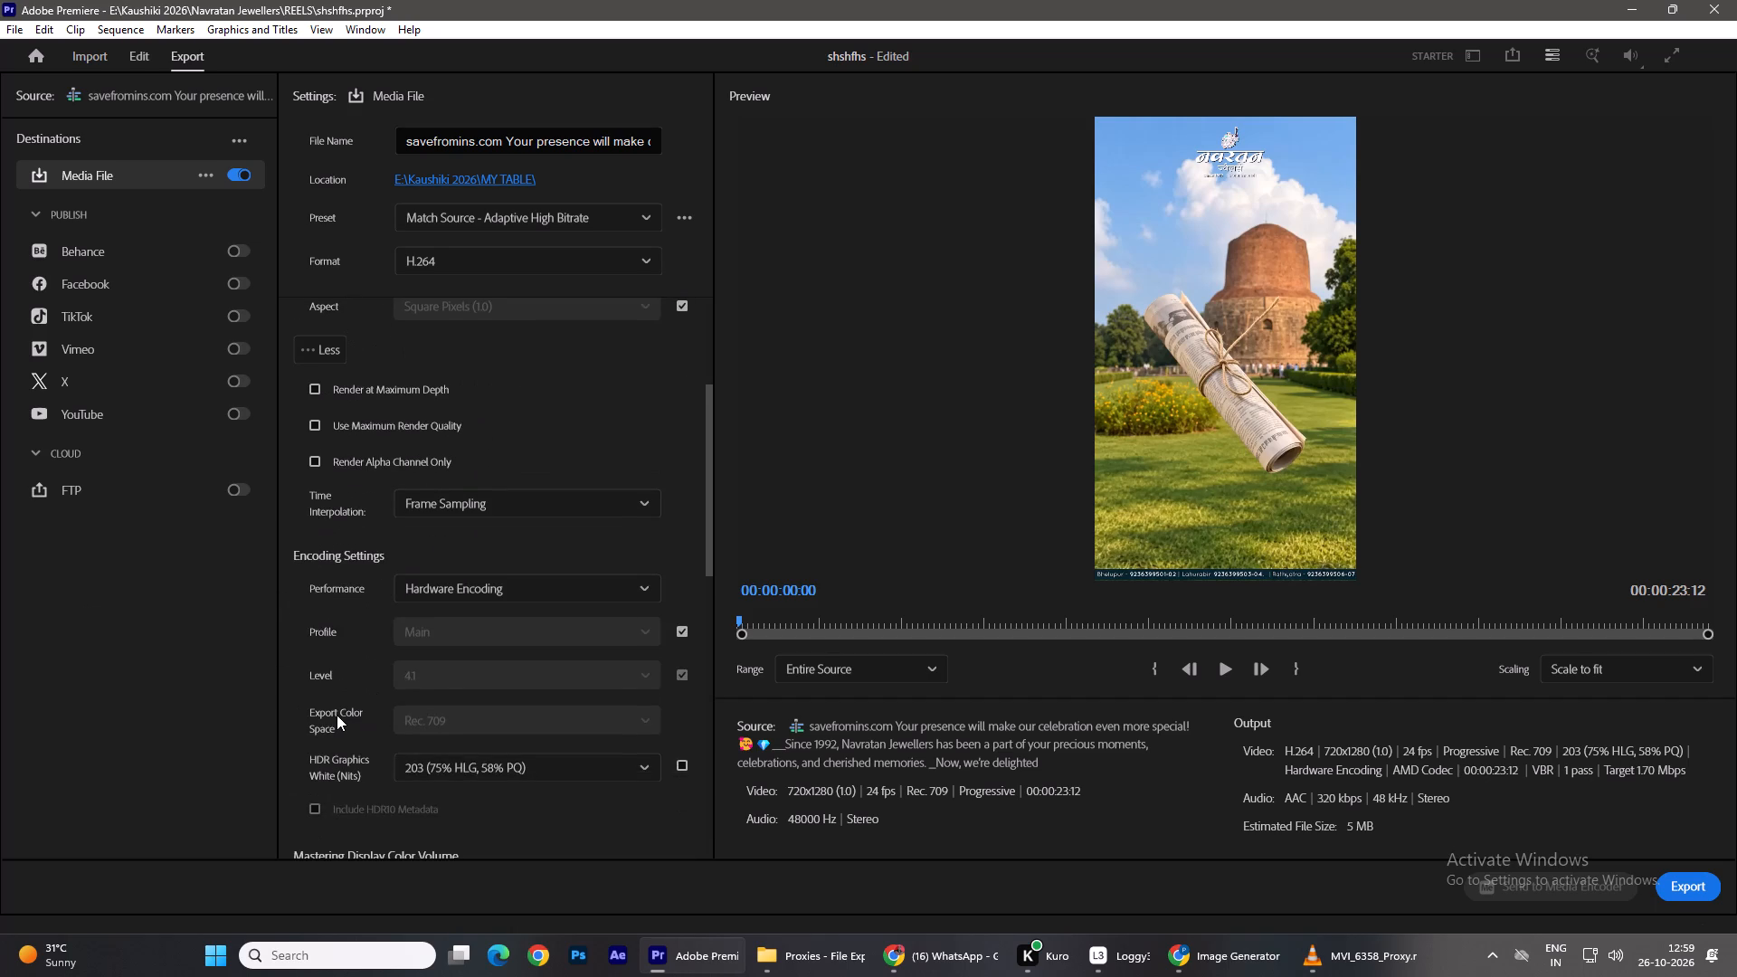
scroll(337, 715, down, 18)
scroll(327, 733, down, 15)
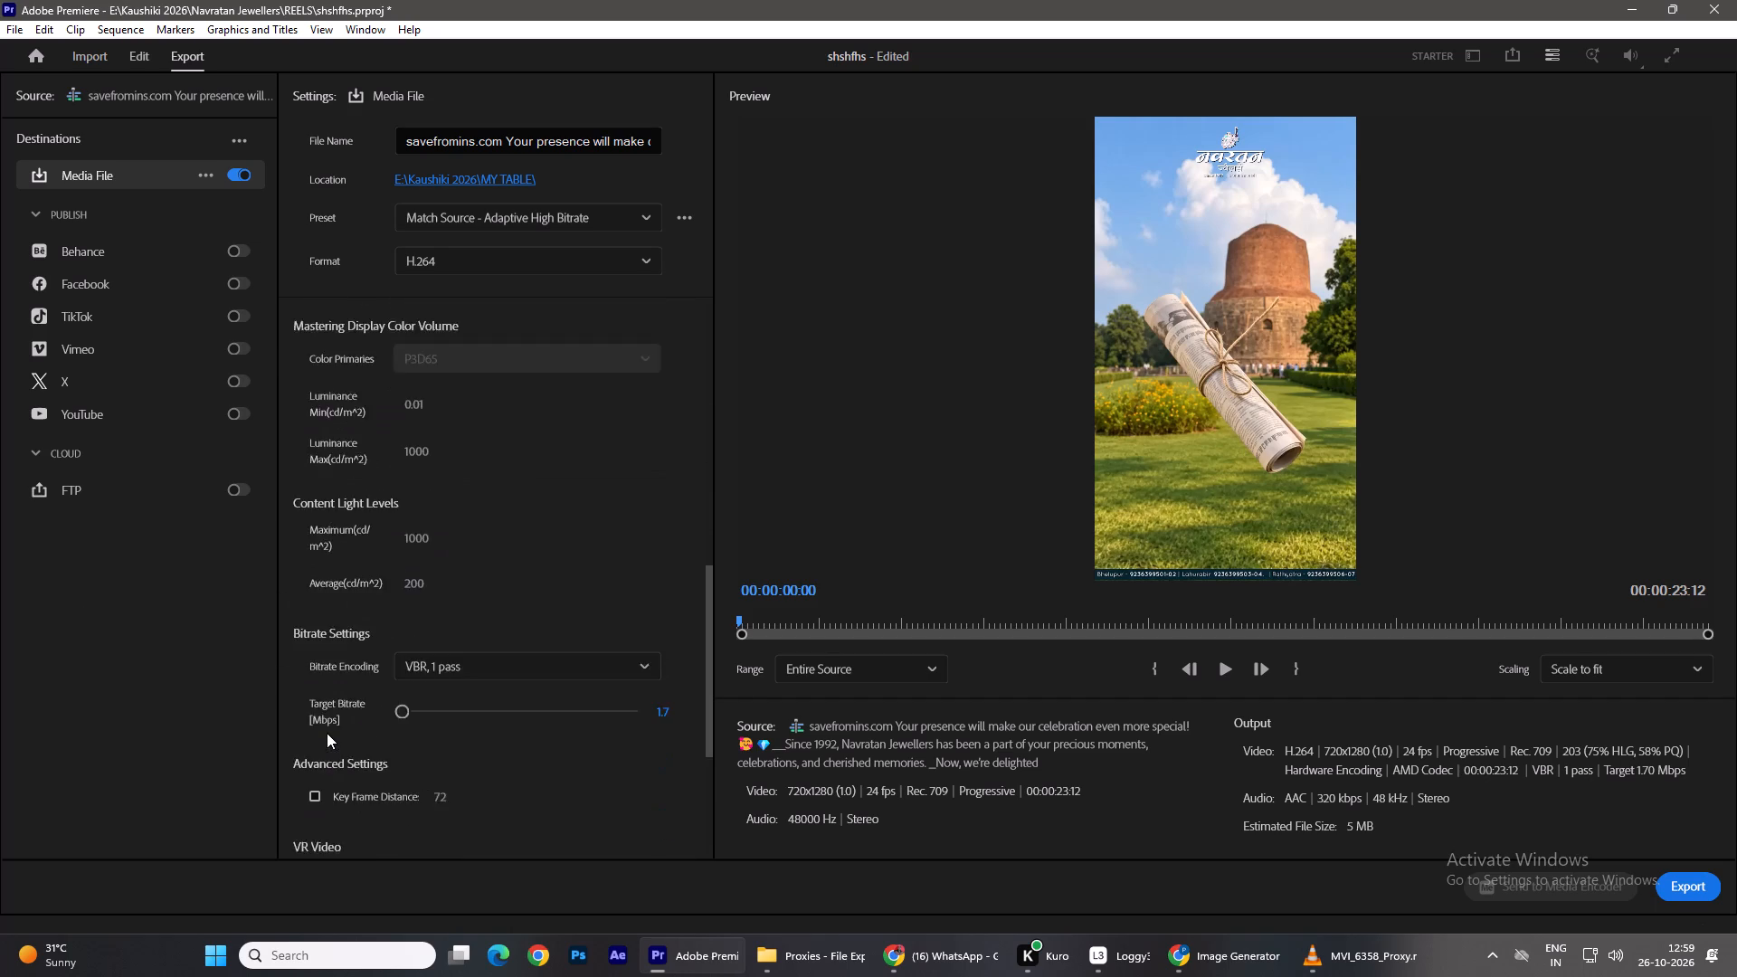
scroll(327, 733, down, 17)
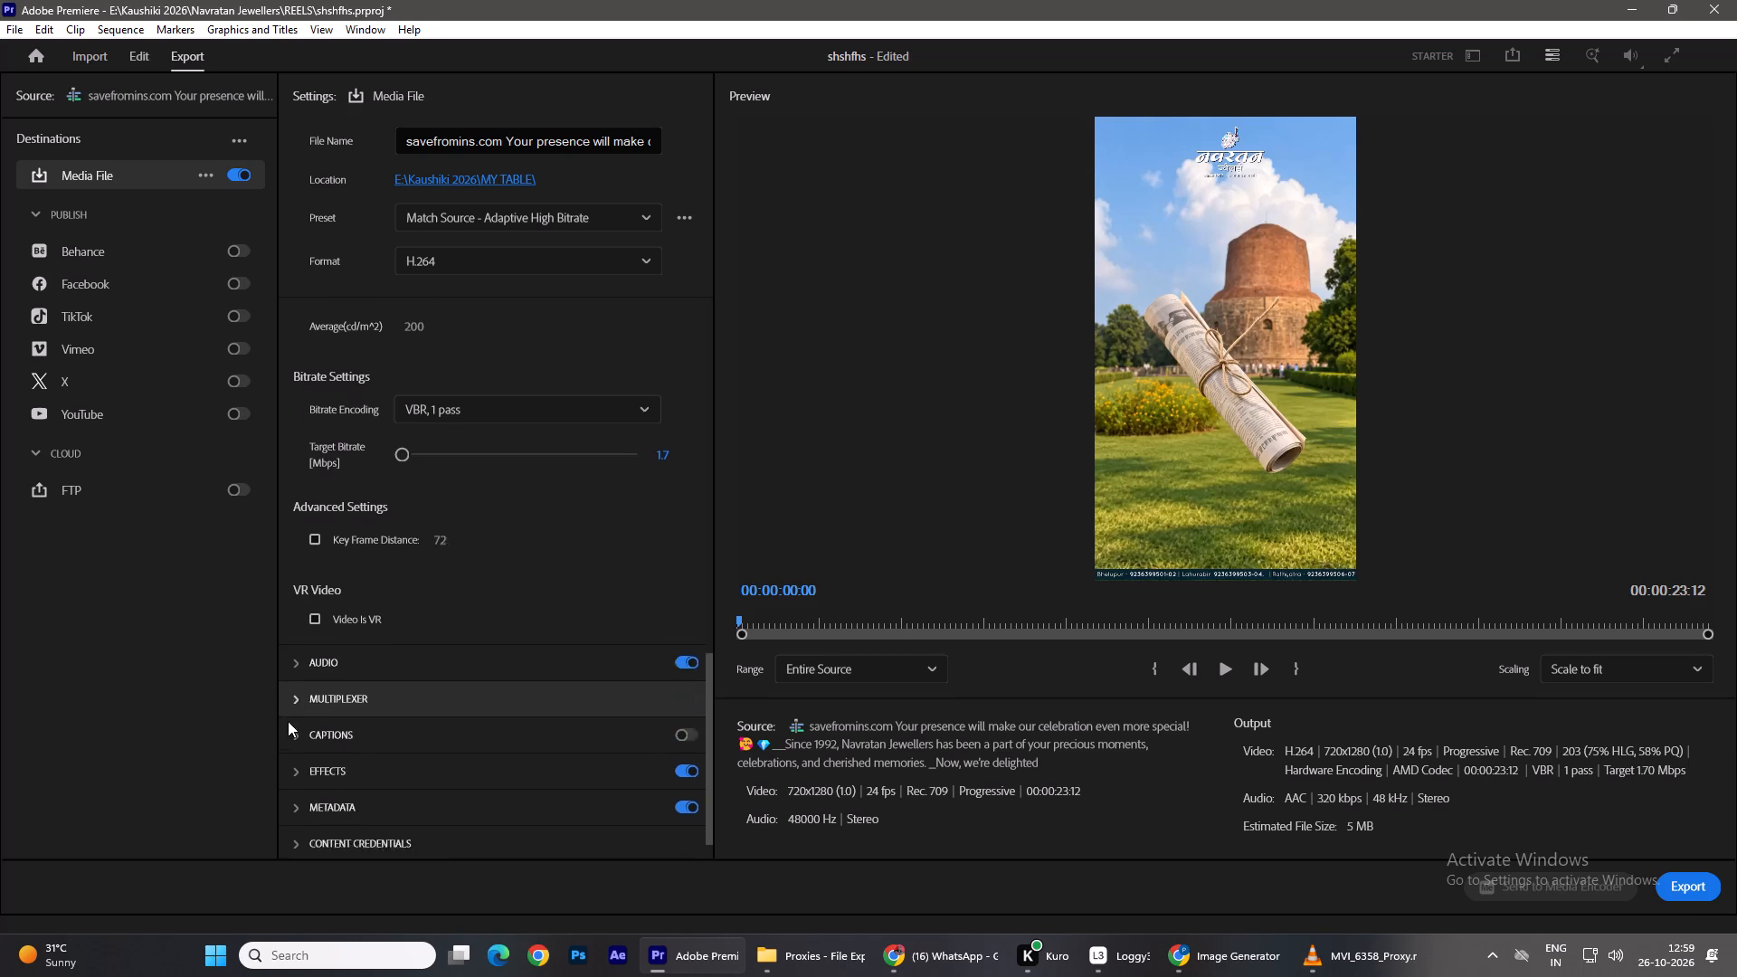
scroll(298, 729, down, 5)
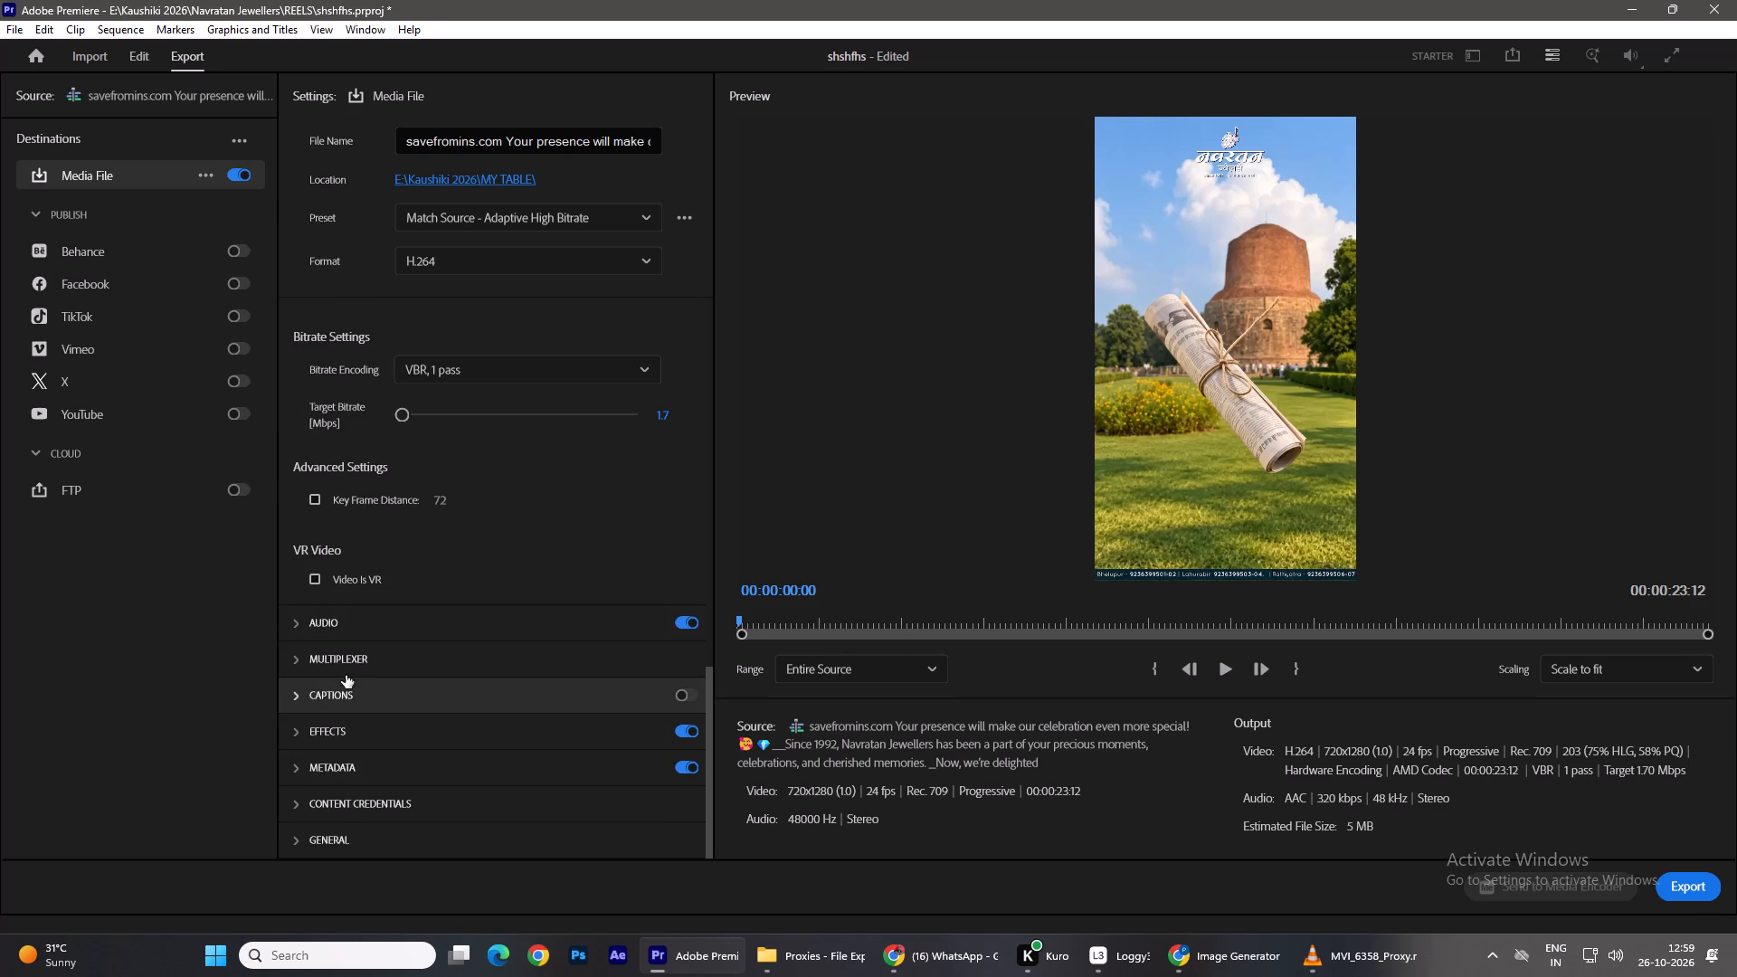
scroll(346, 675, up, 11)
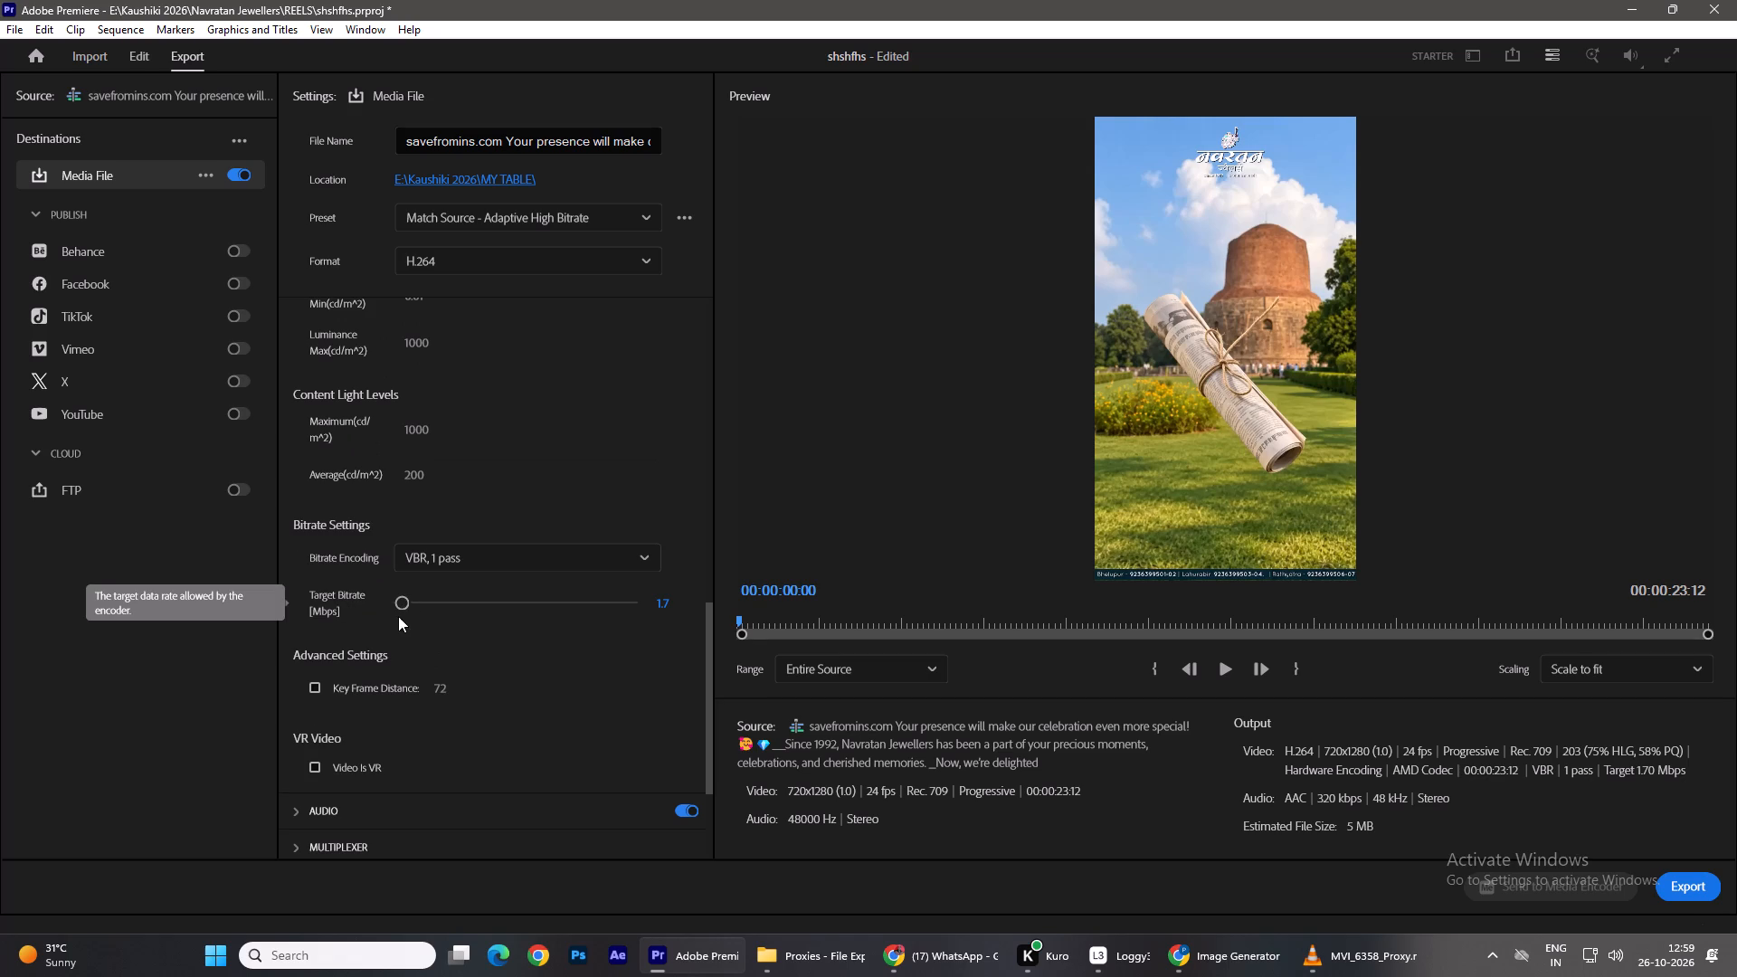
click(403, 606)
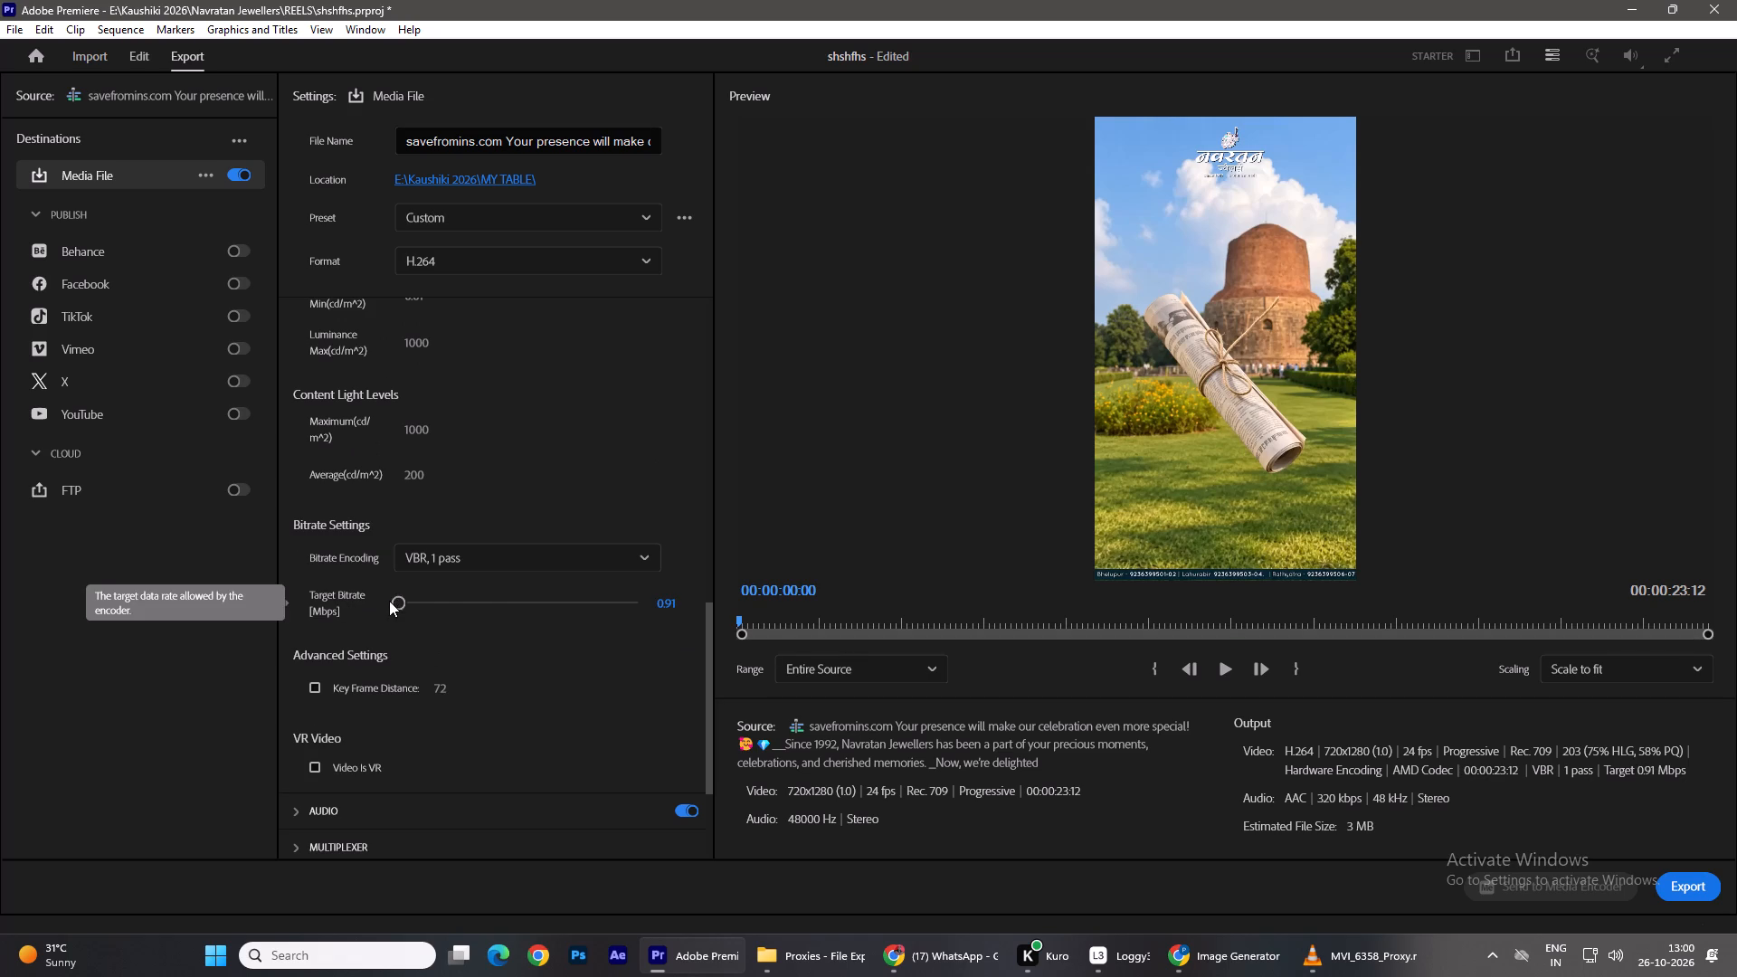
click(399, 605)
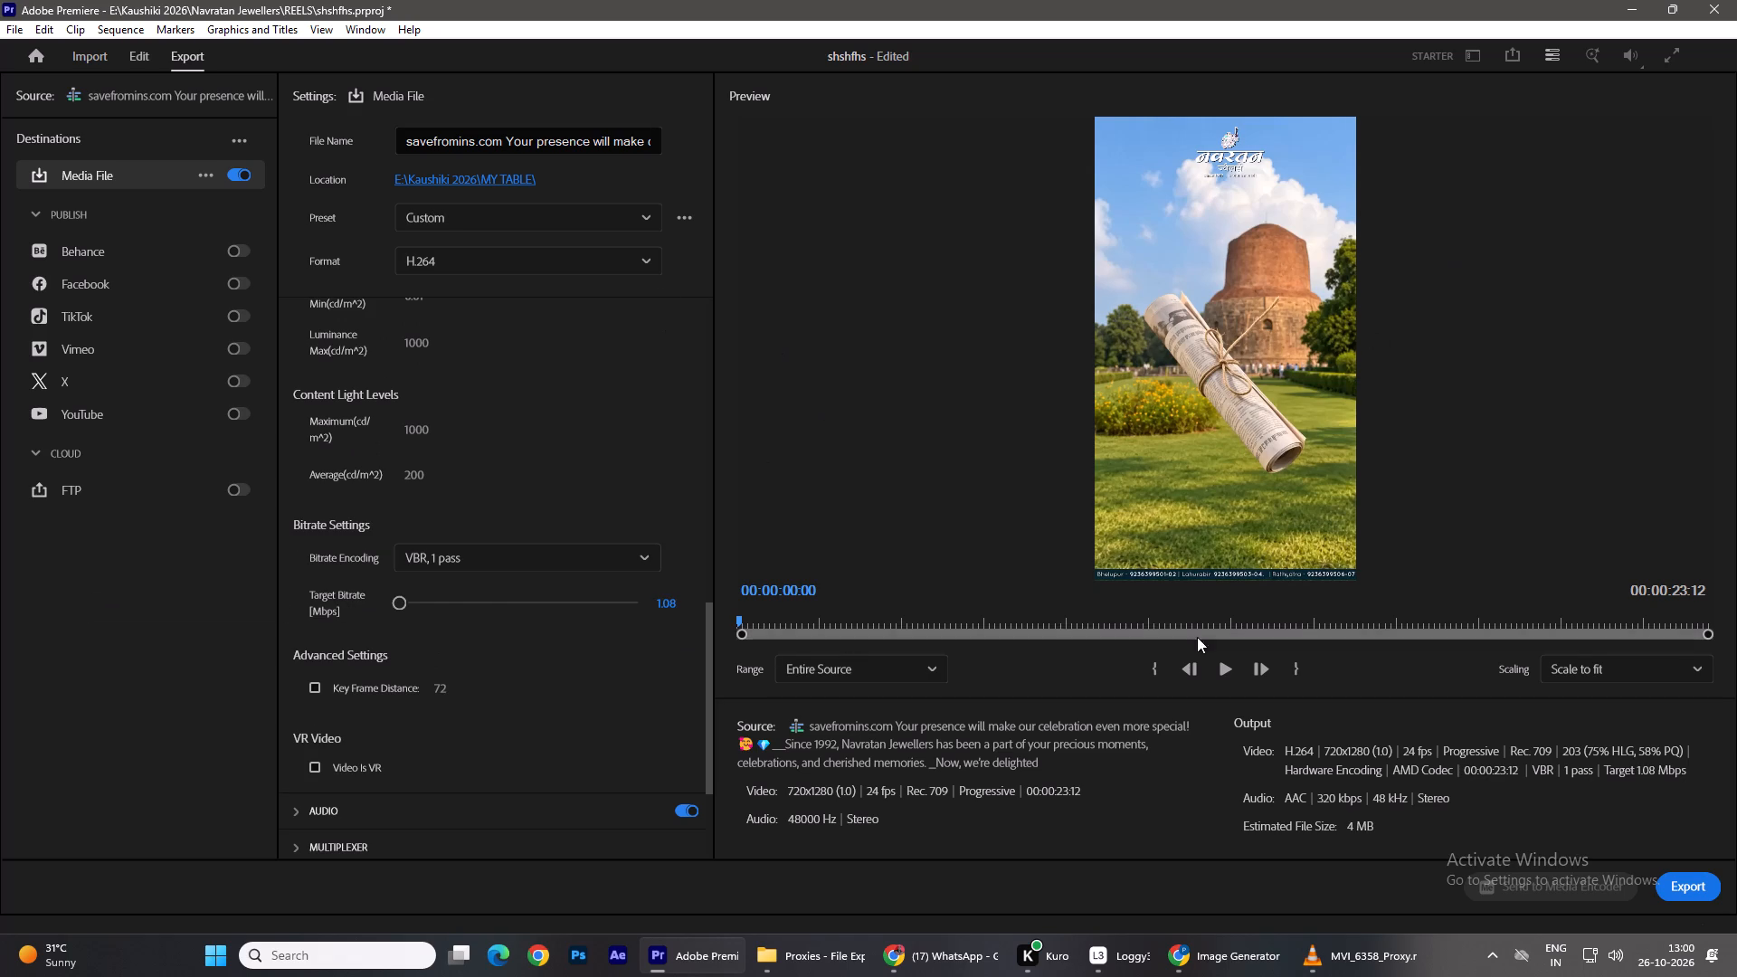
Open the output location of the exported media file for editing.
click(502, 184)
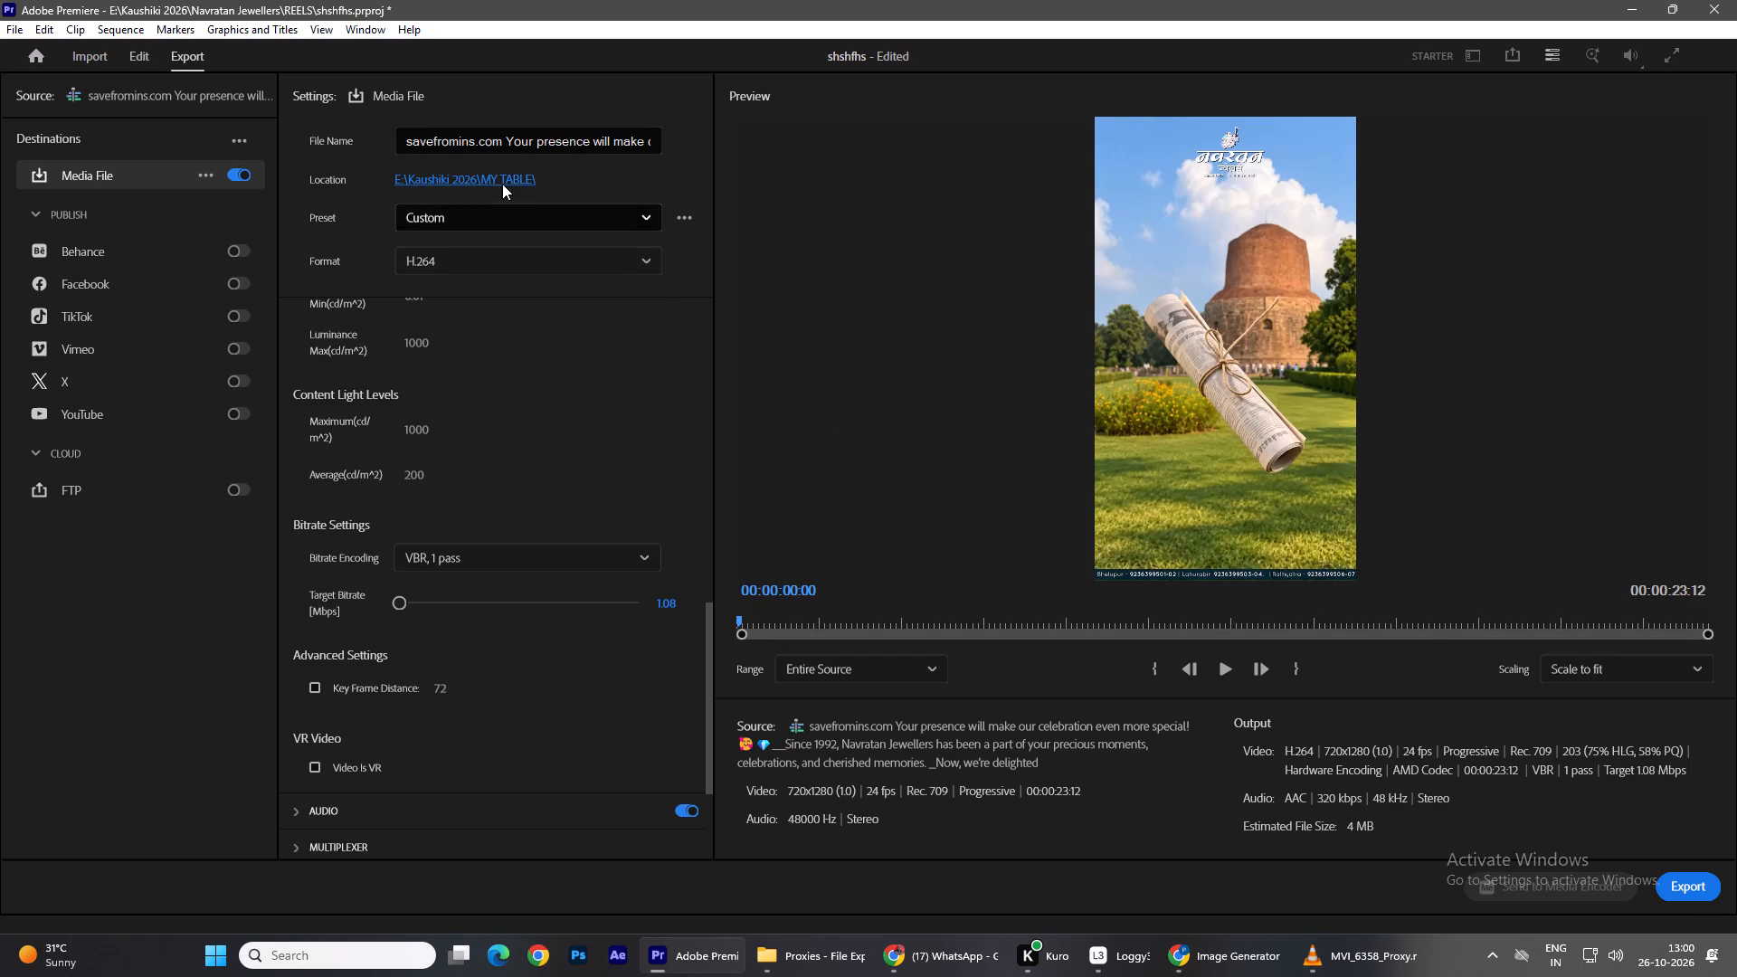
Choose the root of the E: drive as the save location for the exported MP4 video.
click(88, 213)
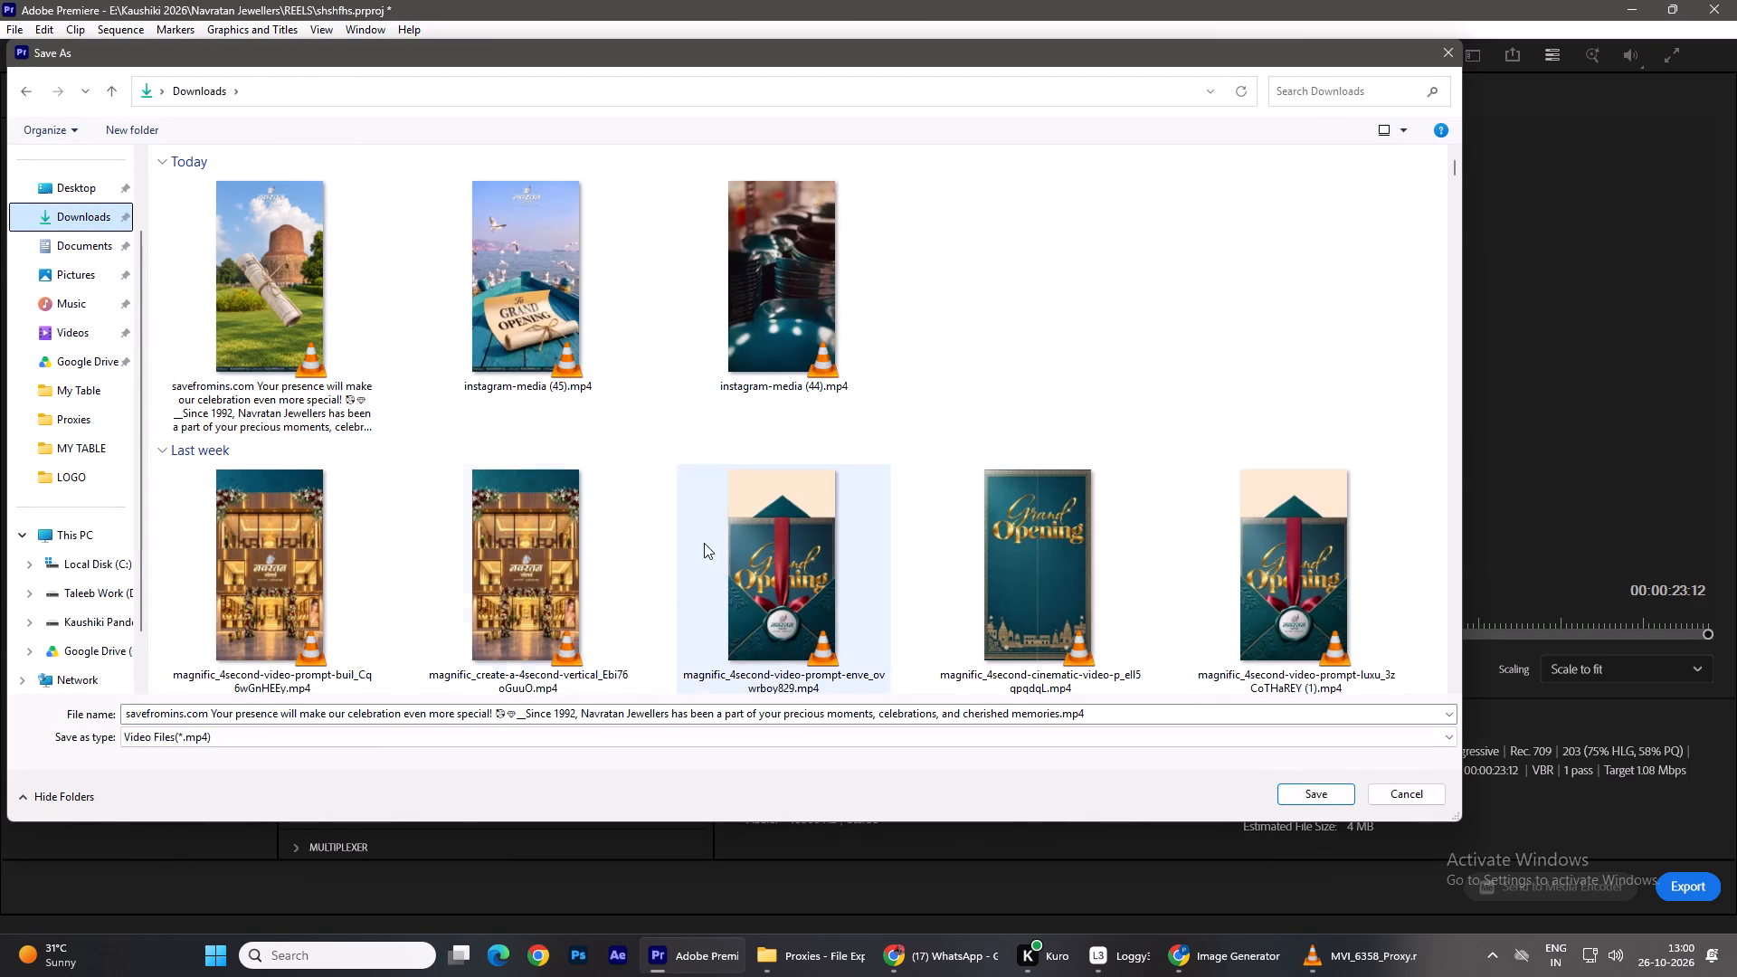
scroll(52, 601, down, 4)
click(94, 555)
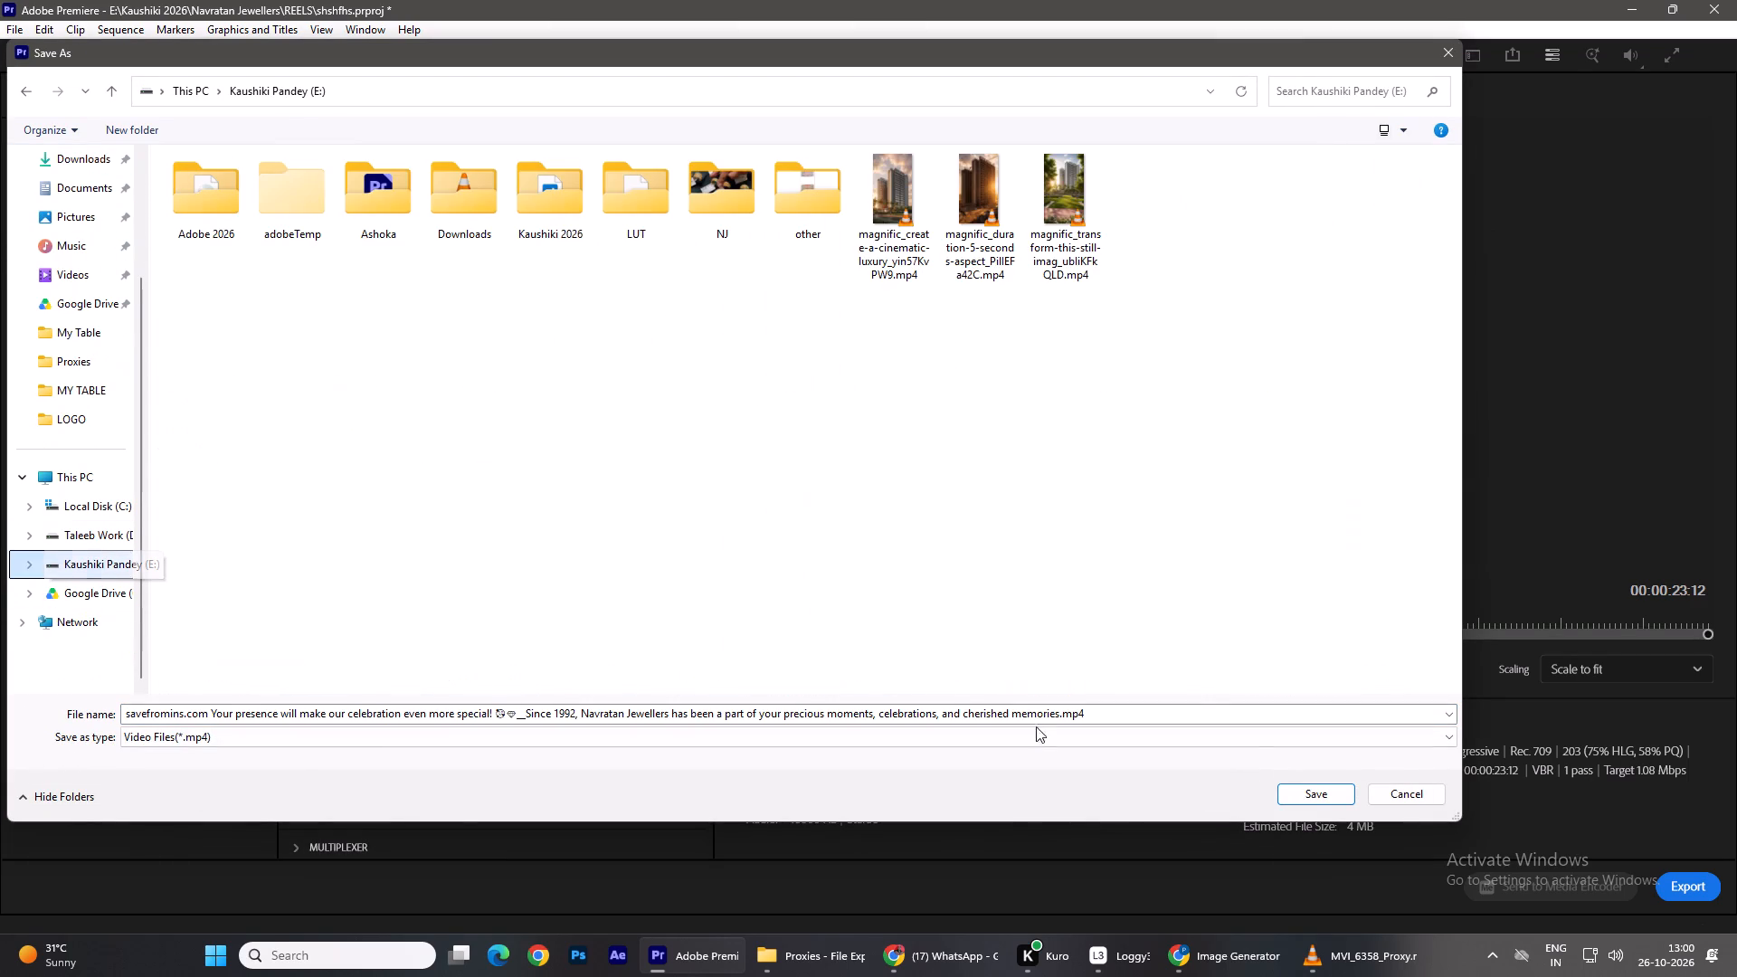
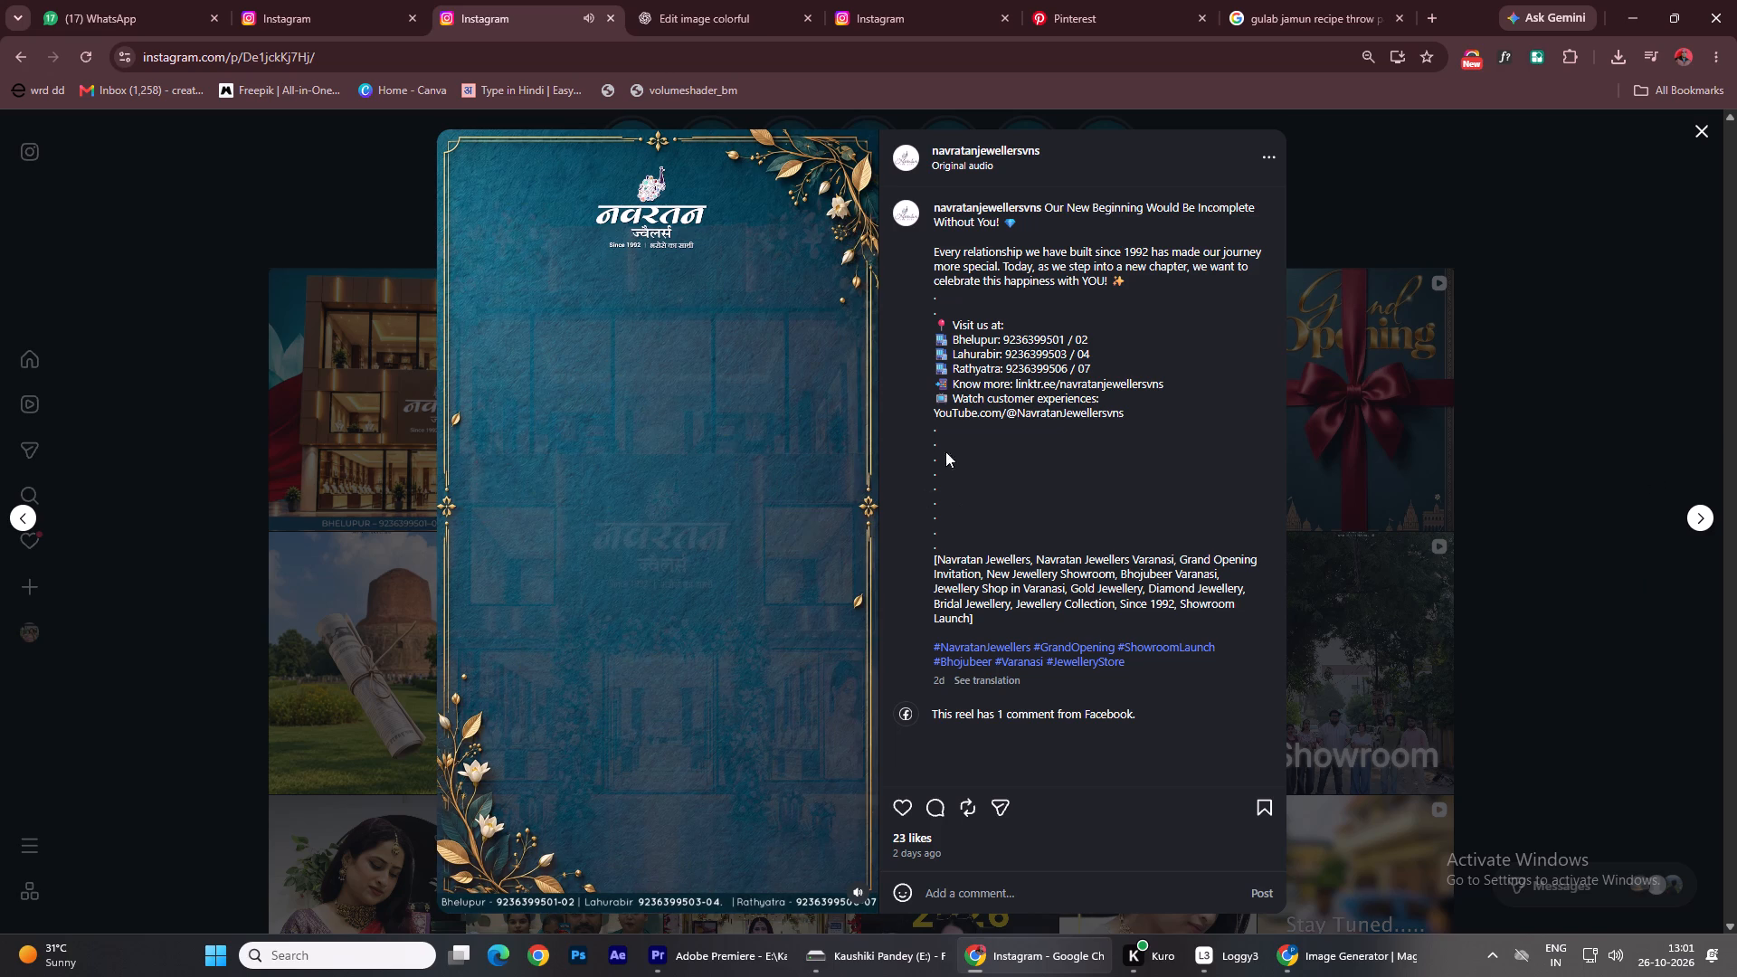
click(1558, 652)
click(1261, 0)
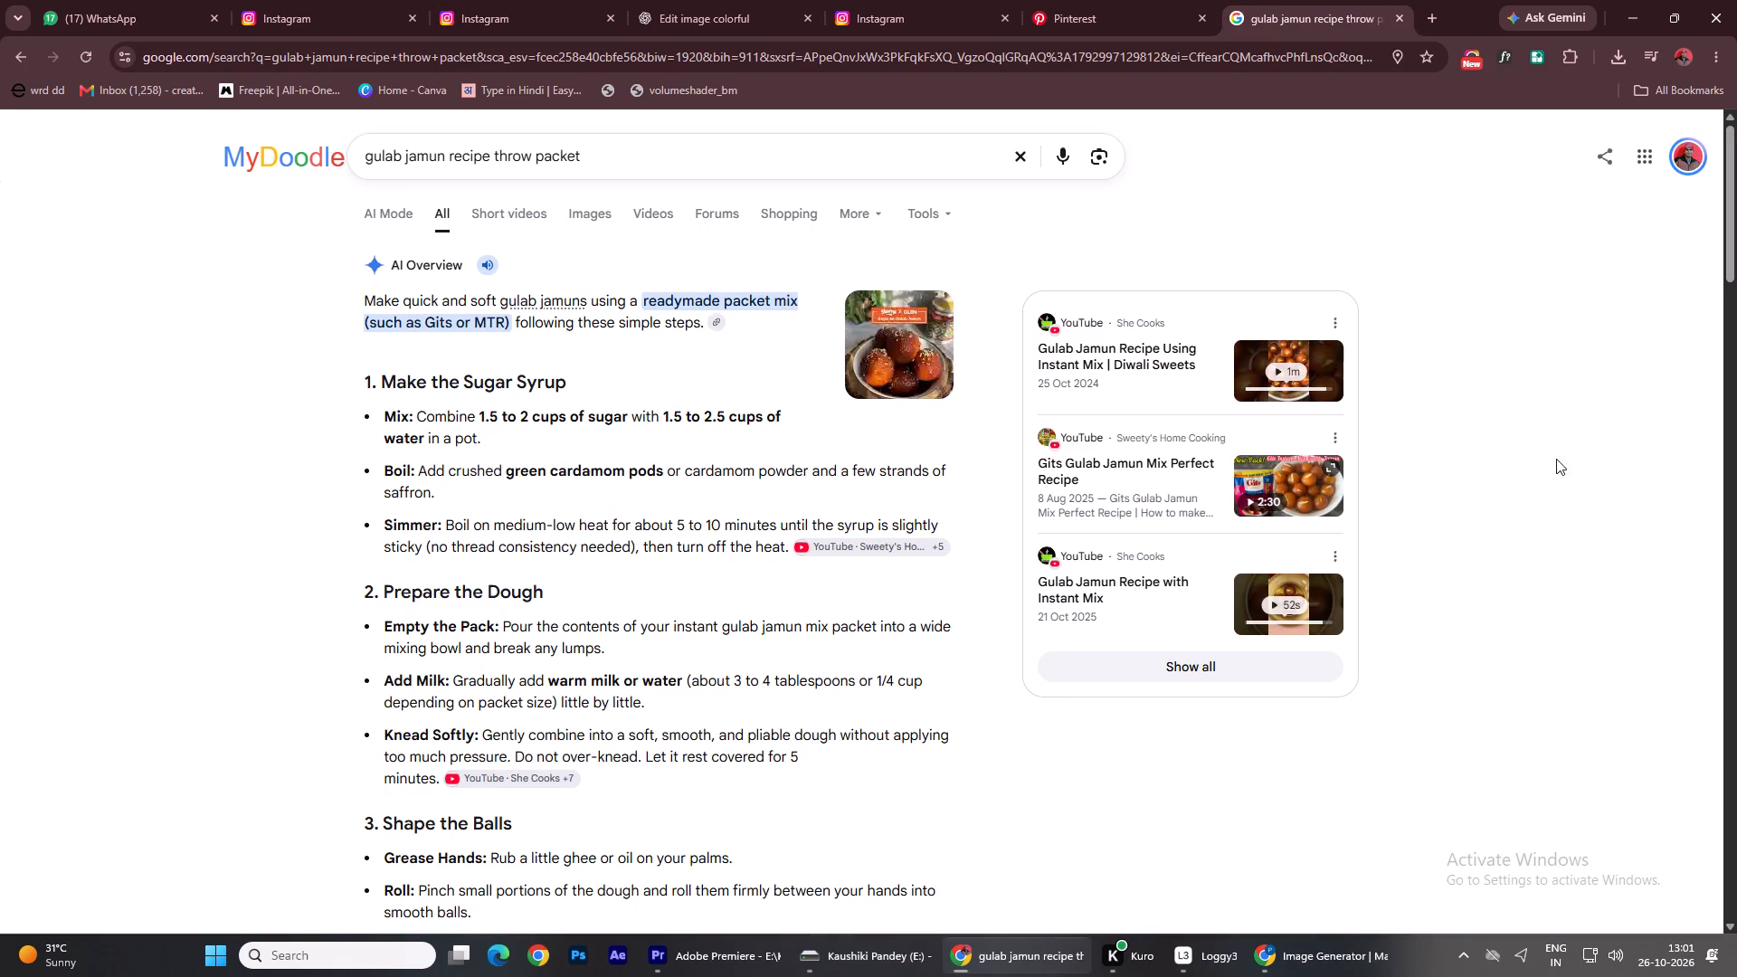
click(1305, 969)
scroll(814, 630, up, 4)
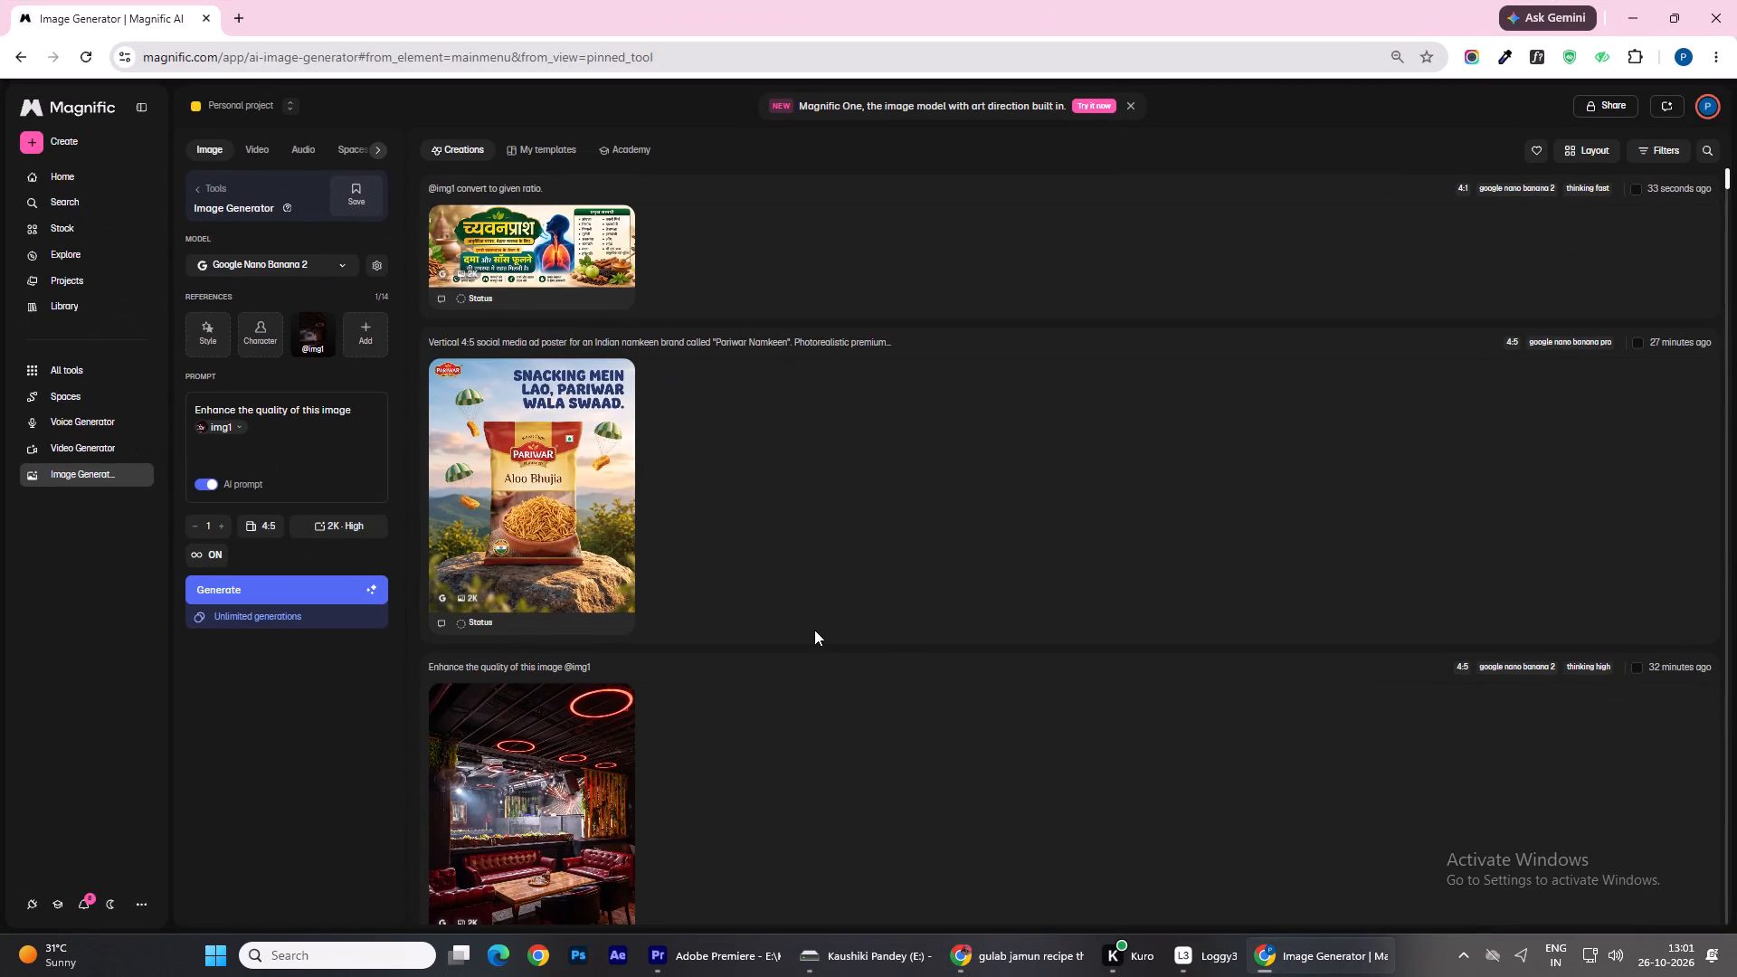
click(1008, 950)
Switch to Adobe Premiere, skim through the Navratan Jewellers sequence and back to its start, and close the application.
click(681, 963)
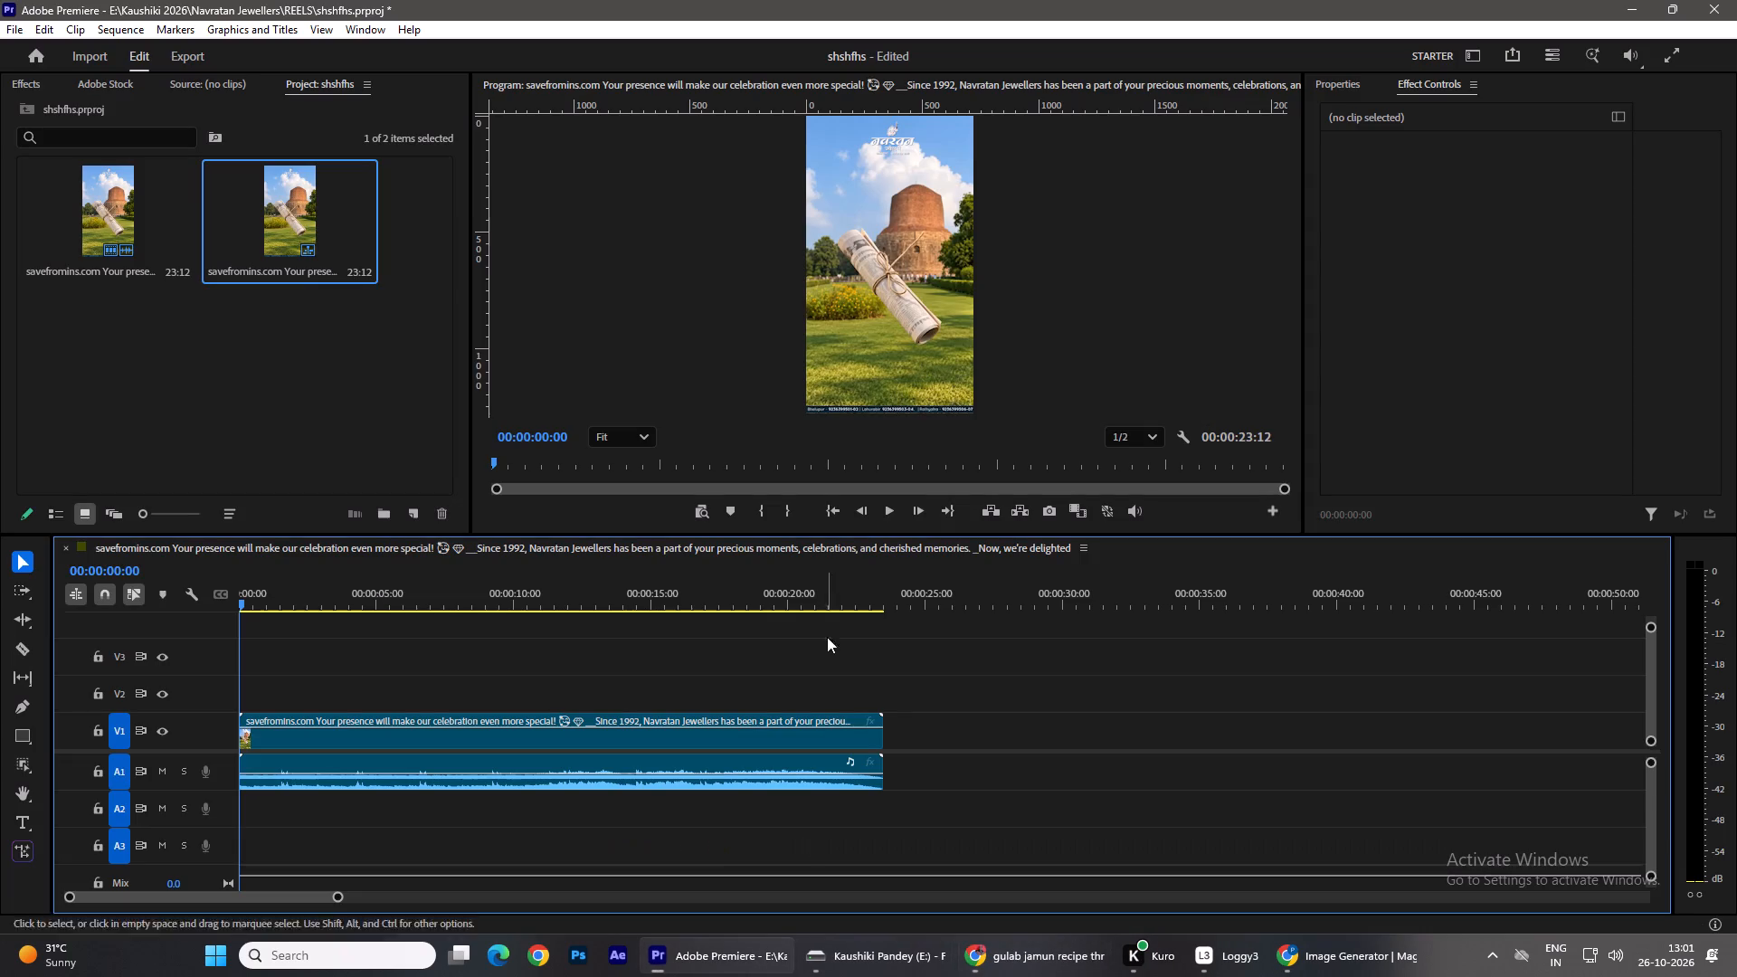
drag(244, 602, 745, 663)
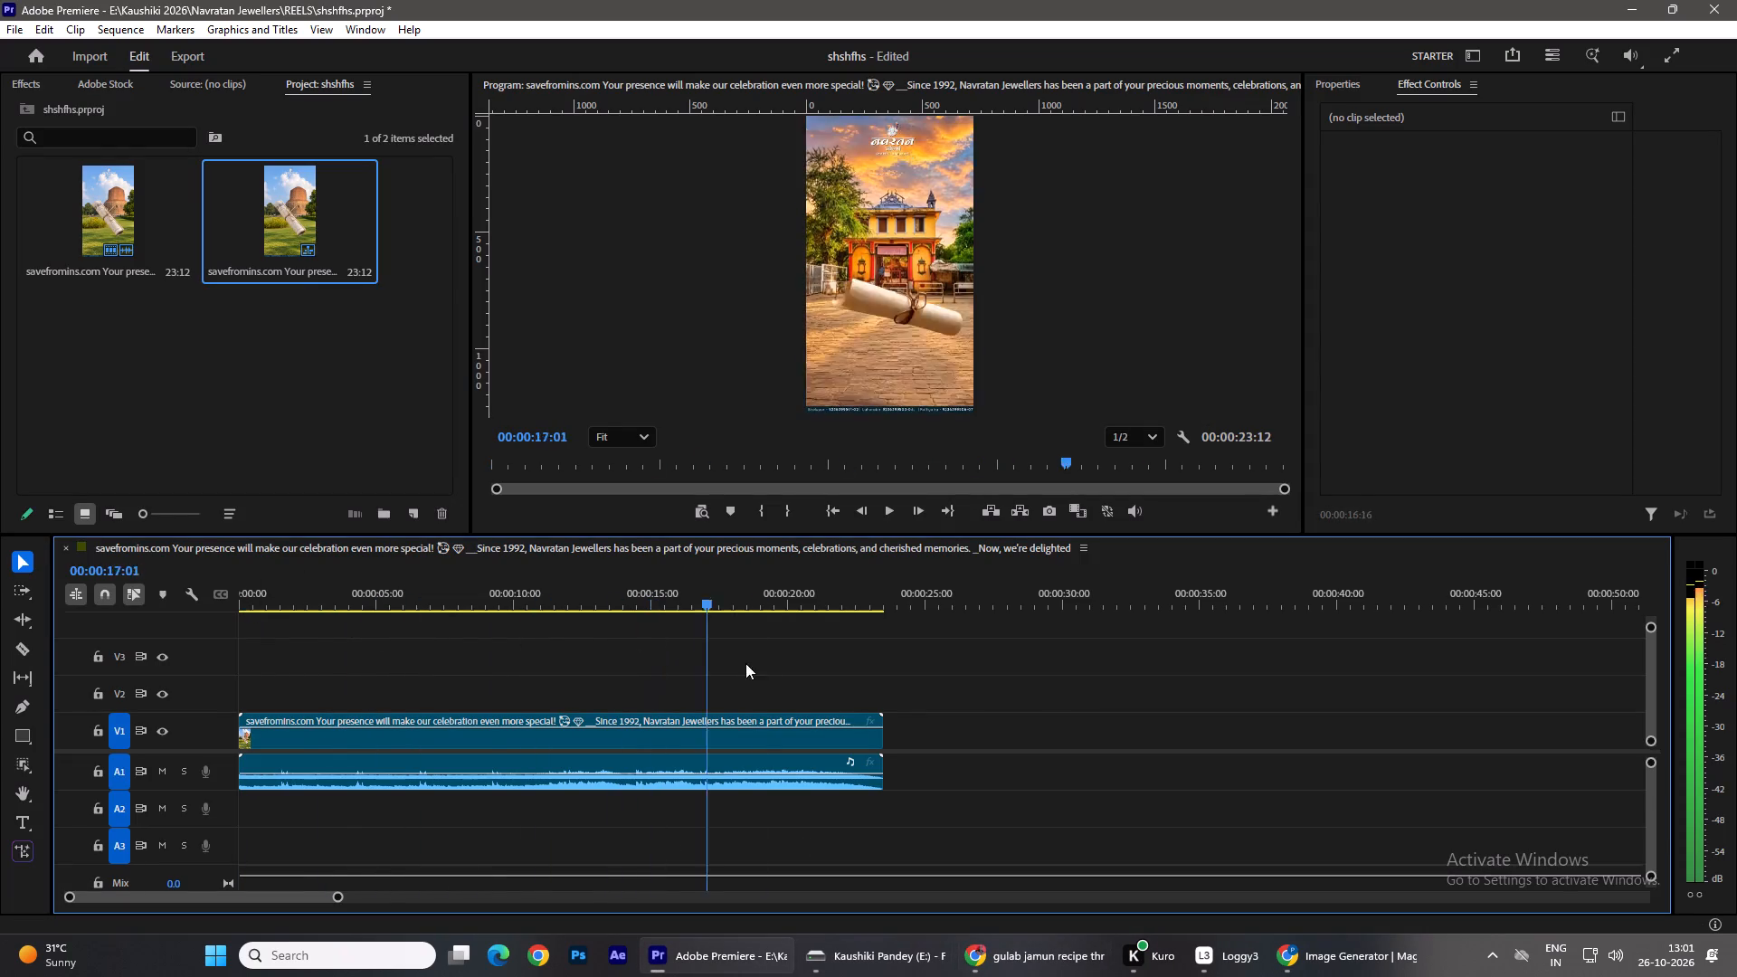
drag(745, 663, 147, 697)
click(1706, 2)
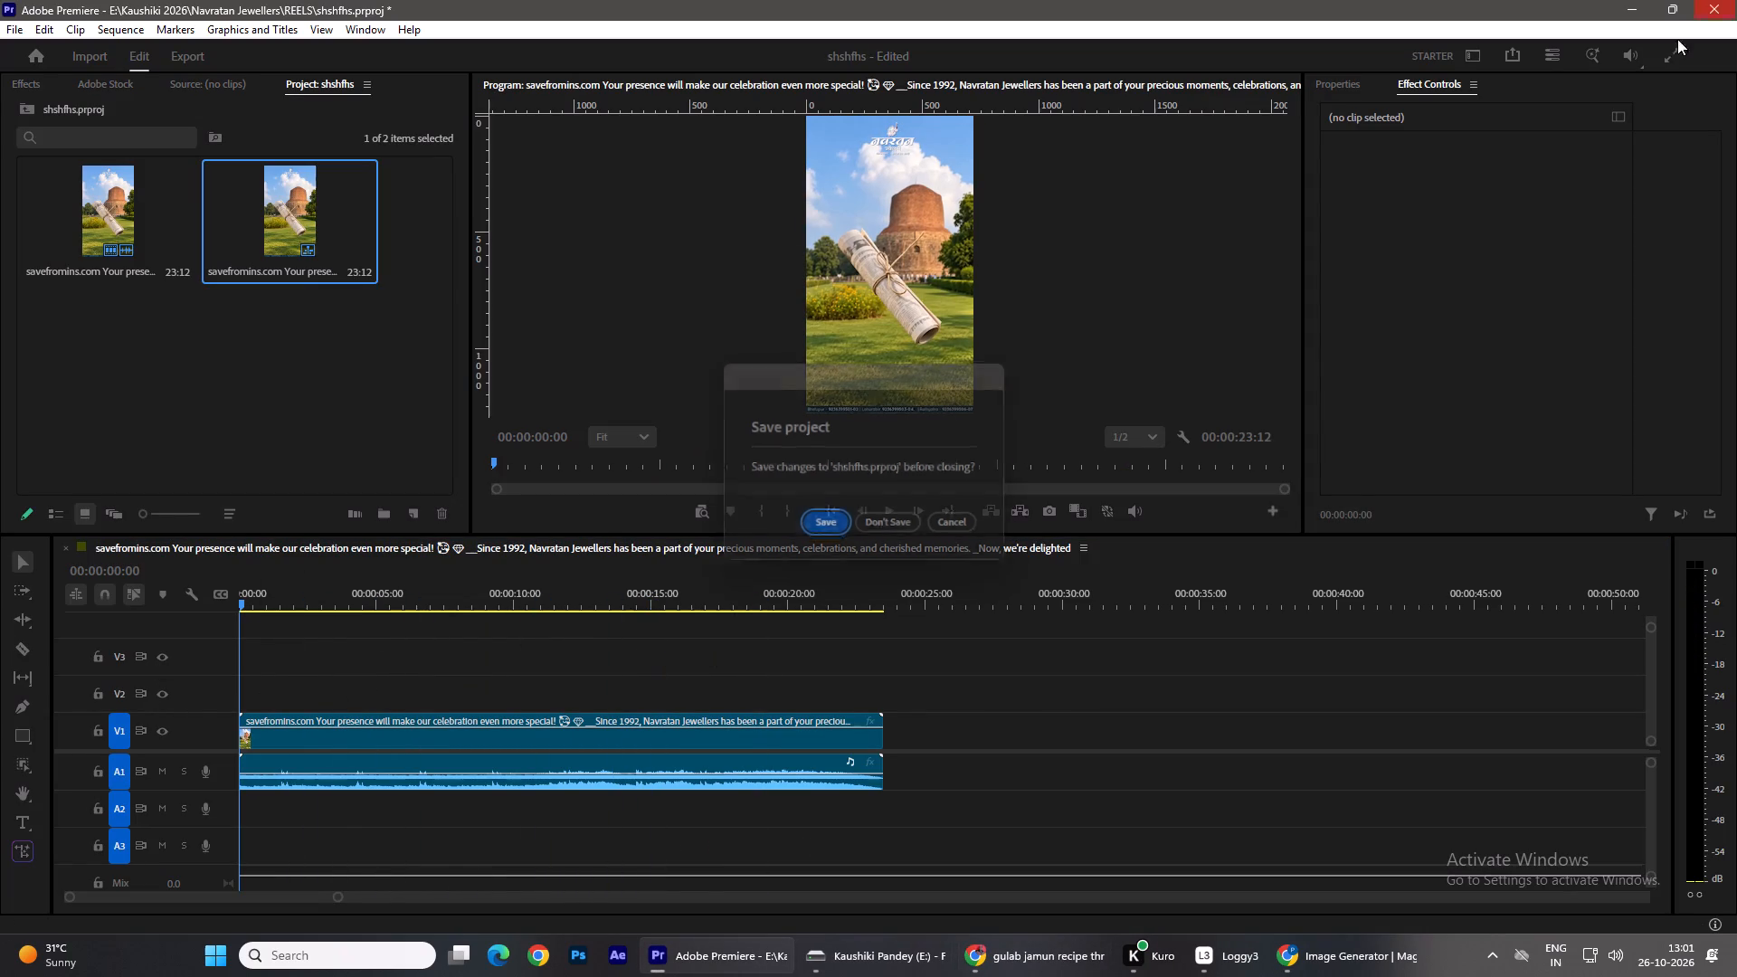
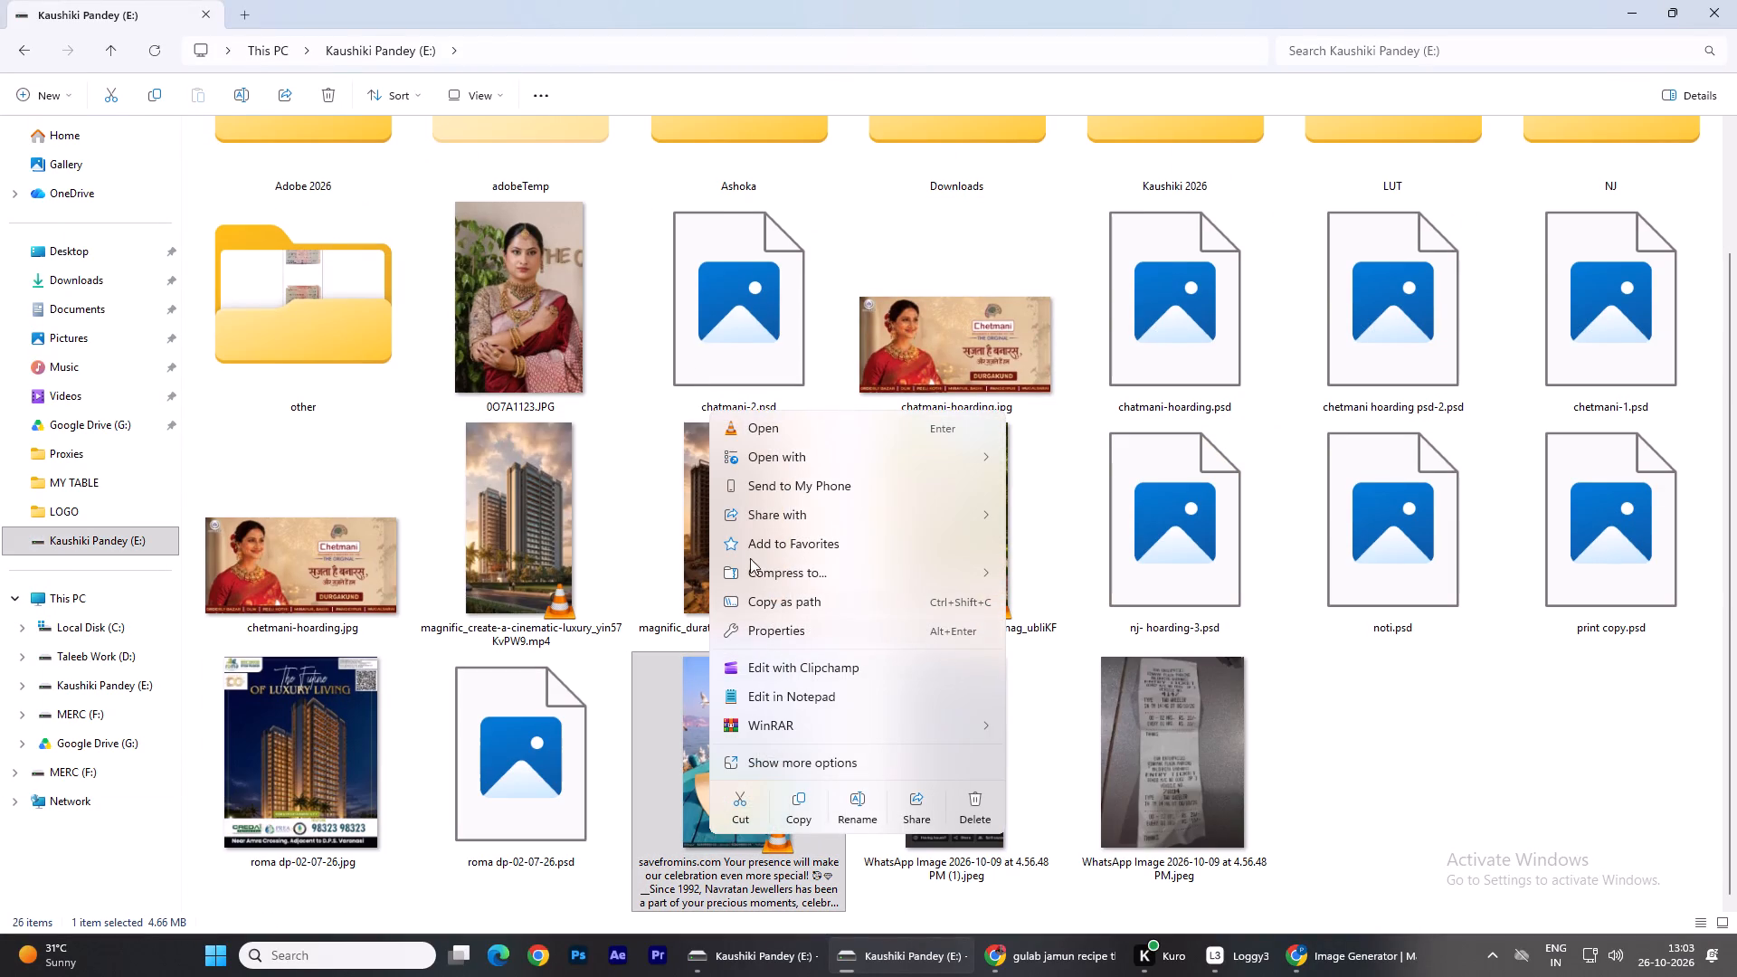
Rename the downloaded savefromins.com video on the E: drive as "Navratan LED- 26-10-26".
click(863, 806)
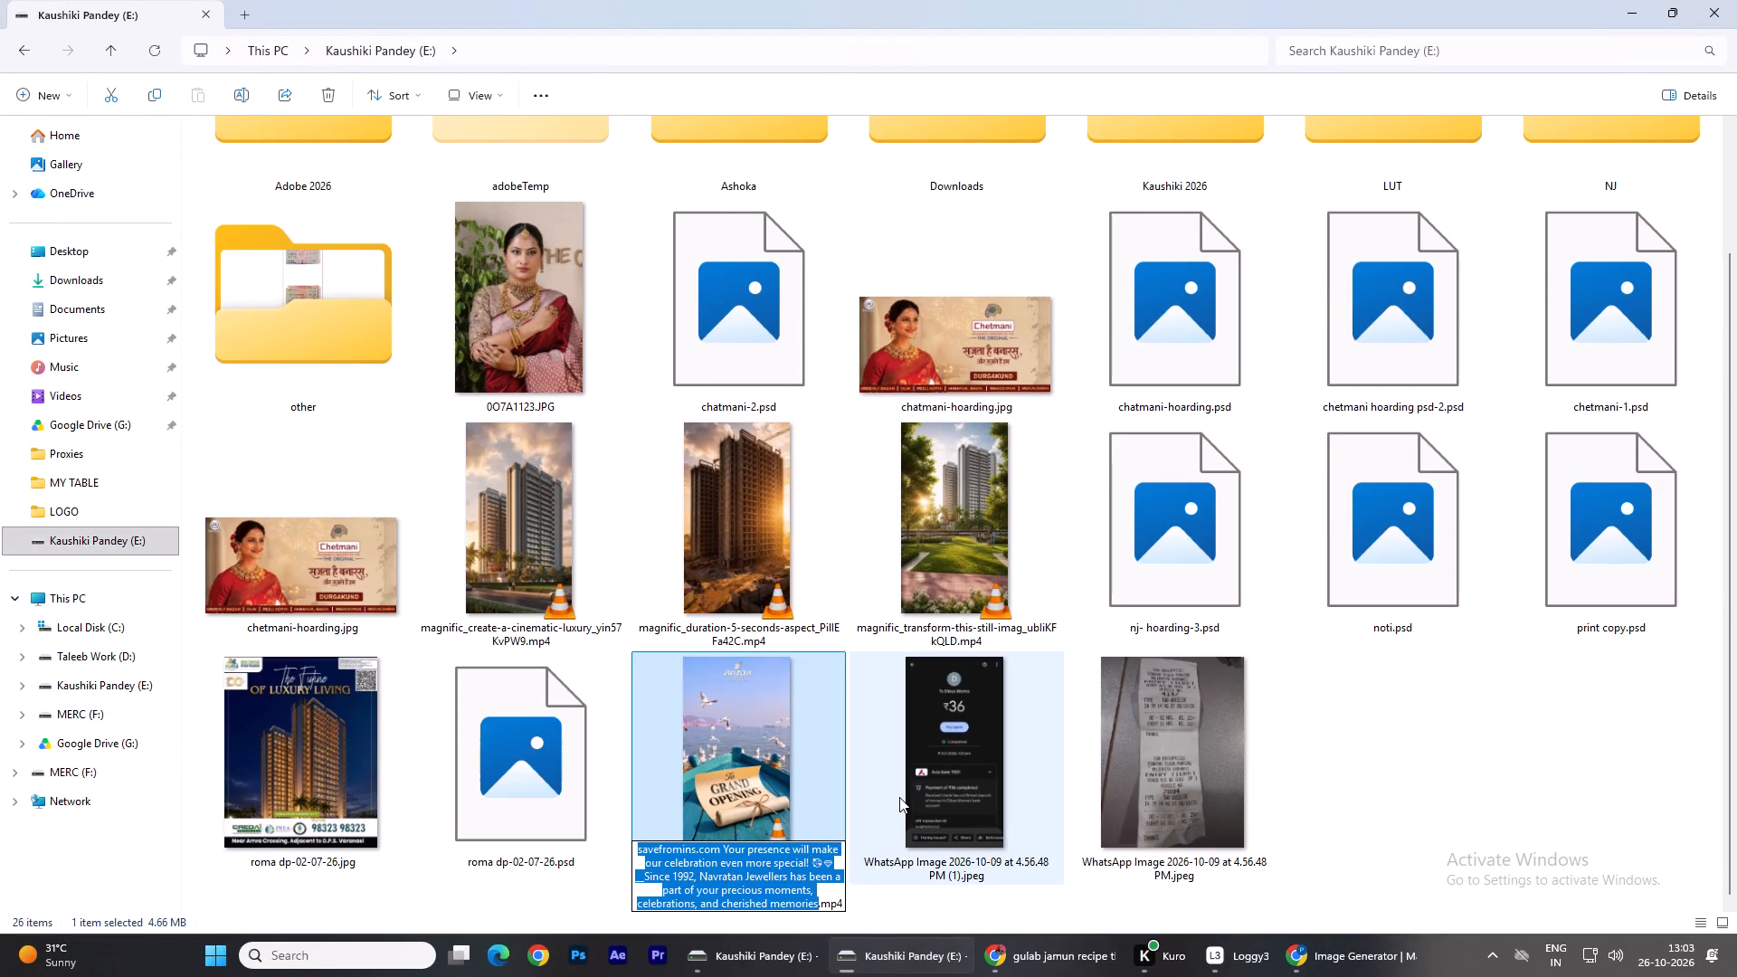
text(Navratan)
key(space)
text(LED-)
key(space)
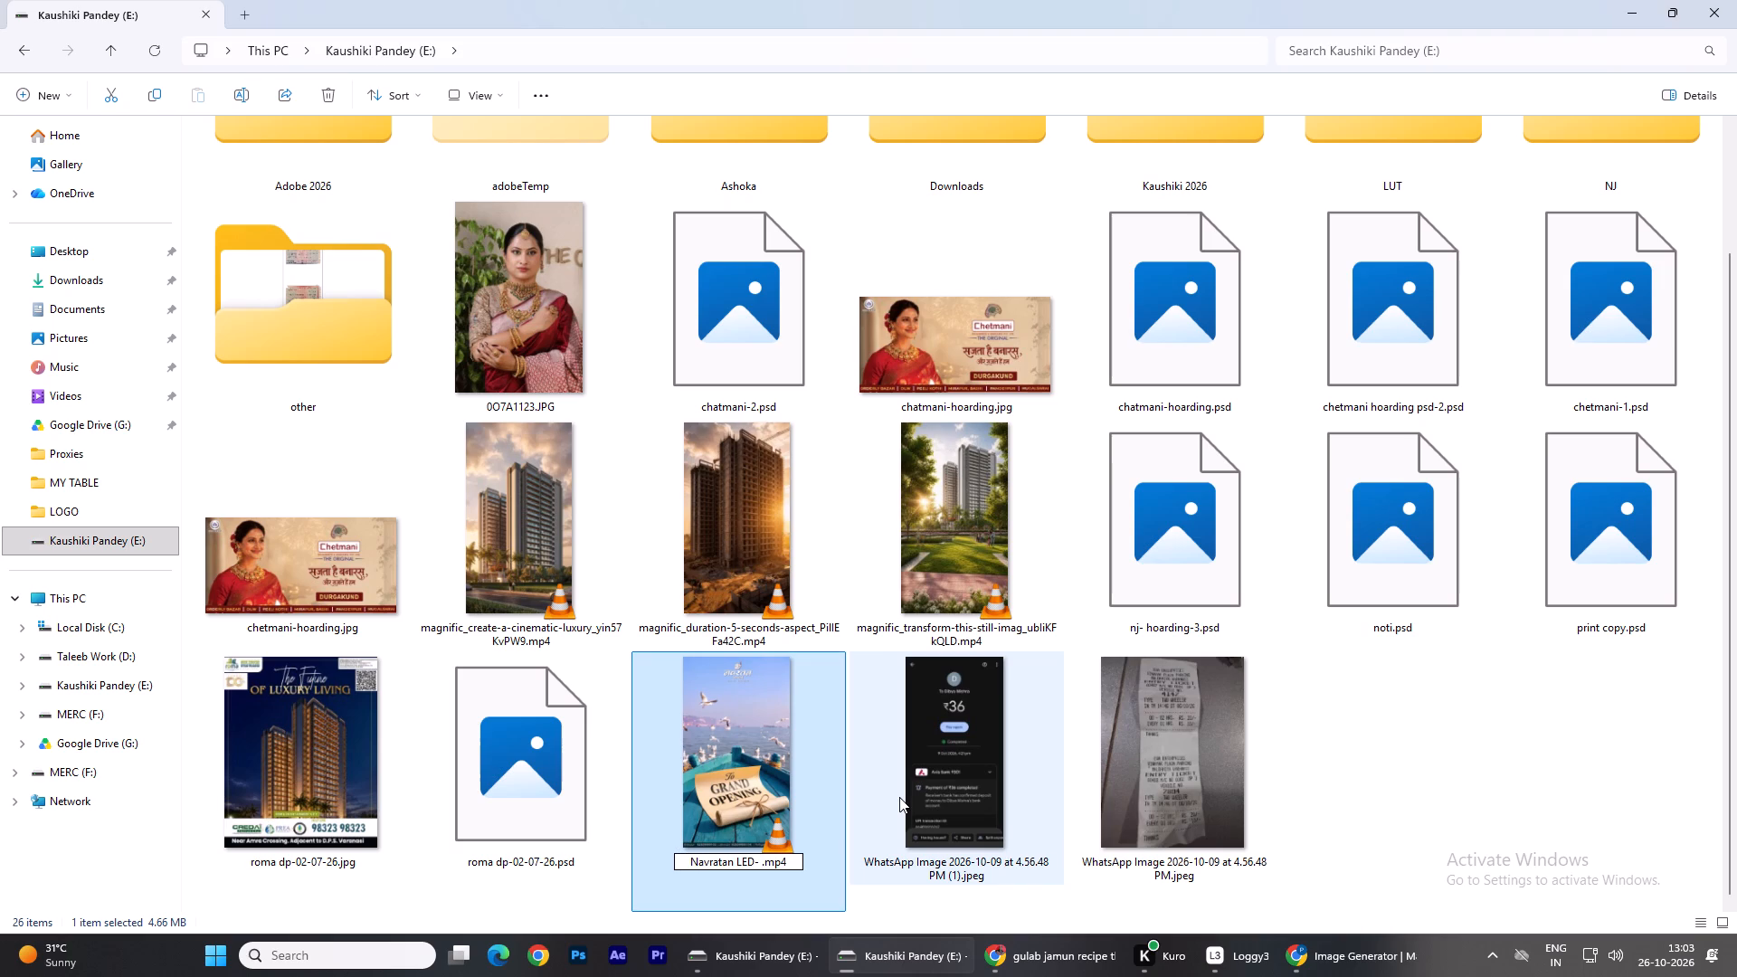
text(26-10)
text(-26)
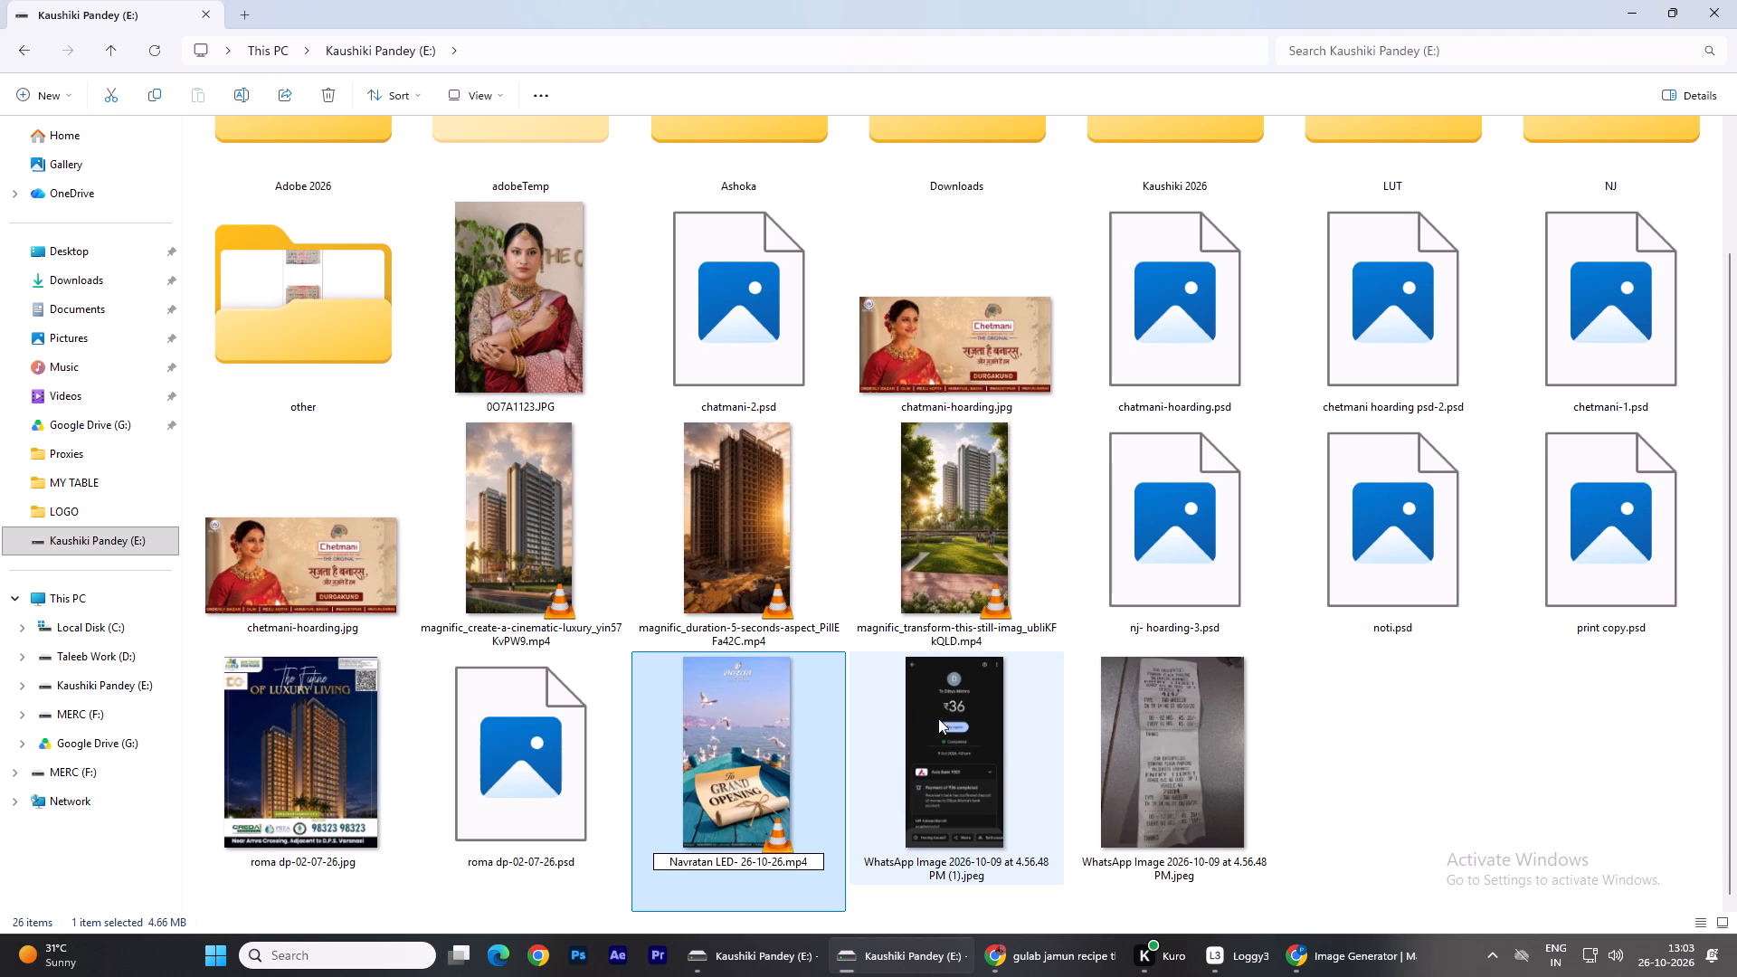
click(1560, 830)
Copy the Navratan LED- 26-10-26 video from the E: drive to the root of the MERC (F:) drive.
click(753, 794)
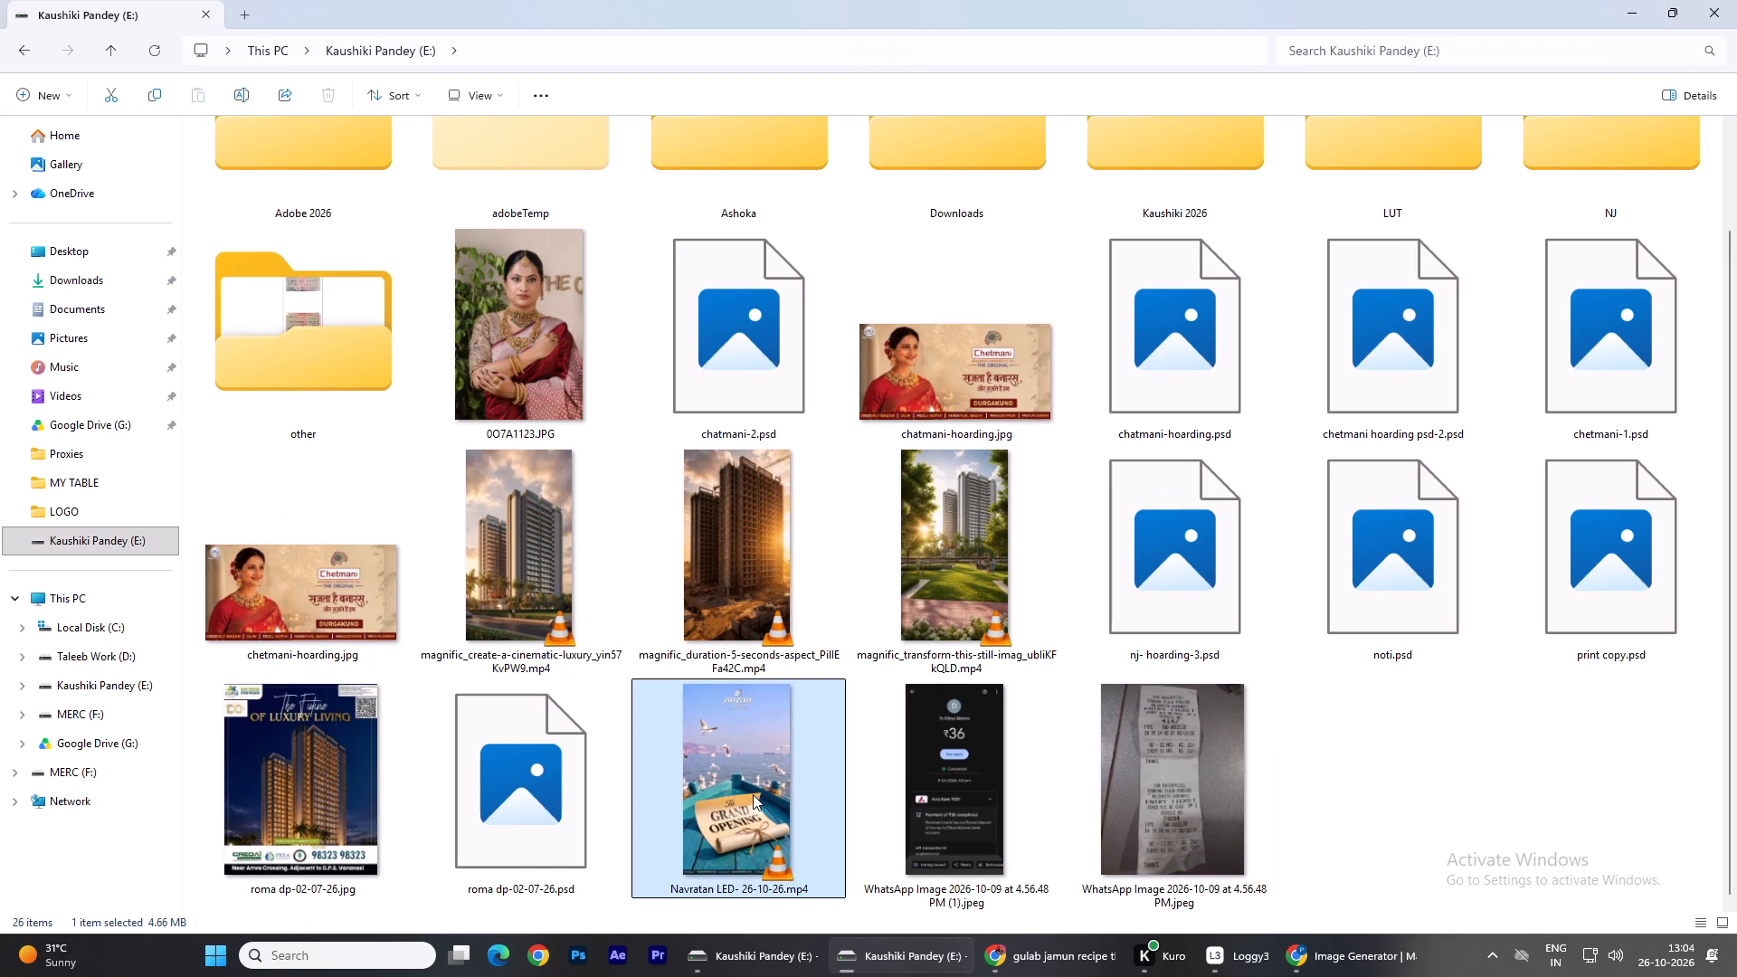
key(ctrl+c)
click(124, 716)
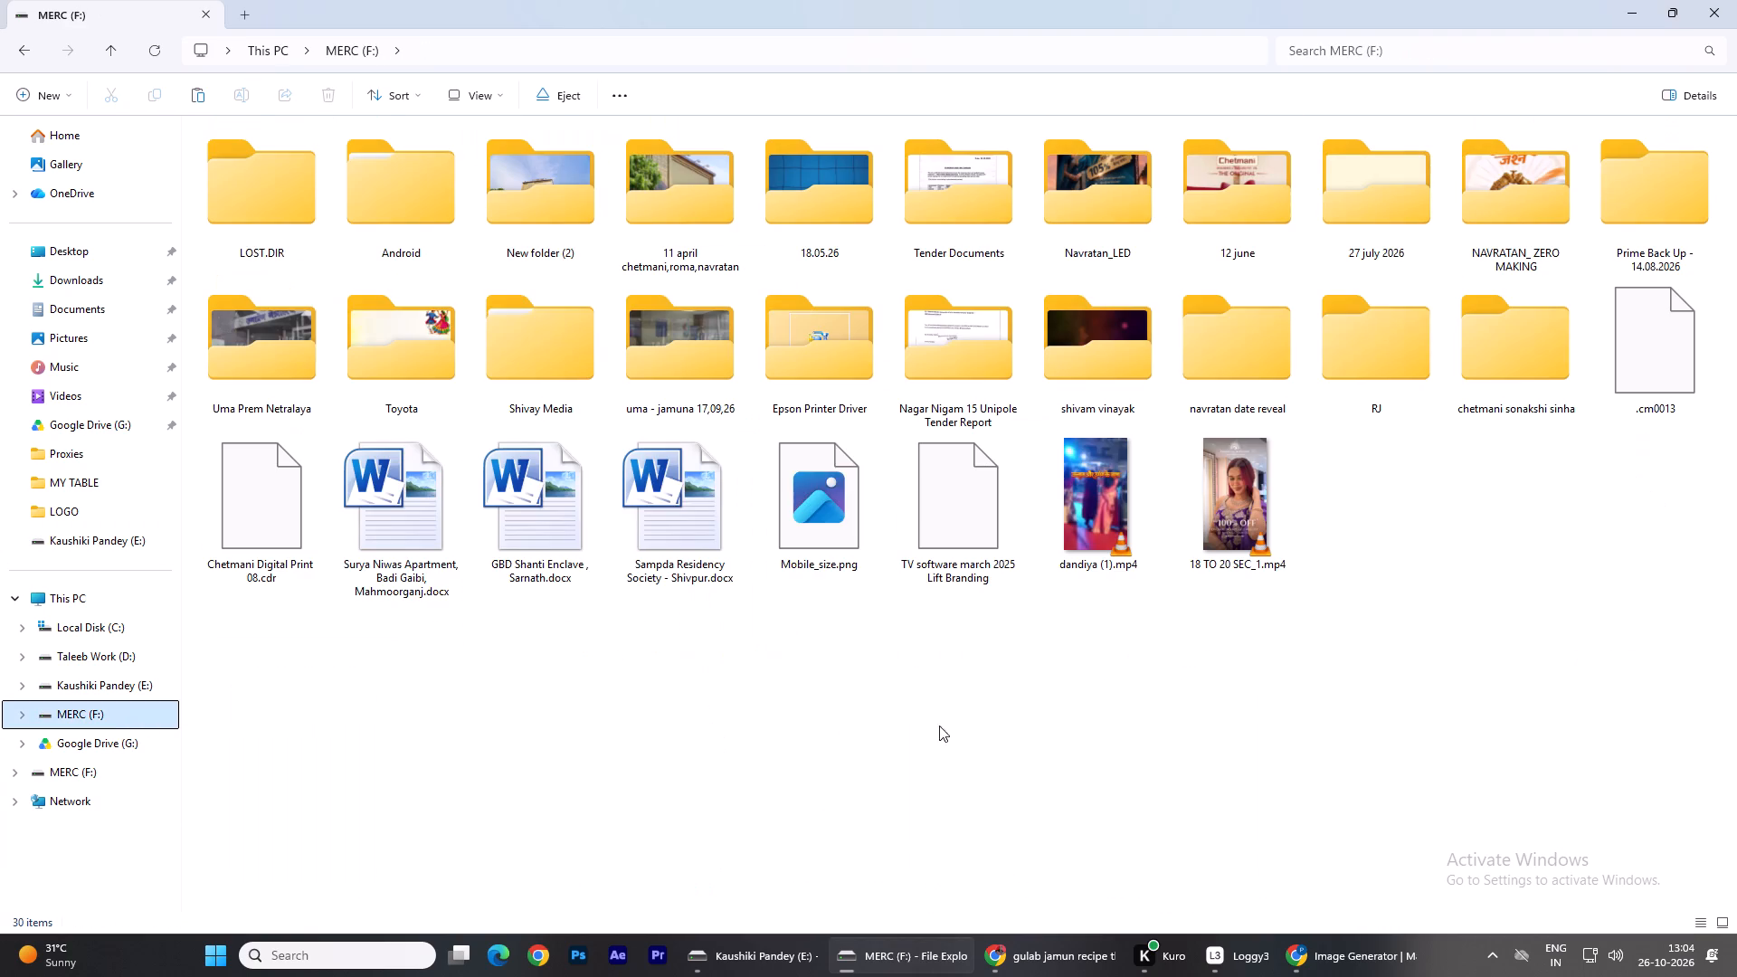
click(974, 726)
key(ctrl+v)
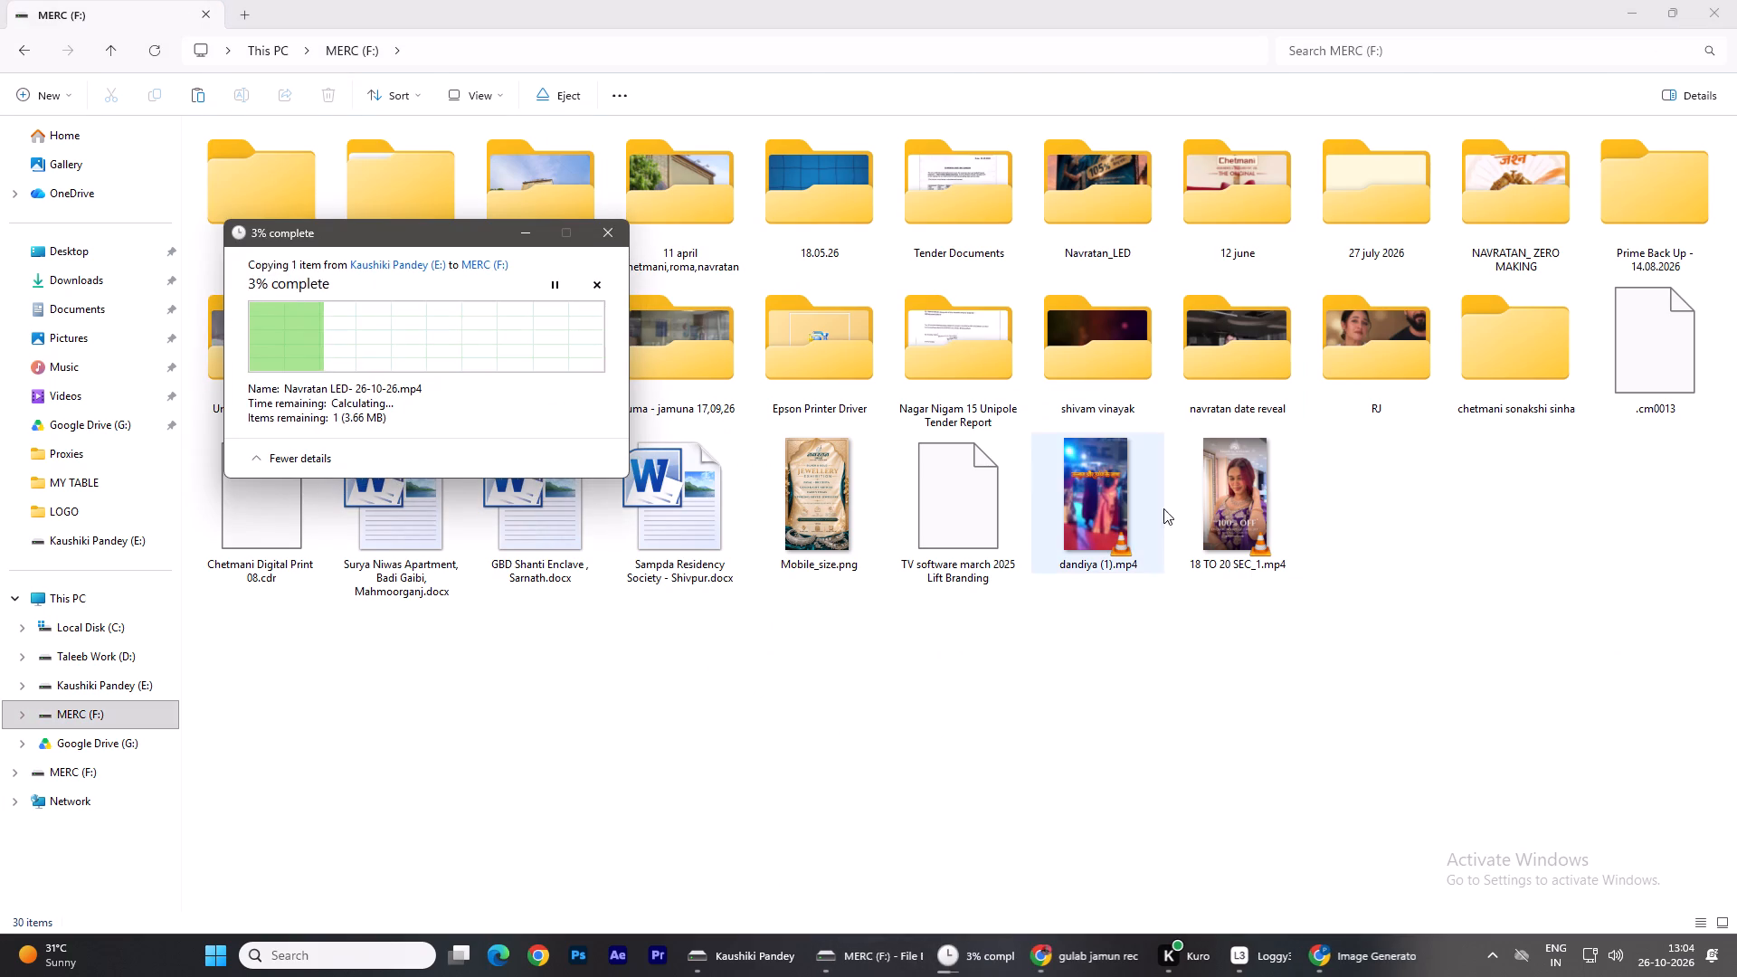
click(1425, 747)
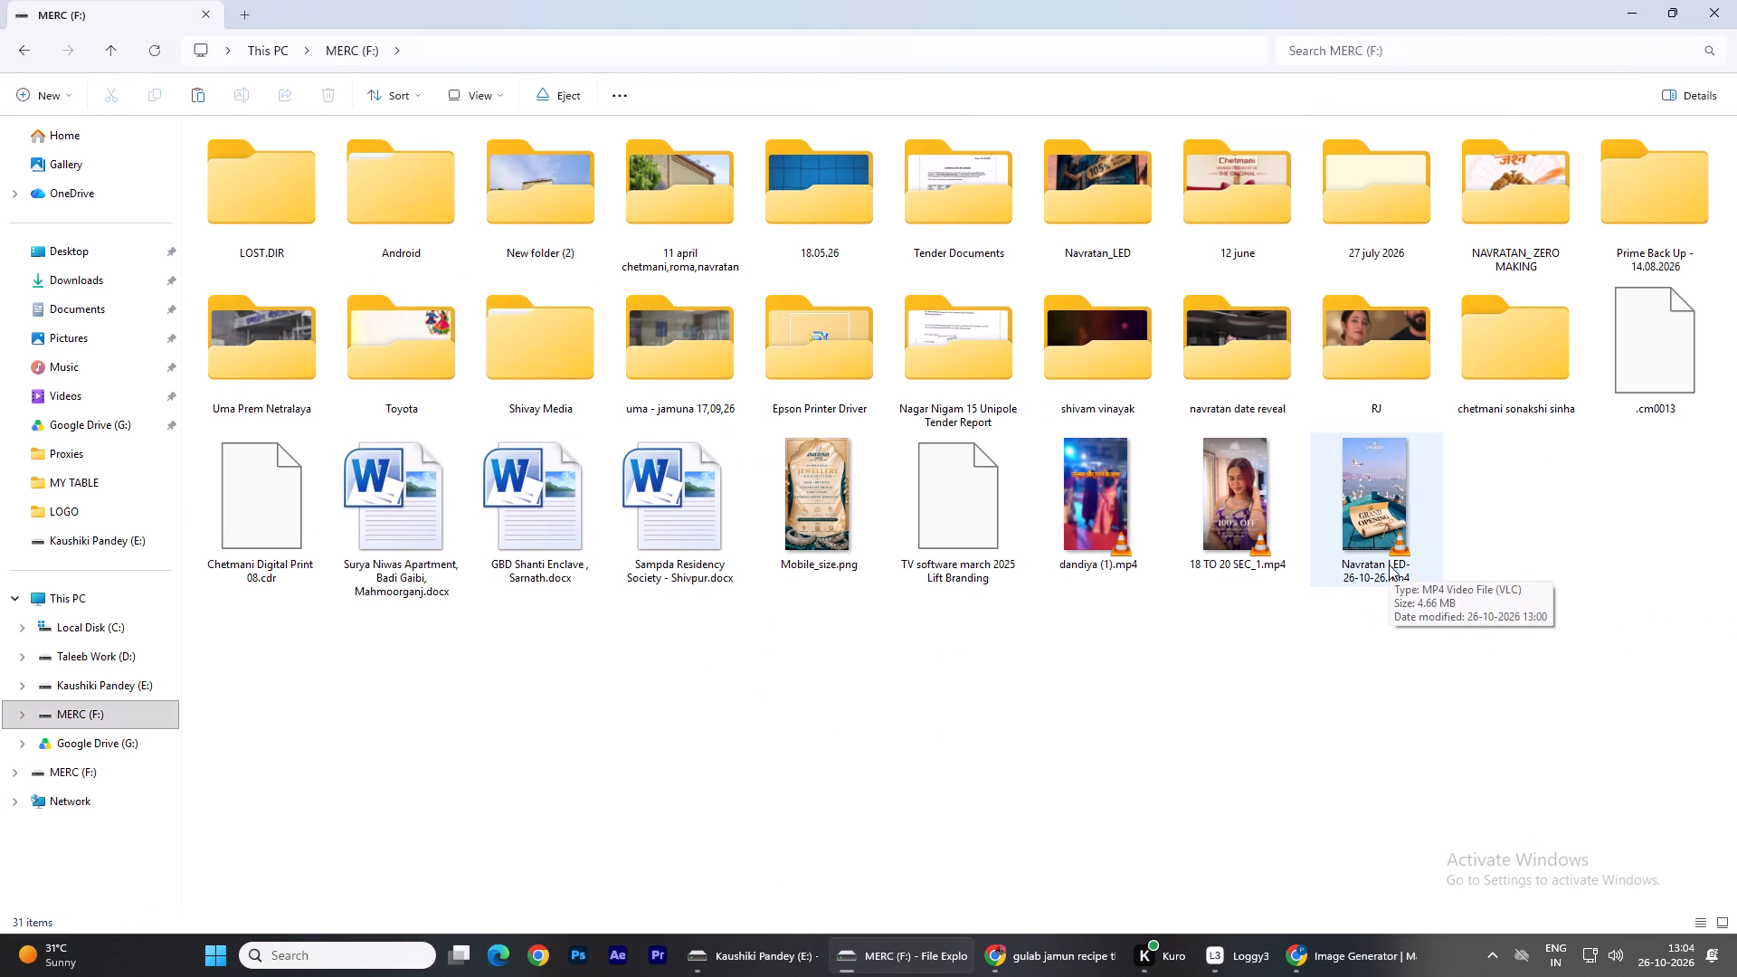
Check the file properties of the copied Navratan LED- 26-10-26 video on the MERC drive.
click(1389, 564)
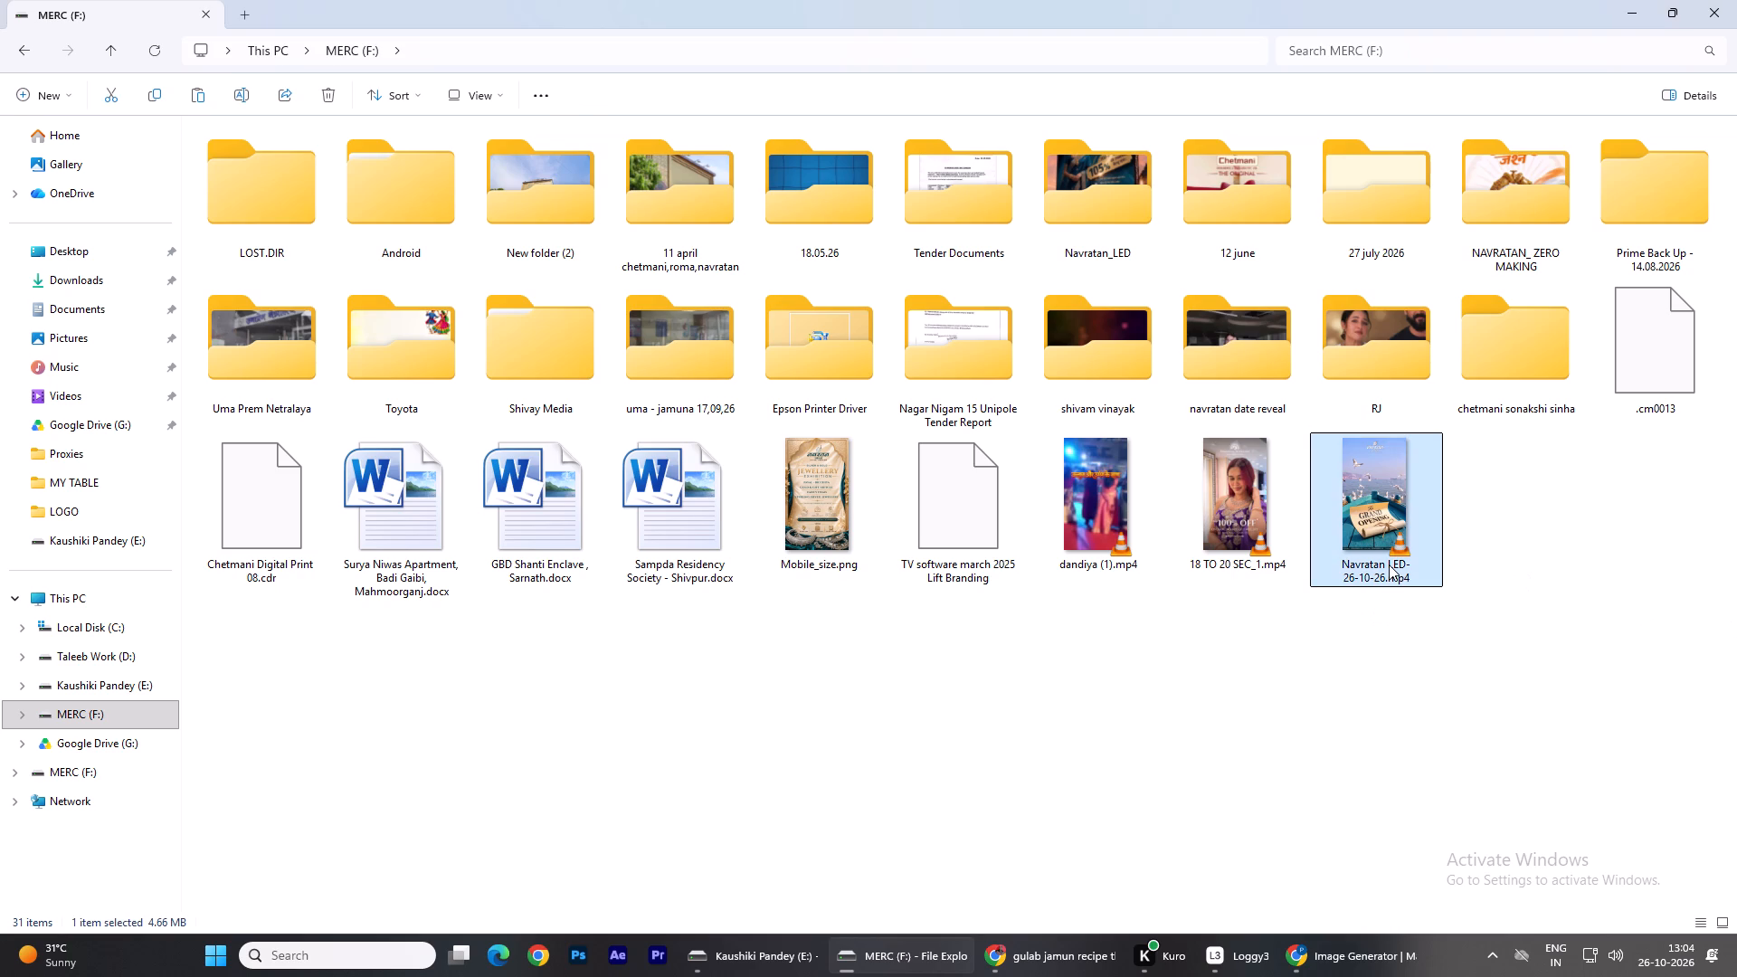
right_click(1380, 528)
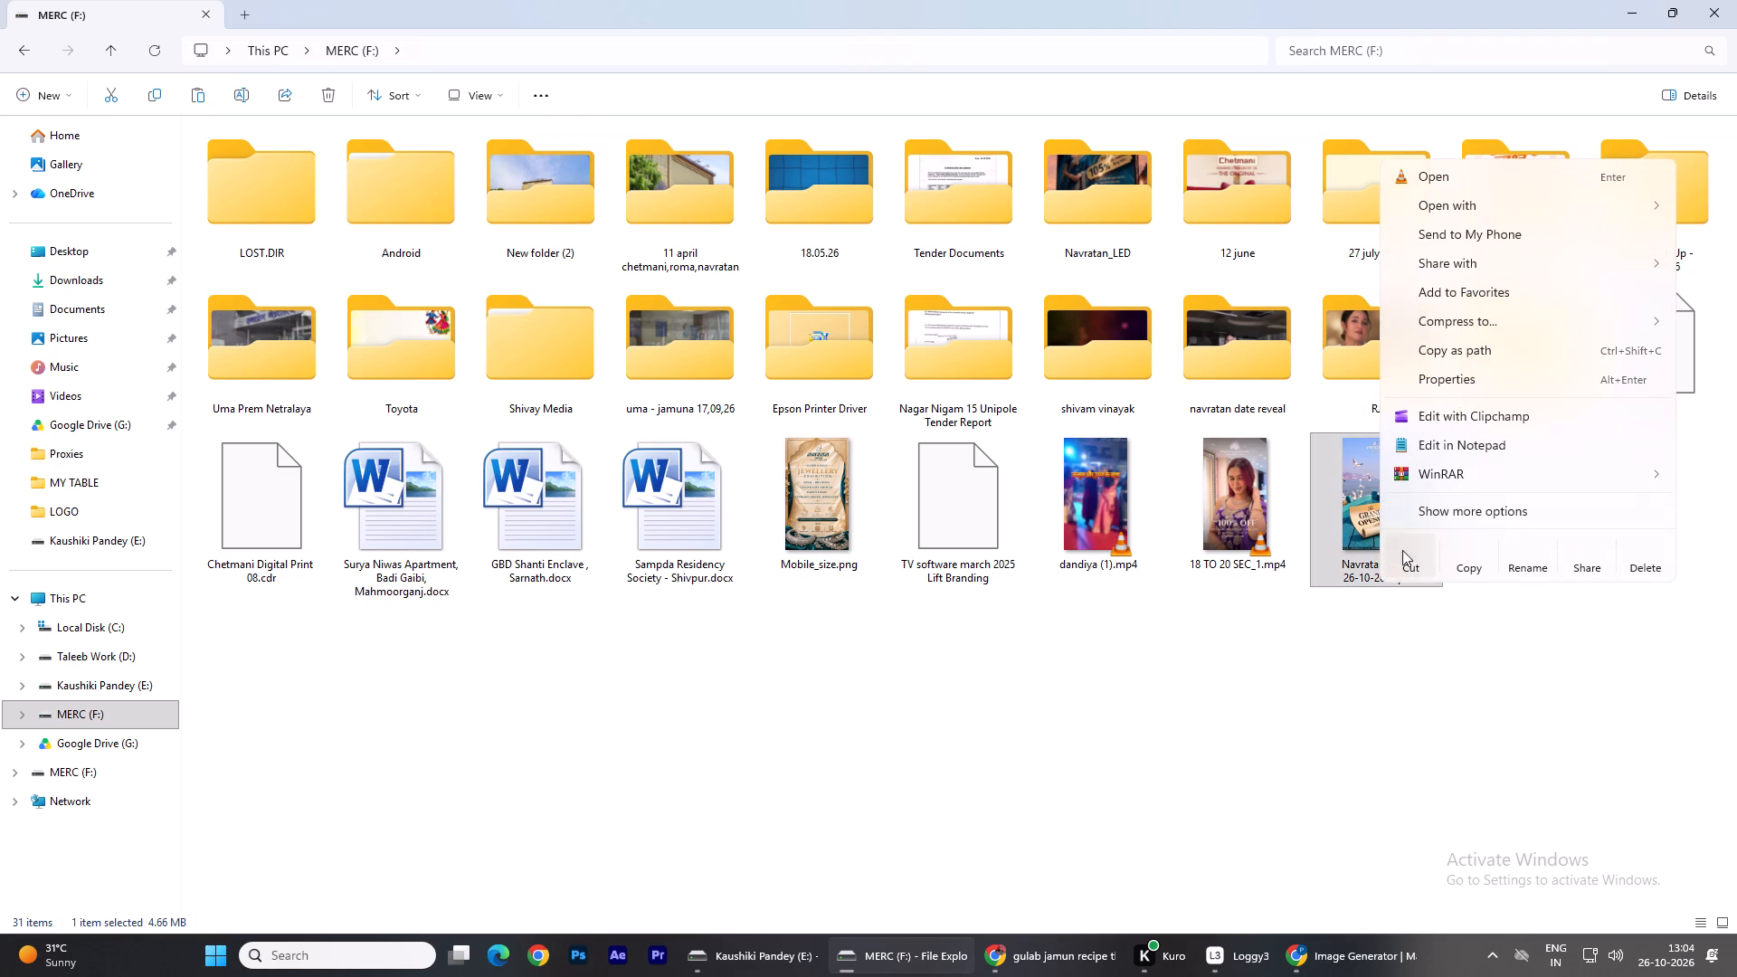
click(1438, 382)
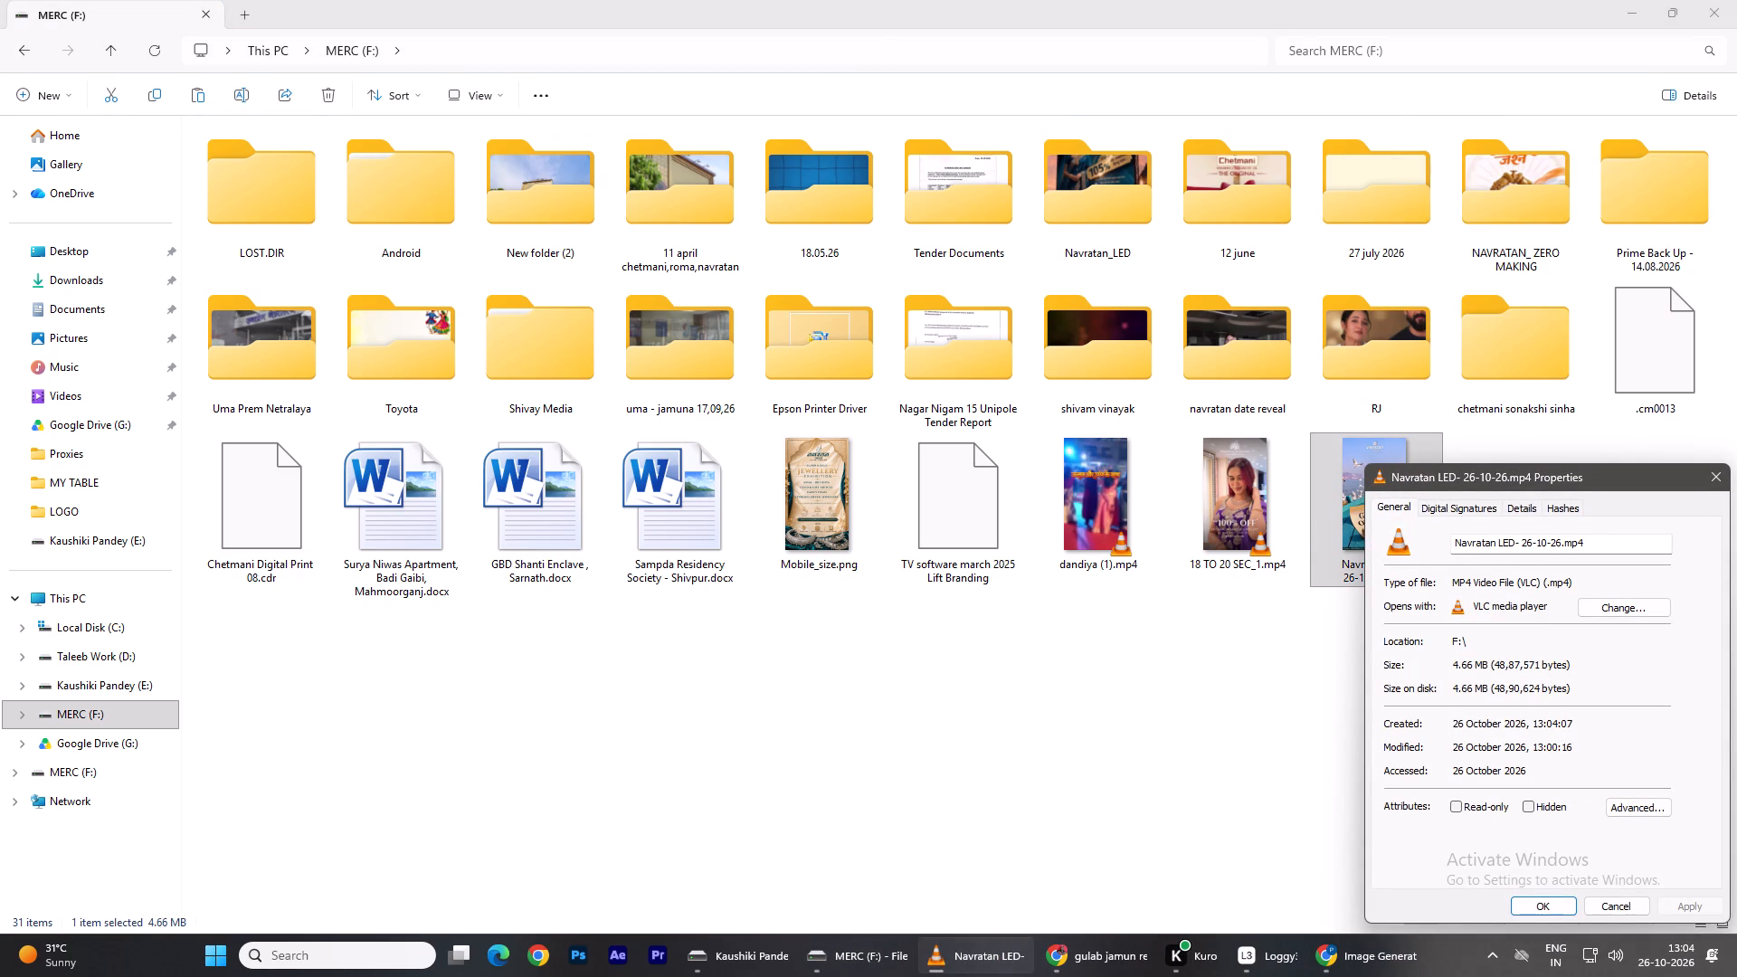
click(1605, 900)
Look inside the RJ folder on the MERC drive and move the Navratan LED- 26-10-26 video into it.
double_click(1366, 389)
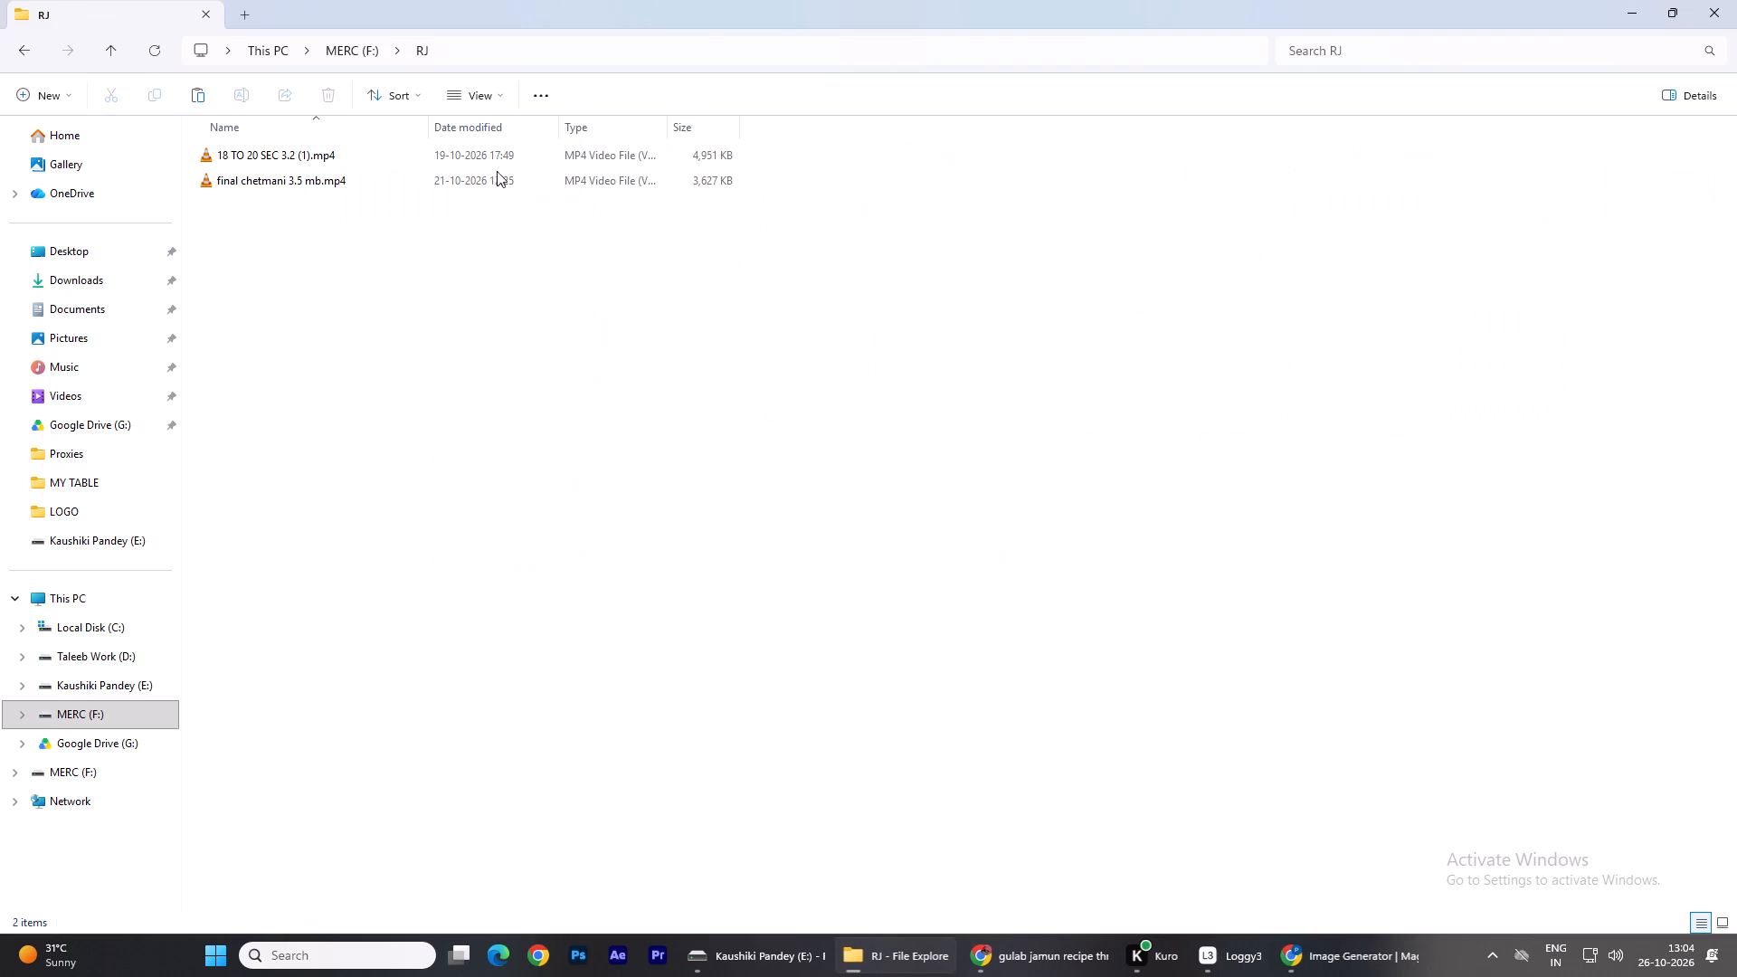
click(24, 60)
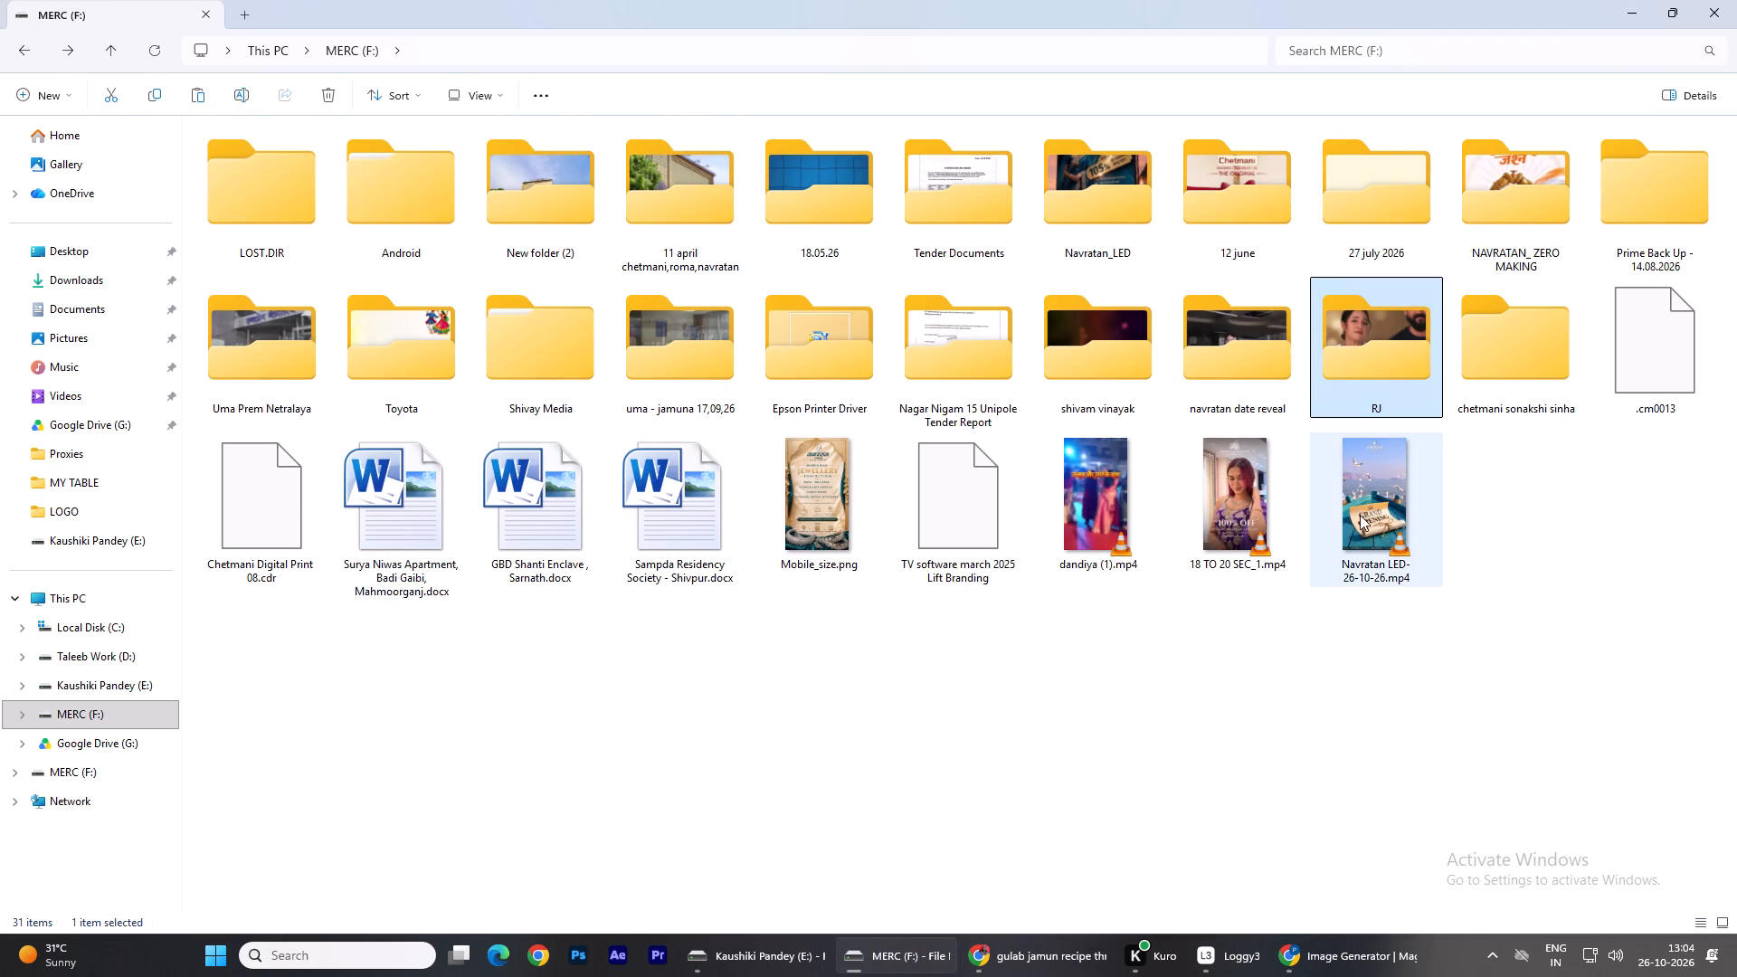
click(1378, 535)
drag(1384, 556, 1387, 364)
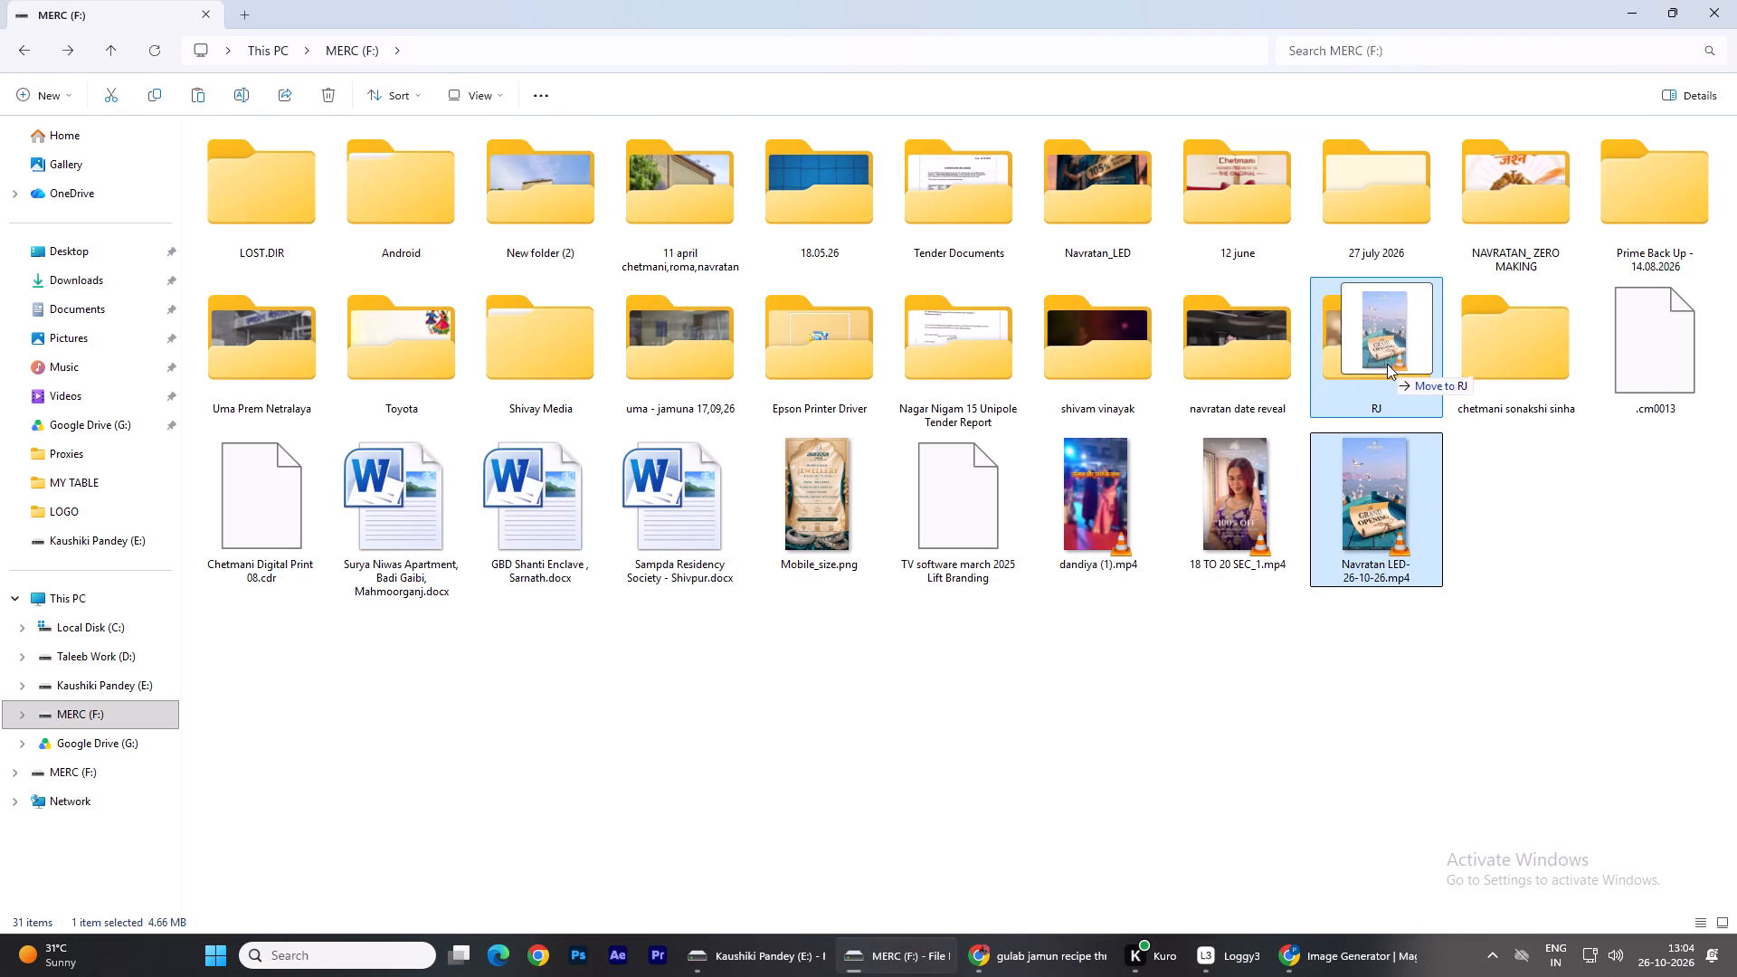
drag(1387, 364, 1382, 383)
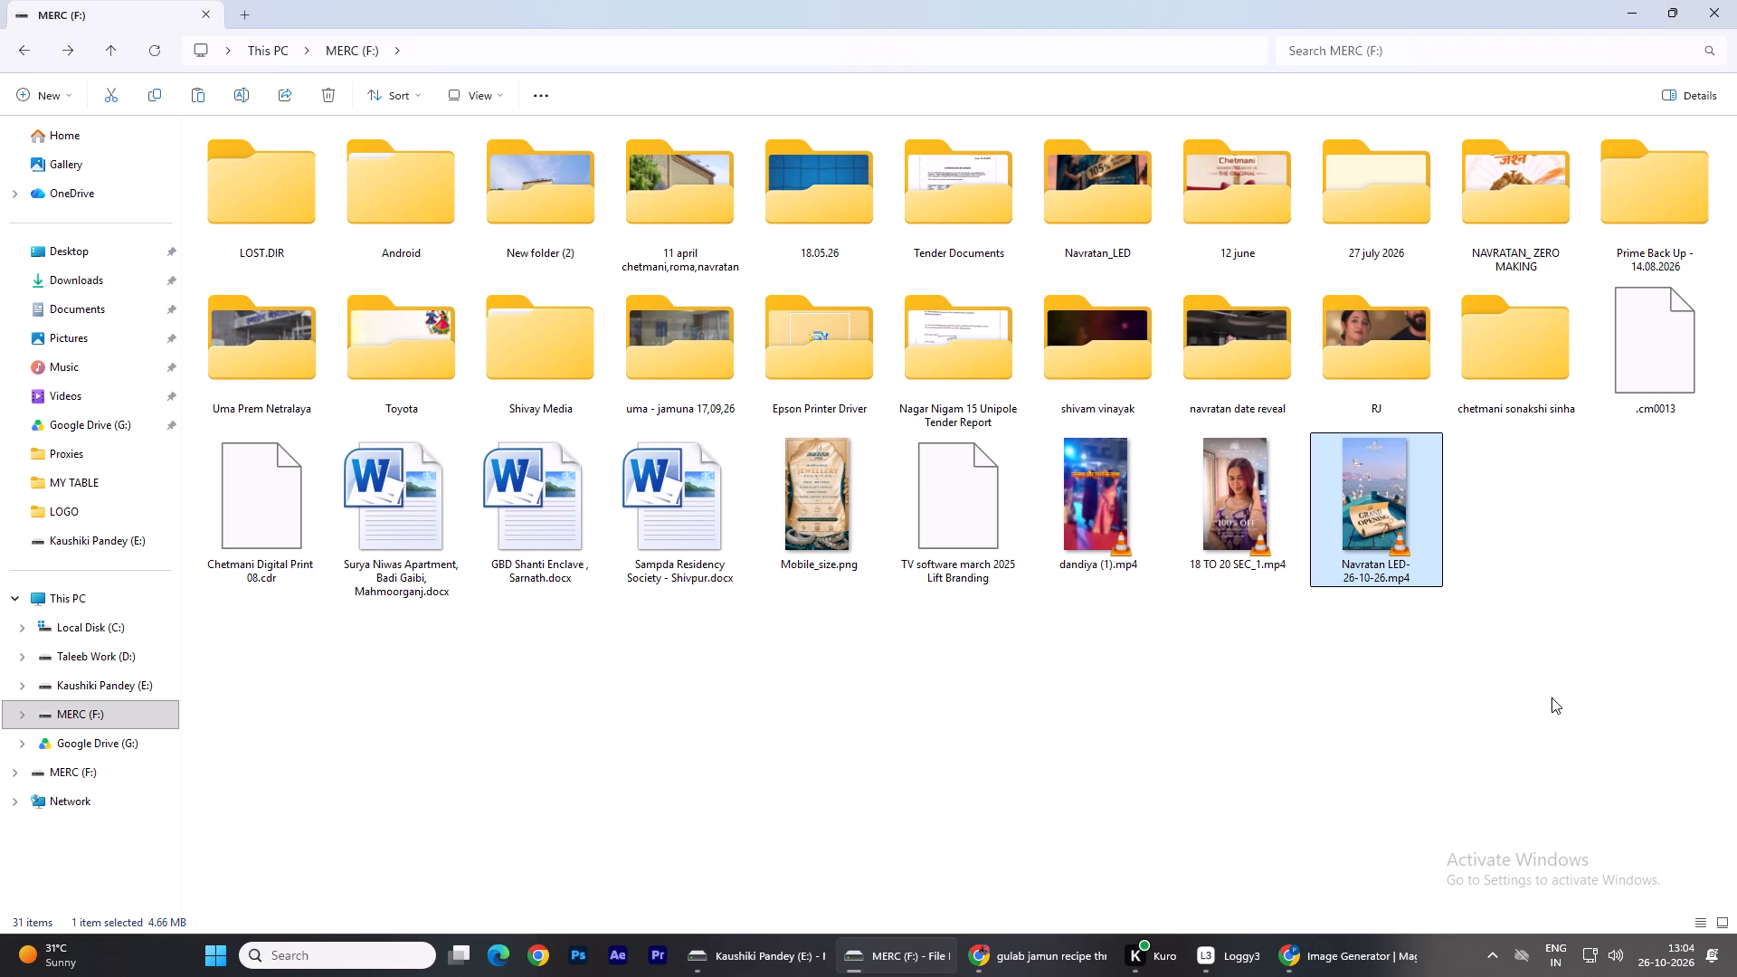
Open the RJ folder and play the Navratan LED- 26-10-26 video to check it.
double_click(1363, 360)
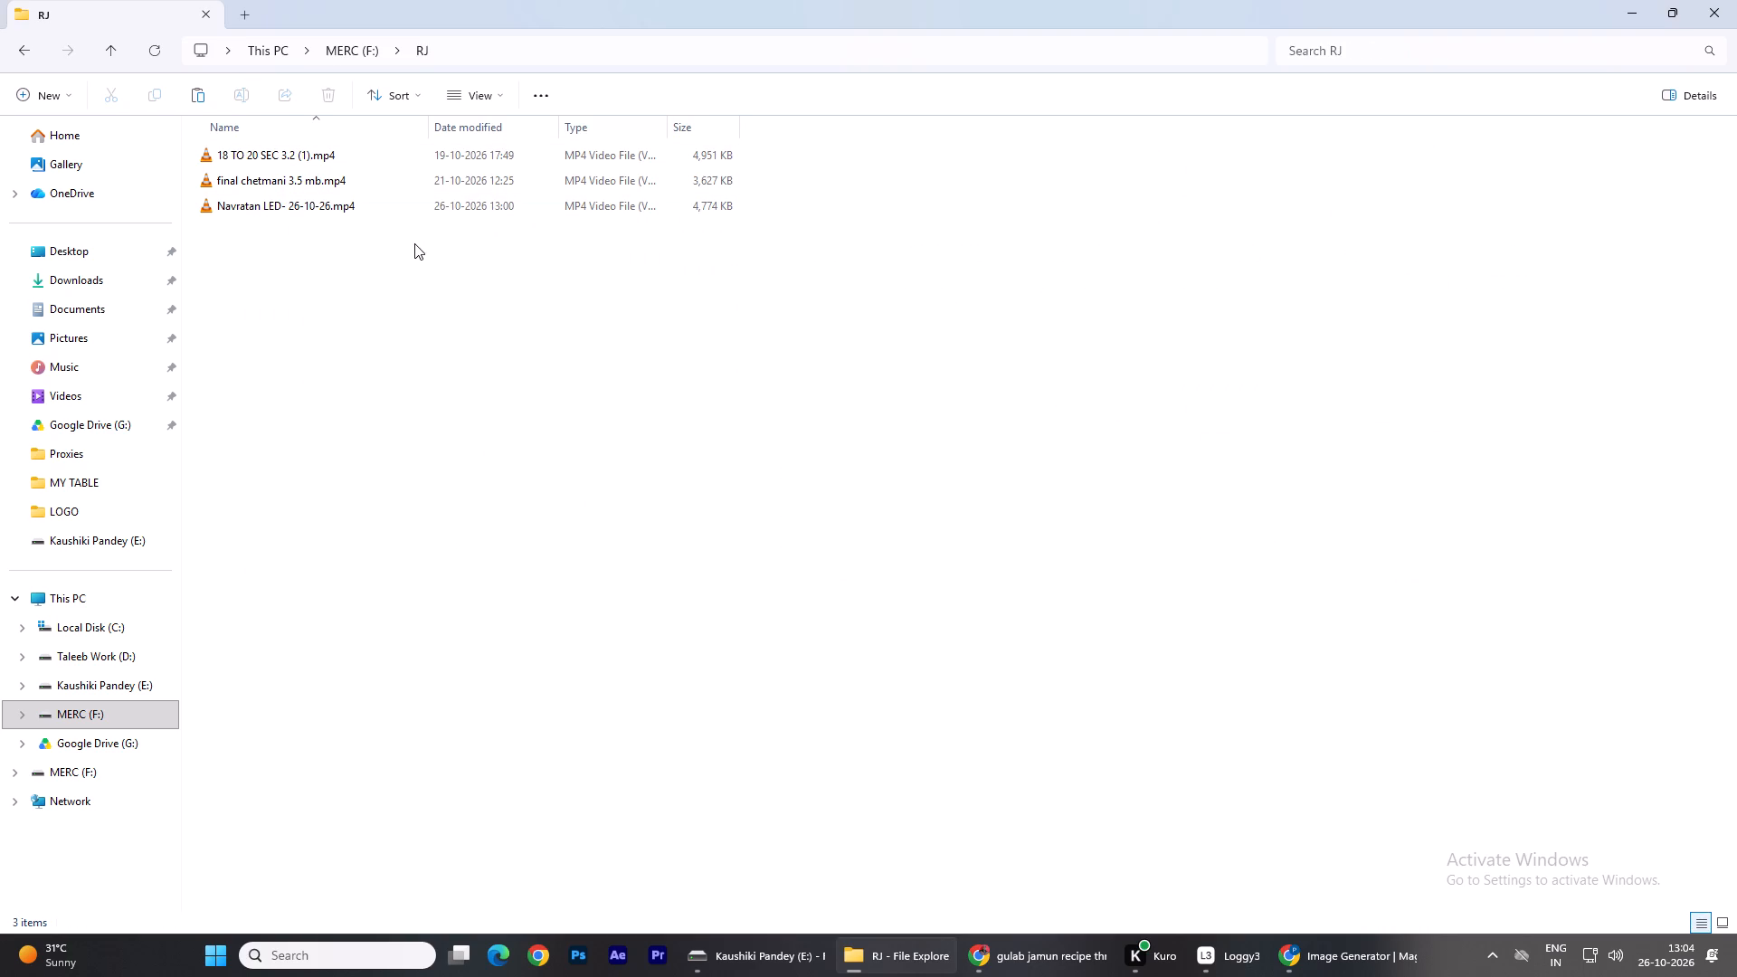
click(572, 429)
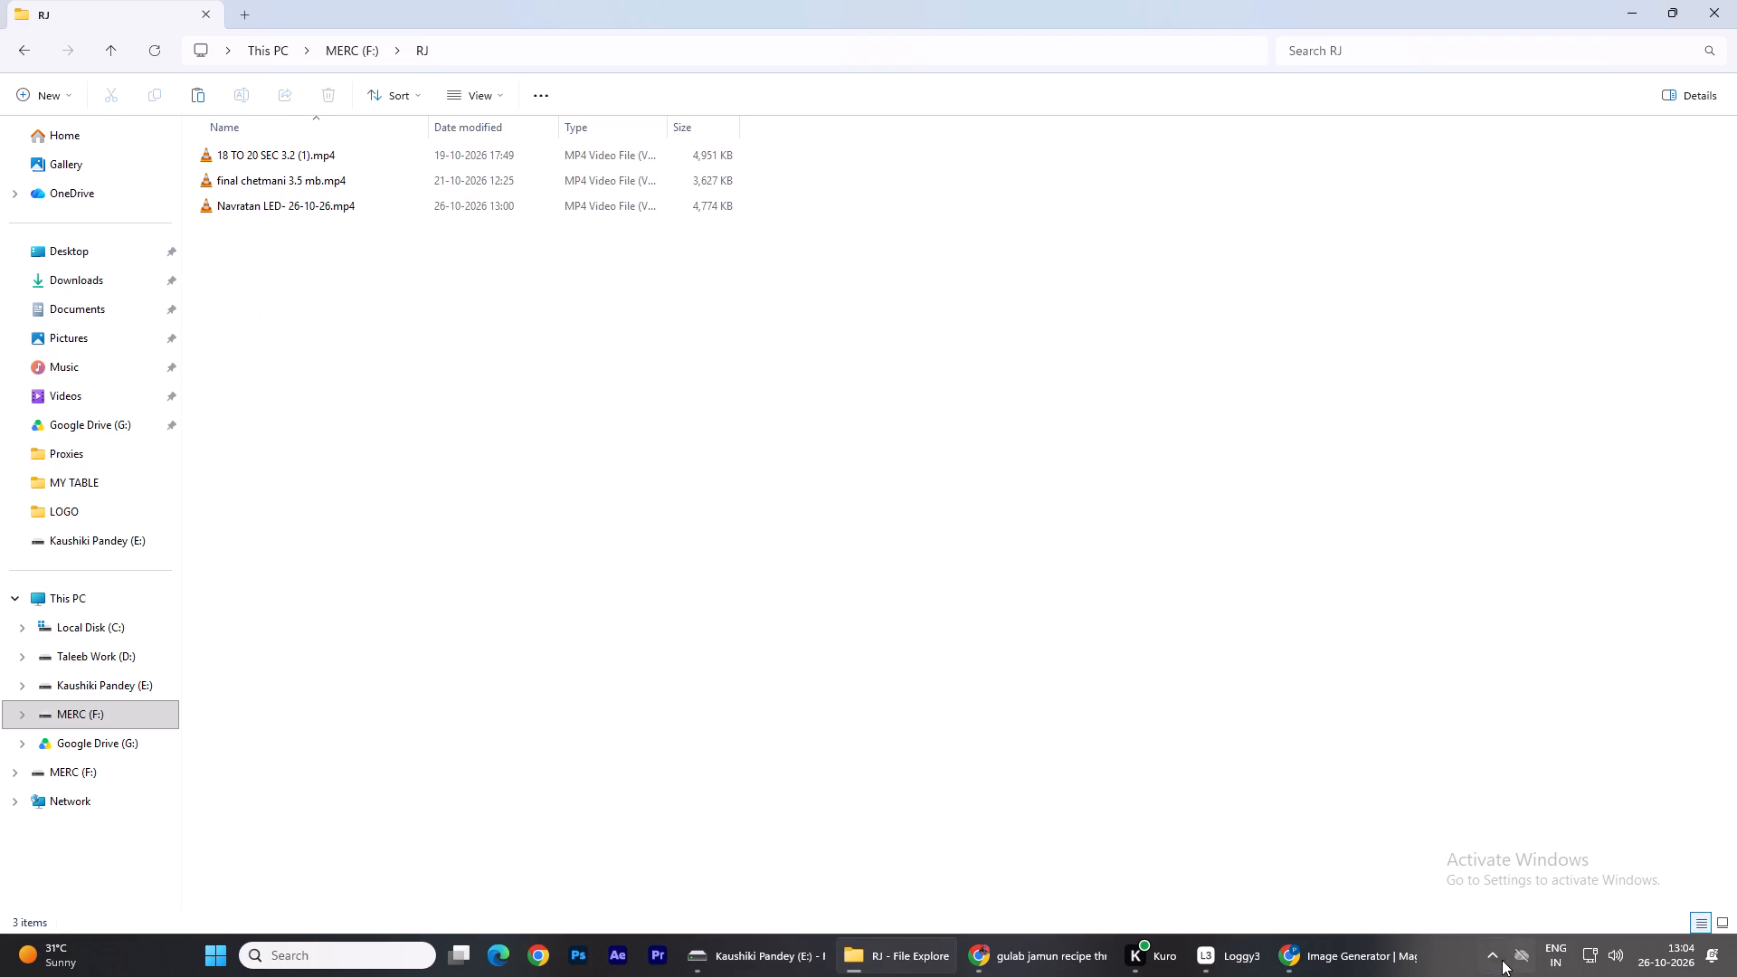
click(1494, 959)
click(320, 327)
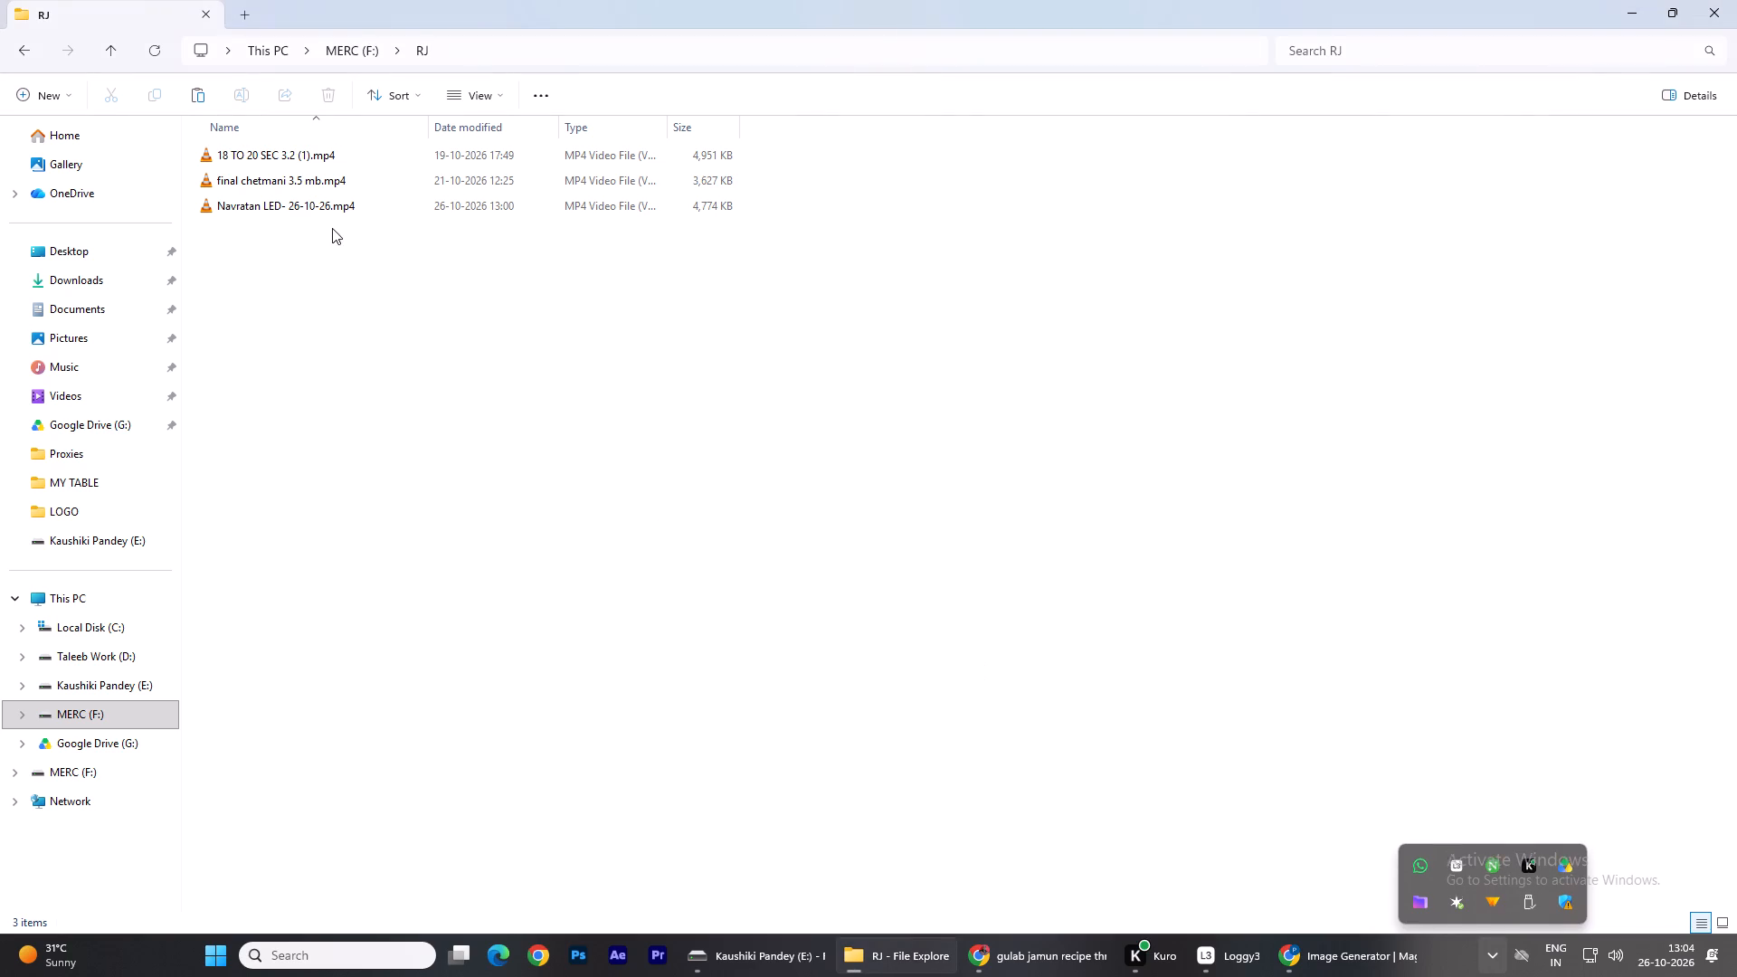
double_click(364, 208)
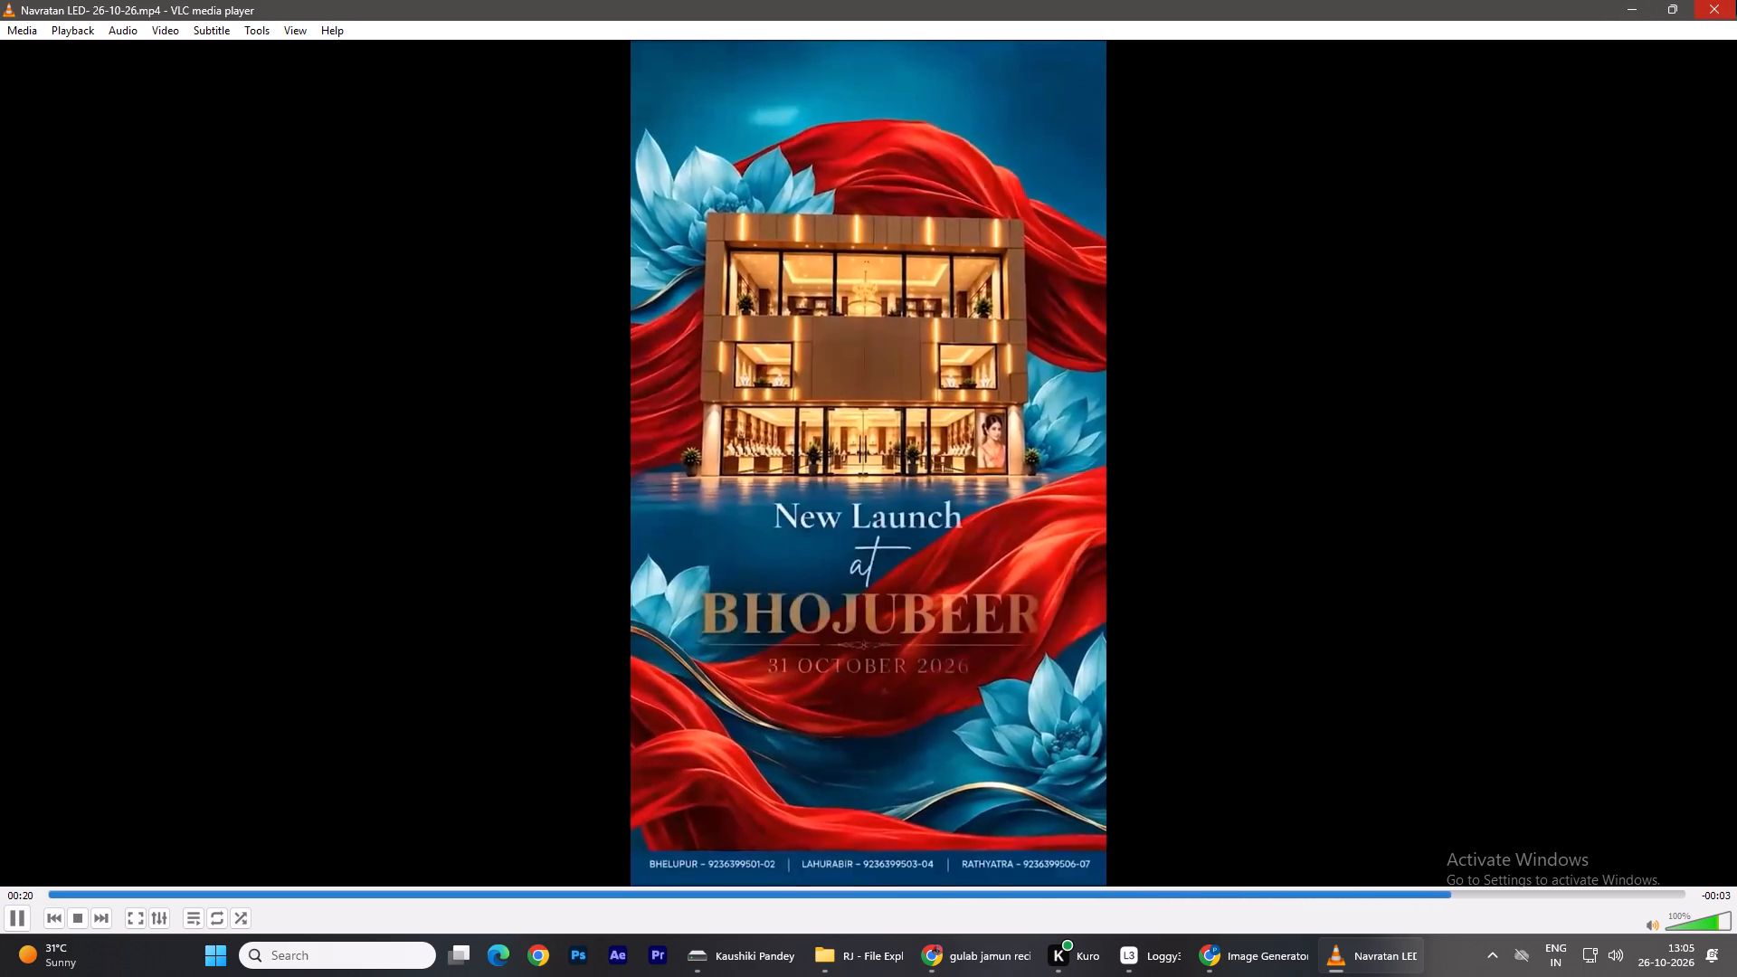
Close the video player and clear the file selection in the RJ folder.
click(1736, 0)
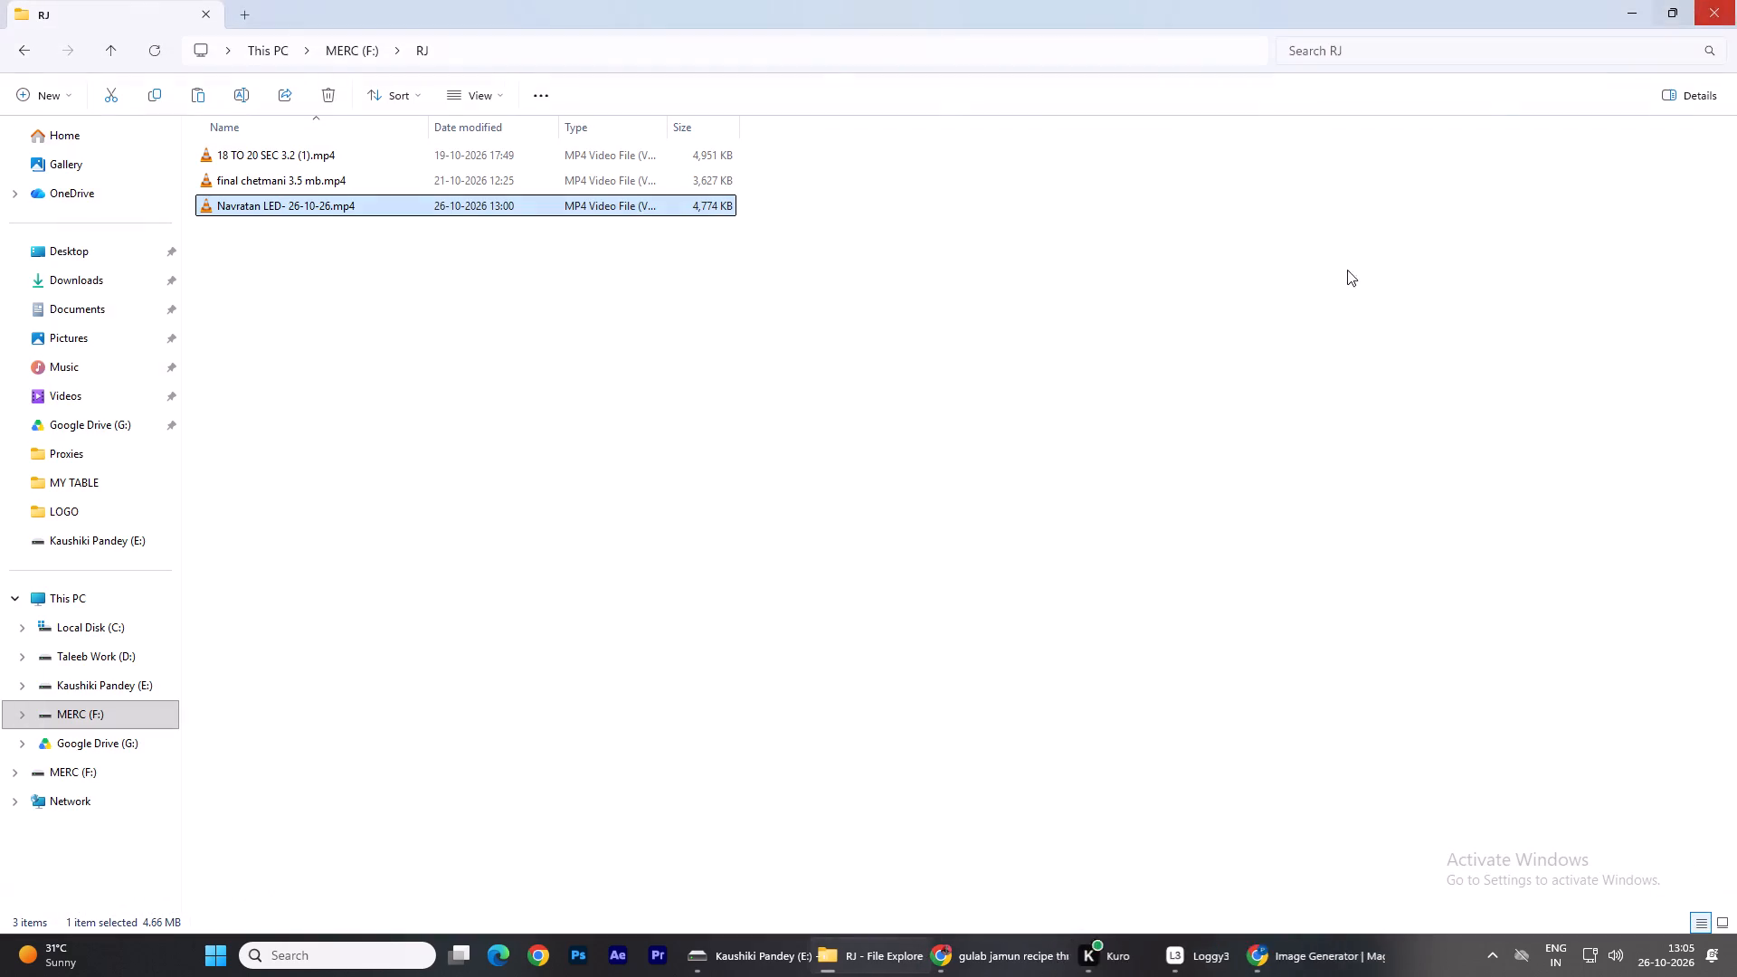
click(822, 343)
Safely eject the MERC (F:) flash disk from the computer.
click(1496, 953)
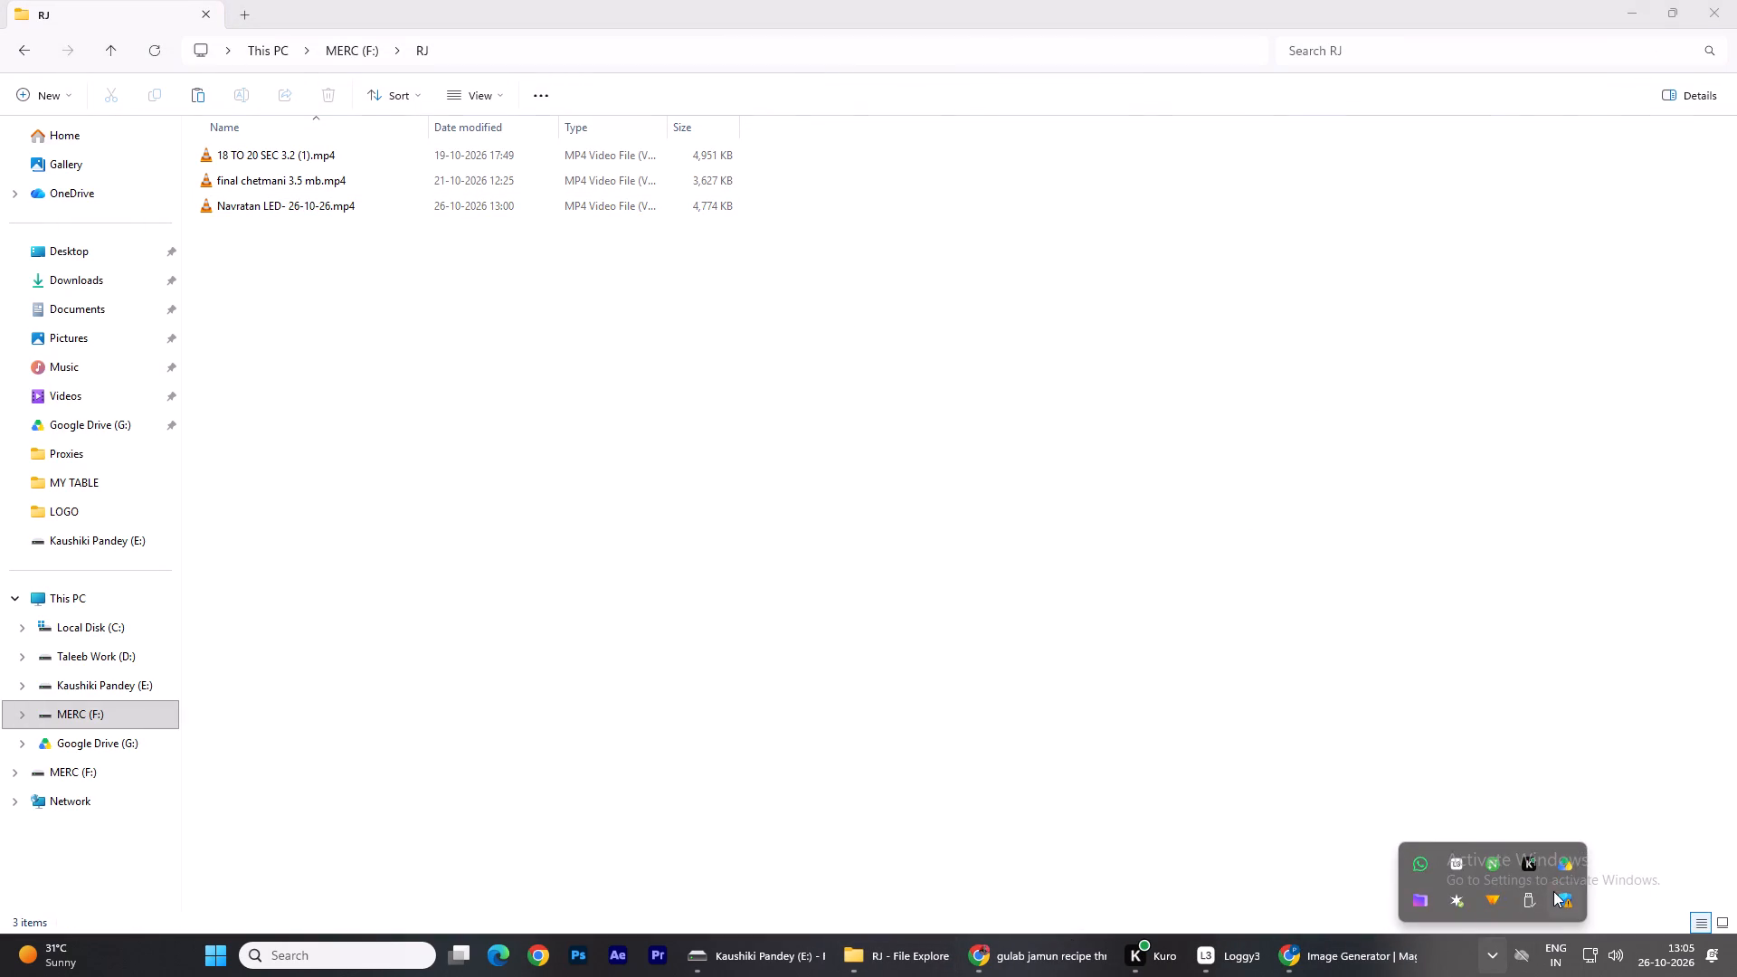
click(1536, 893)
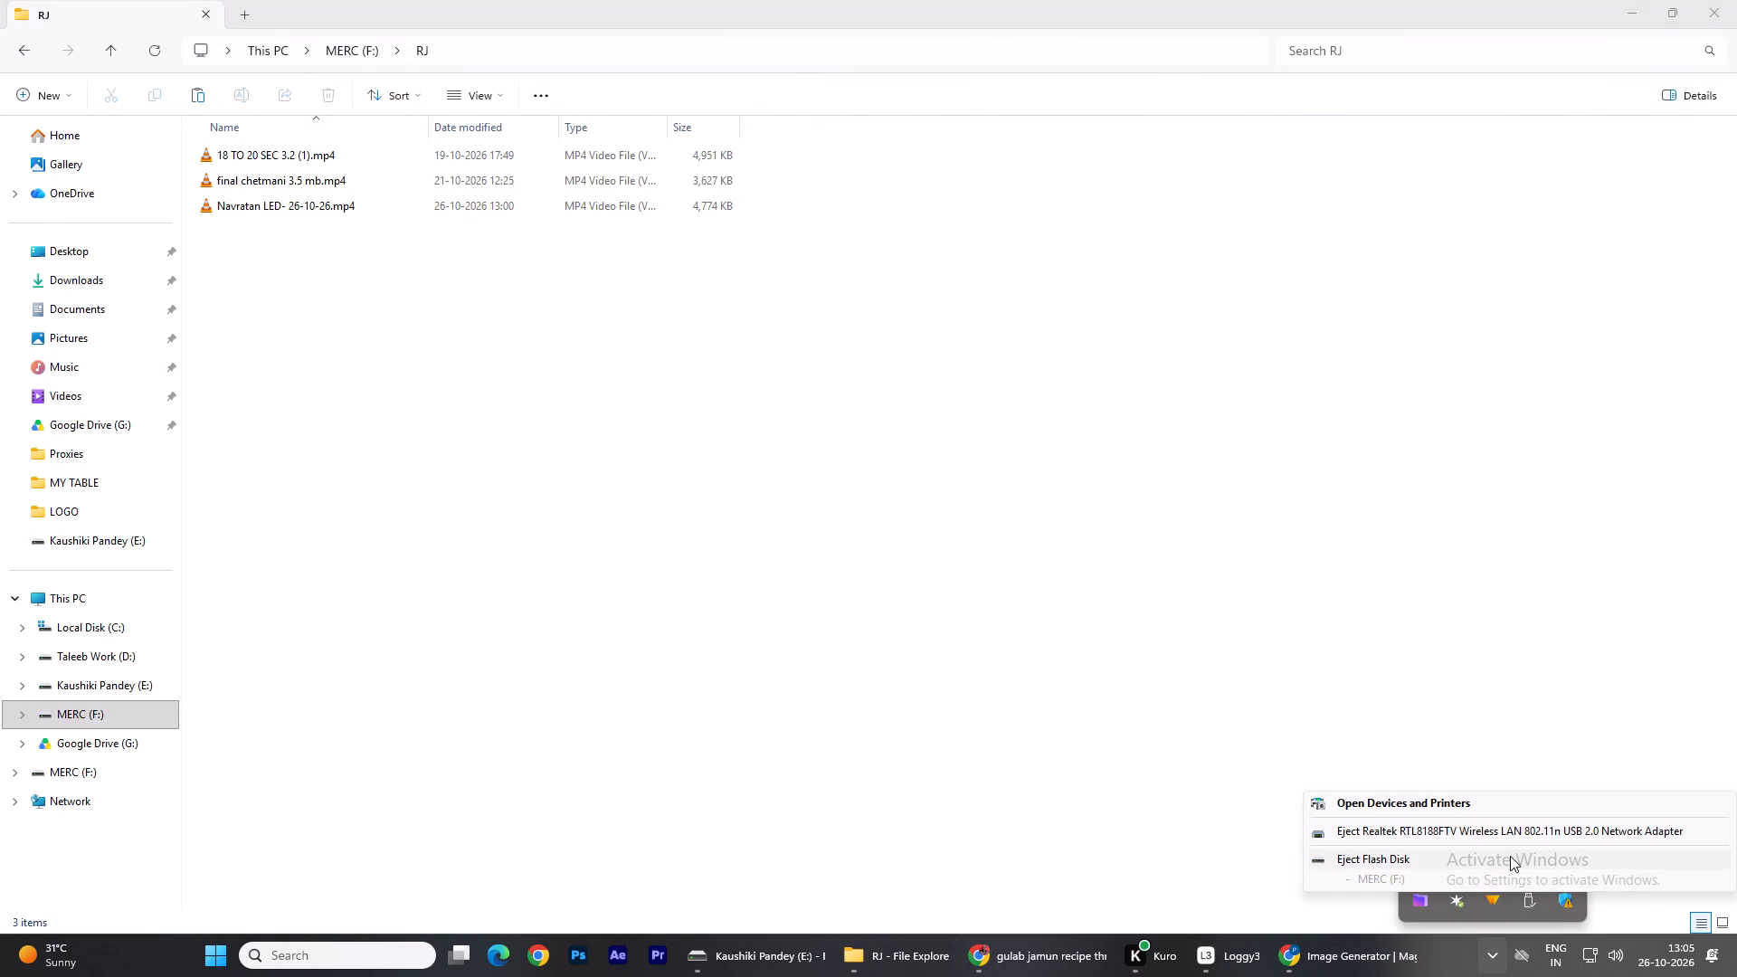
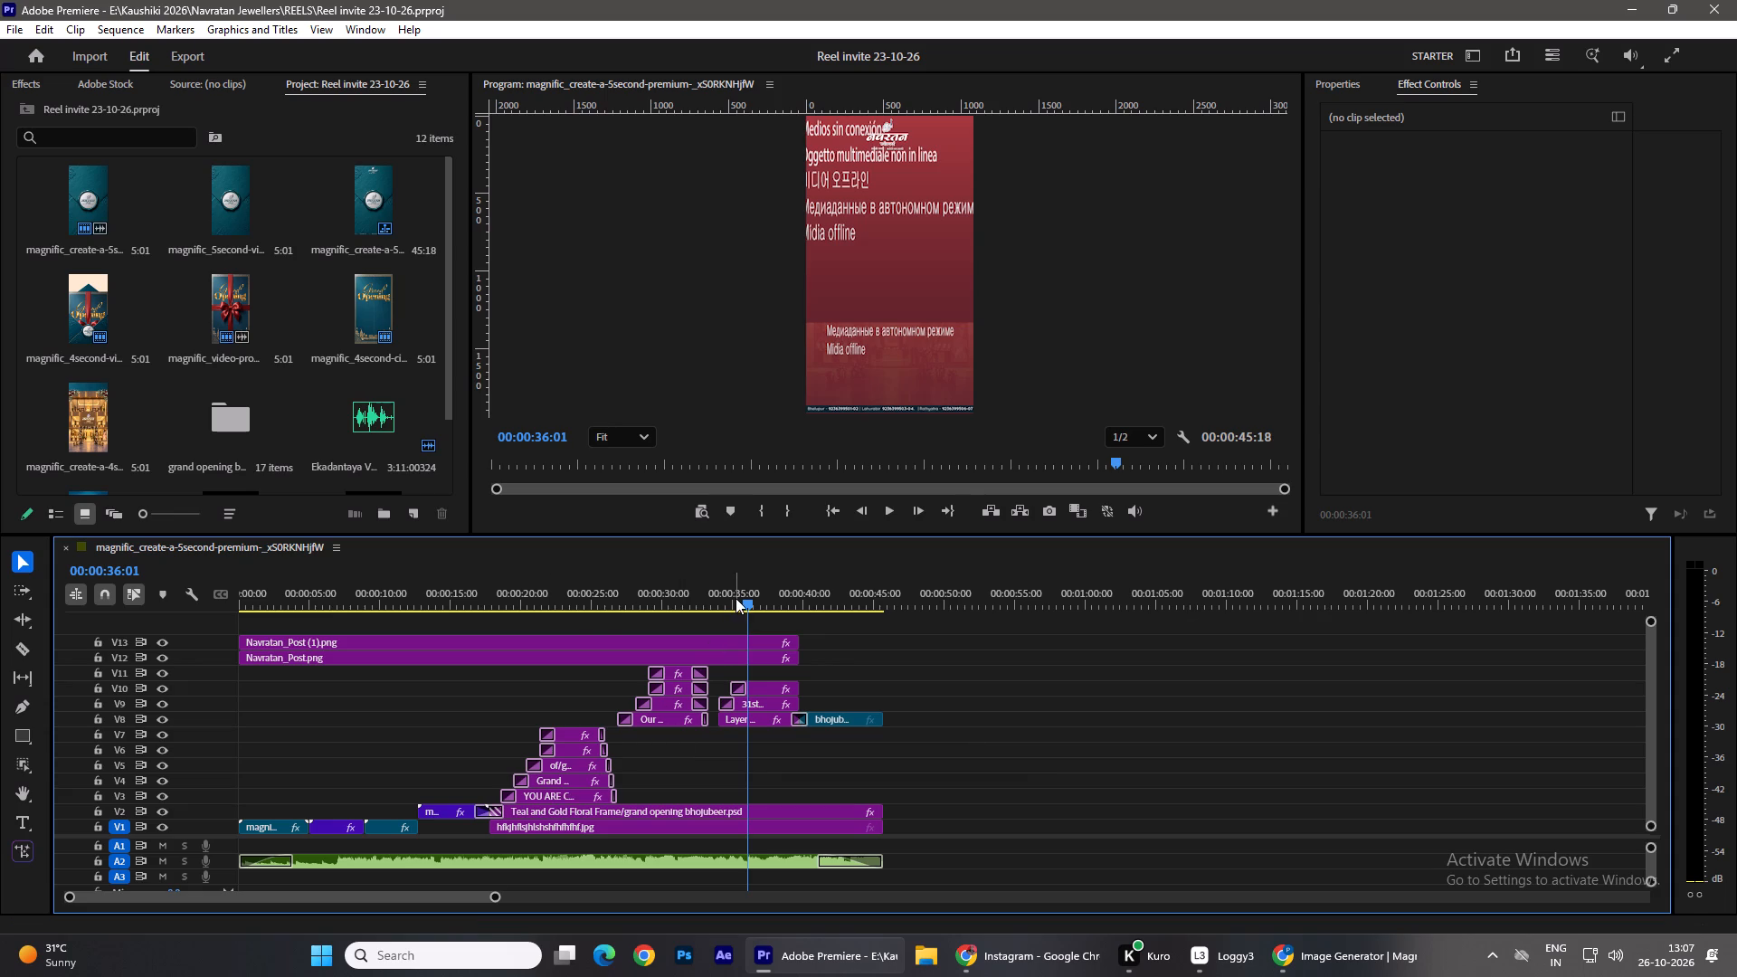
Scrub the reel invite sequence in Premiere back to about 00:00:14:15 to review the footage there.
drag(736, 598, 455, 636)
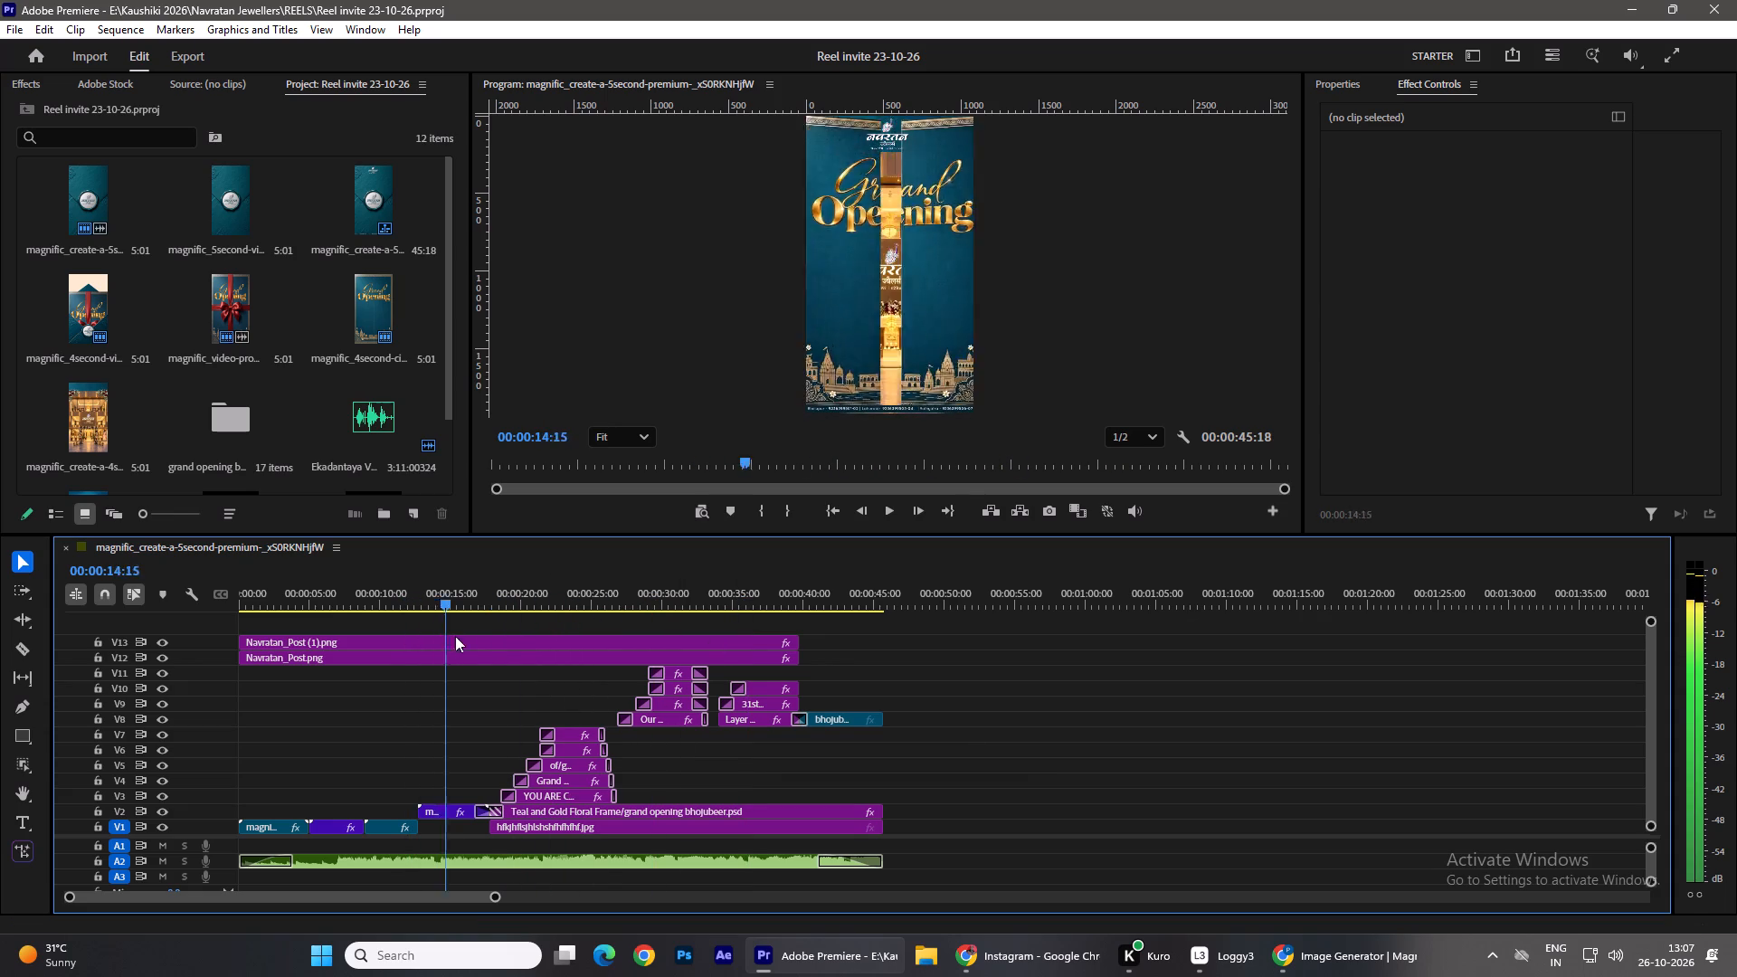
Review the reel sequence up to about 36 seconds and look inside the grand opening bhojubeer bin for its source layers.
drag(455, 636, 627, 650)
scroll(155, 320, down, 3)
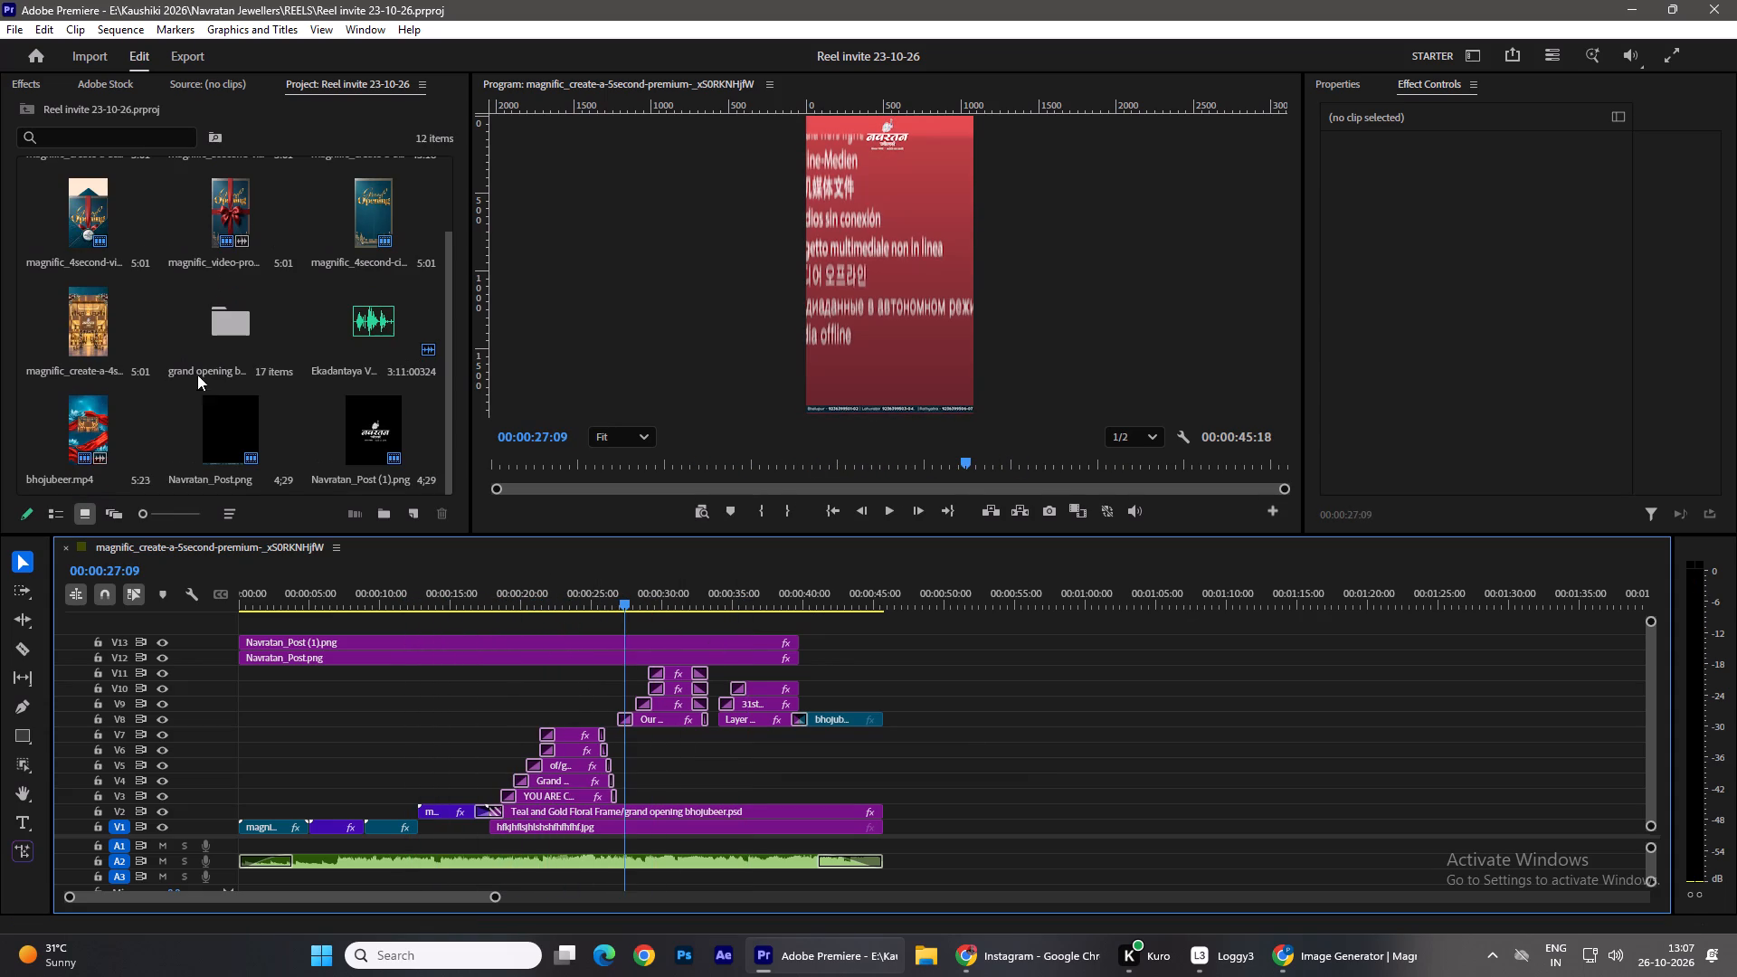
scroll(197, 375, down, 1)
double_click(239, 322)
scroll(231, 430, up, 5)
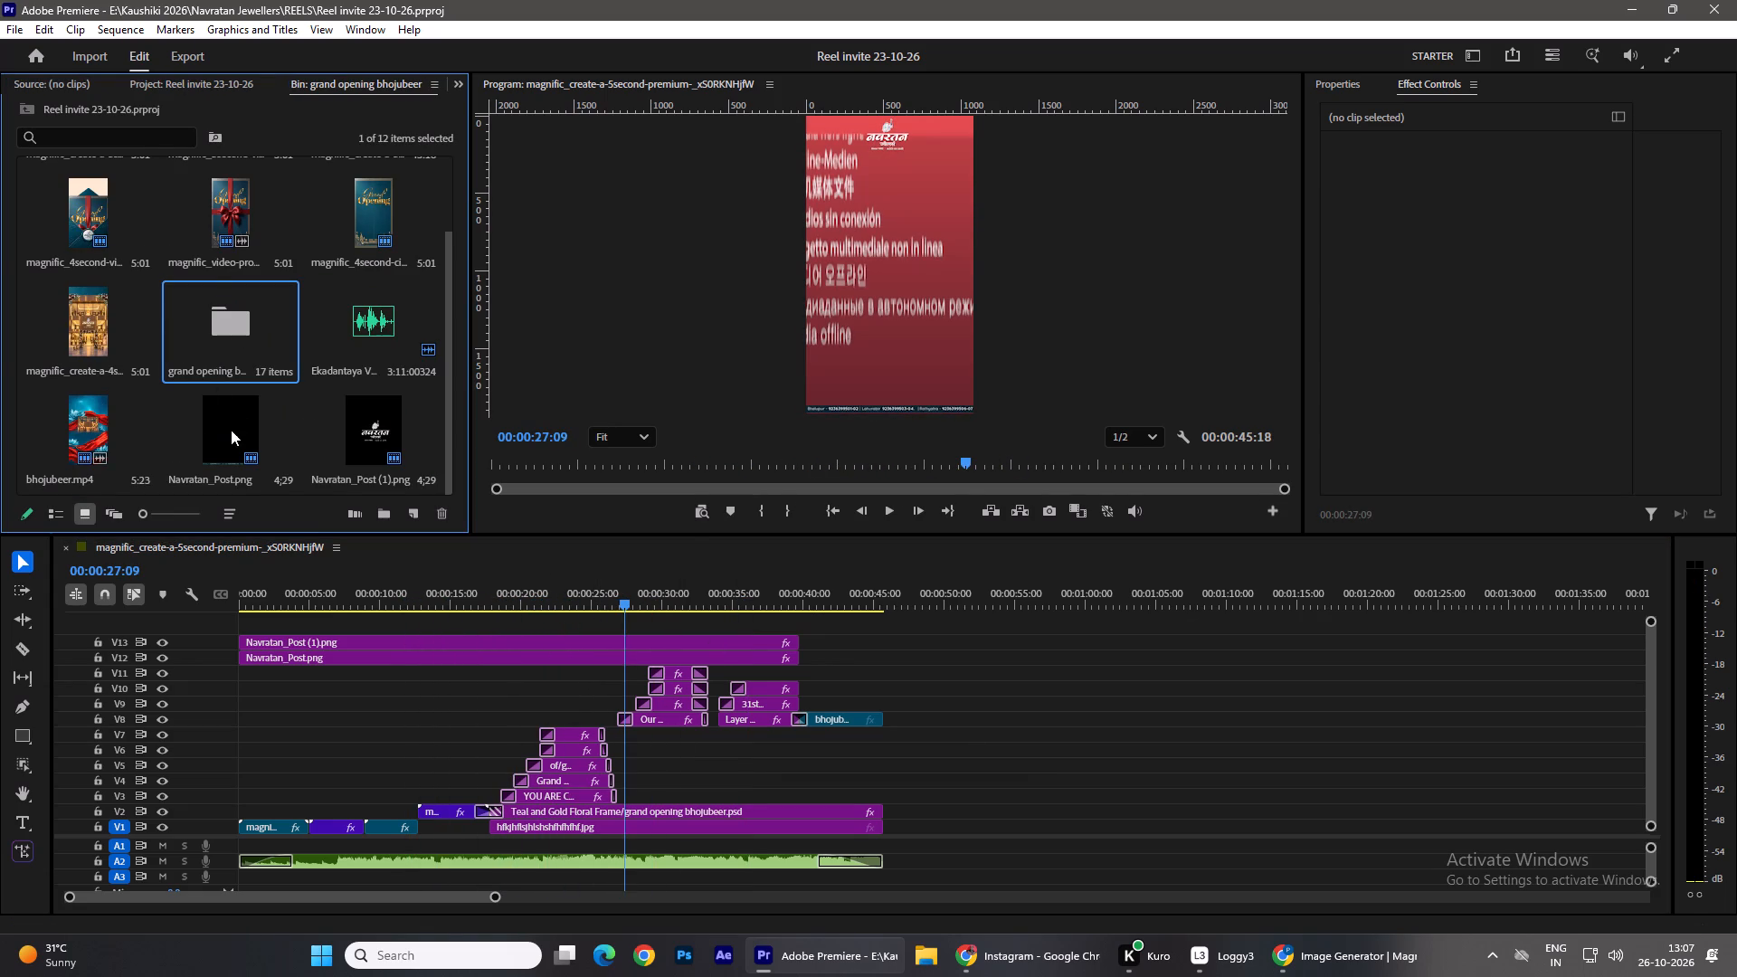
scroll(231, 430, up, 3)
drag(628, 593, 534, 606)
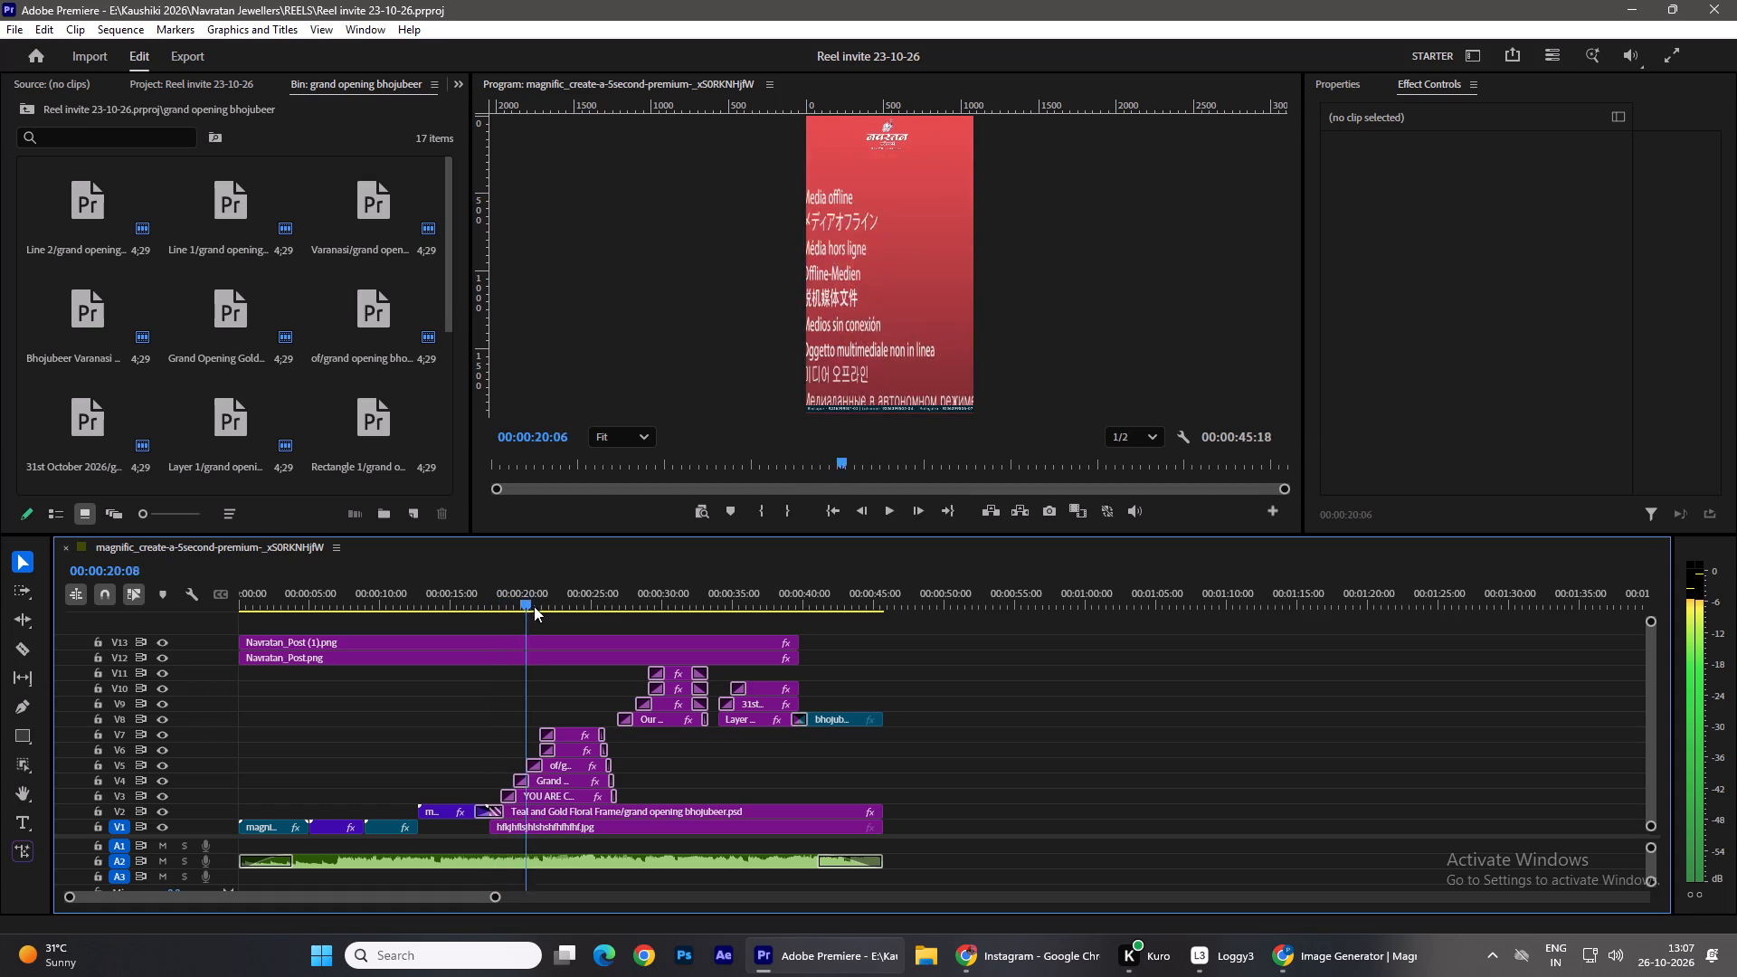
drag(534, 606, 678, 632)
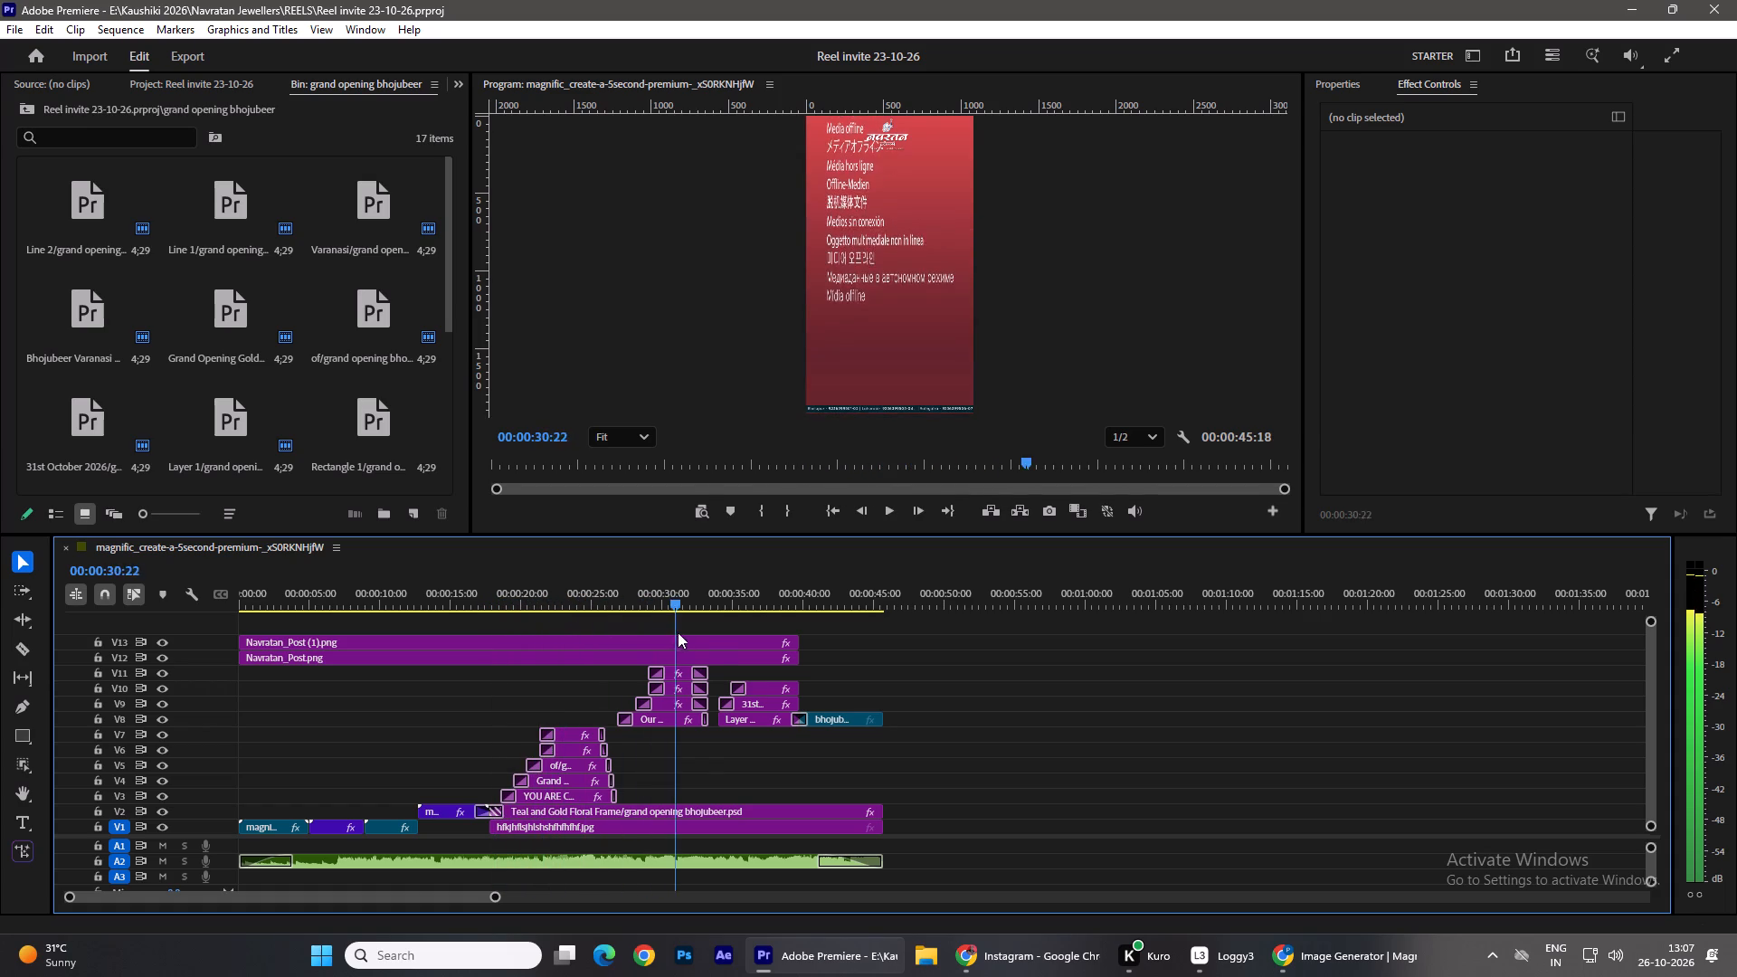
drag(678, 632, 755, 650)
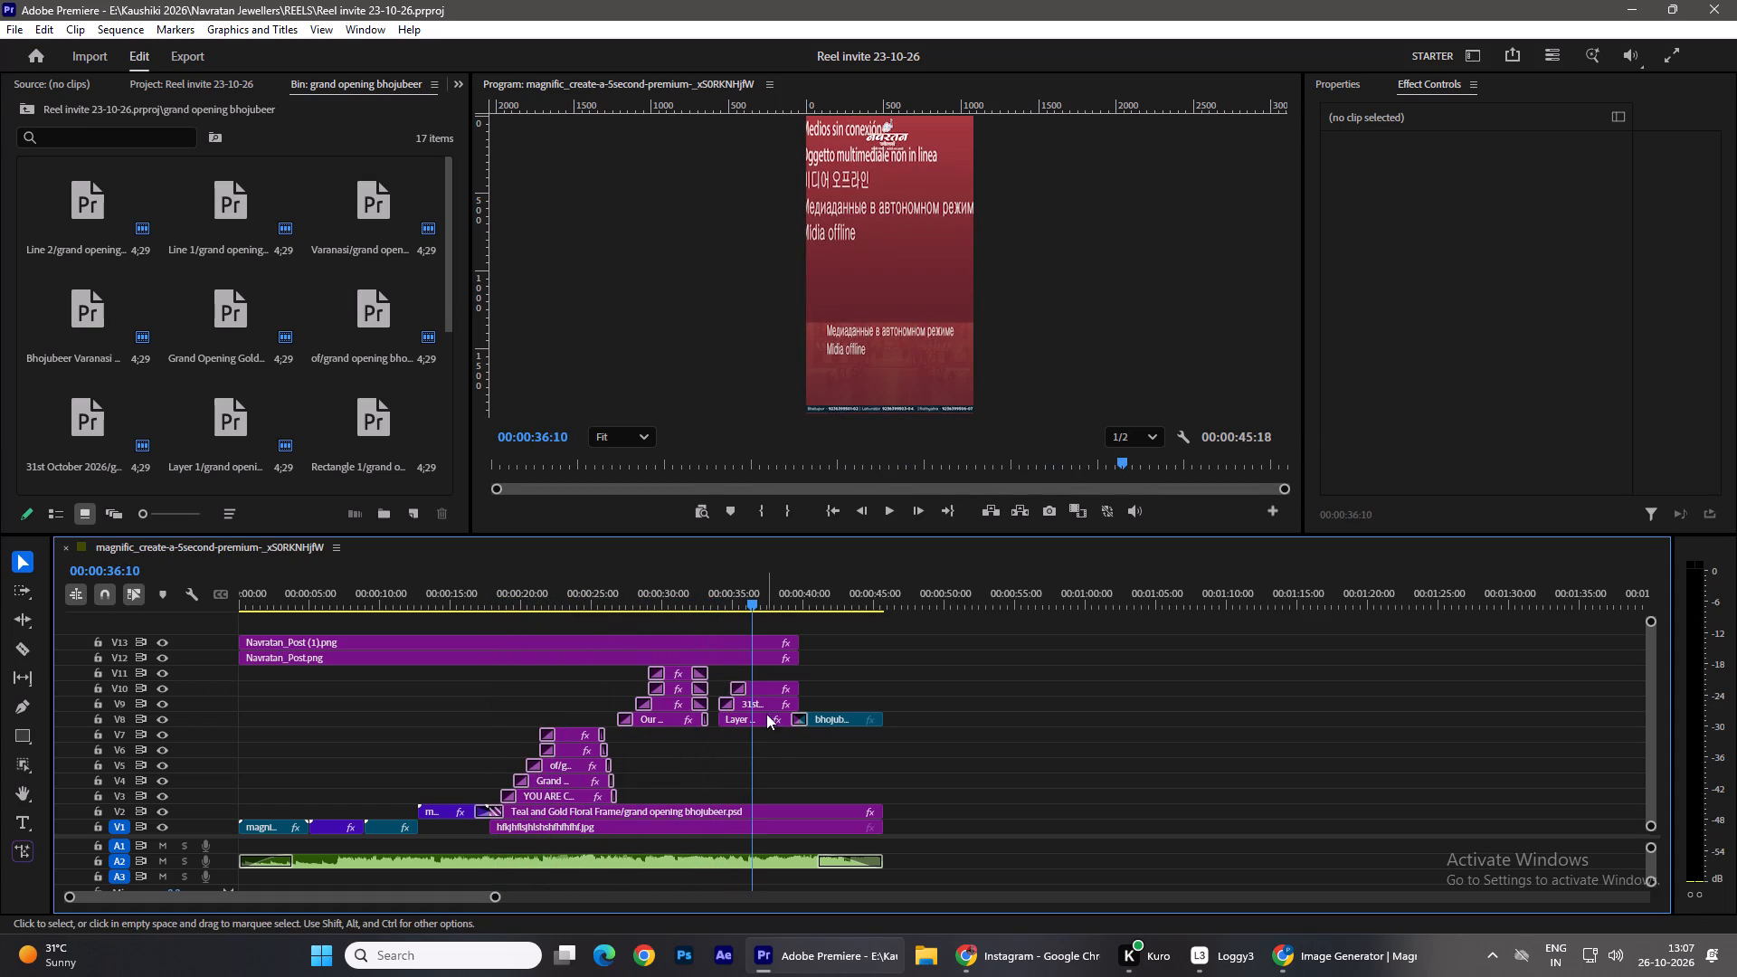
Inspect the effect settings of the stacked V8, V9 and V10 clips around 36 seconds in the reel sequence.
click(764, 745)
click(763, 721)
click(1019, 759)
click(747, 721)
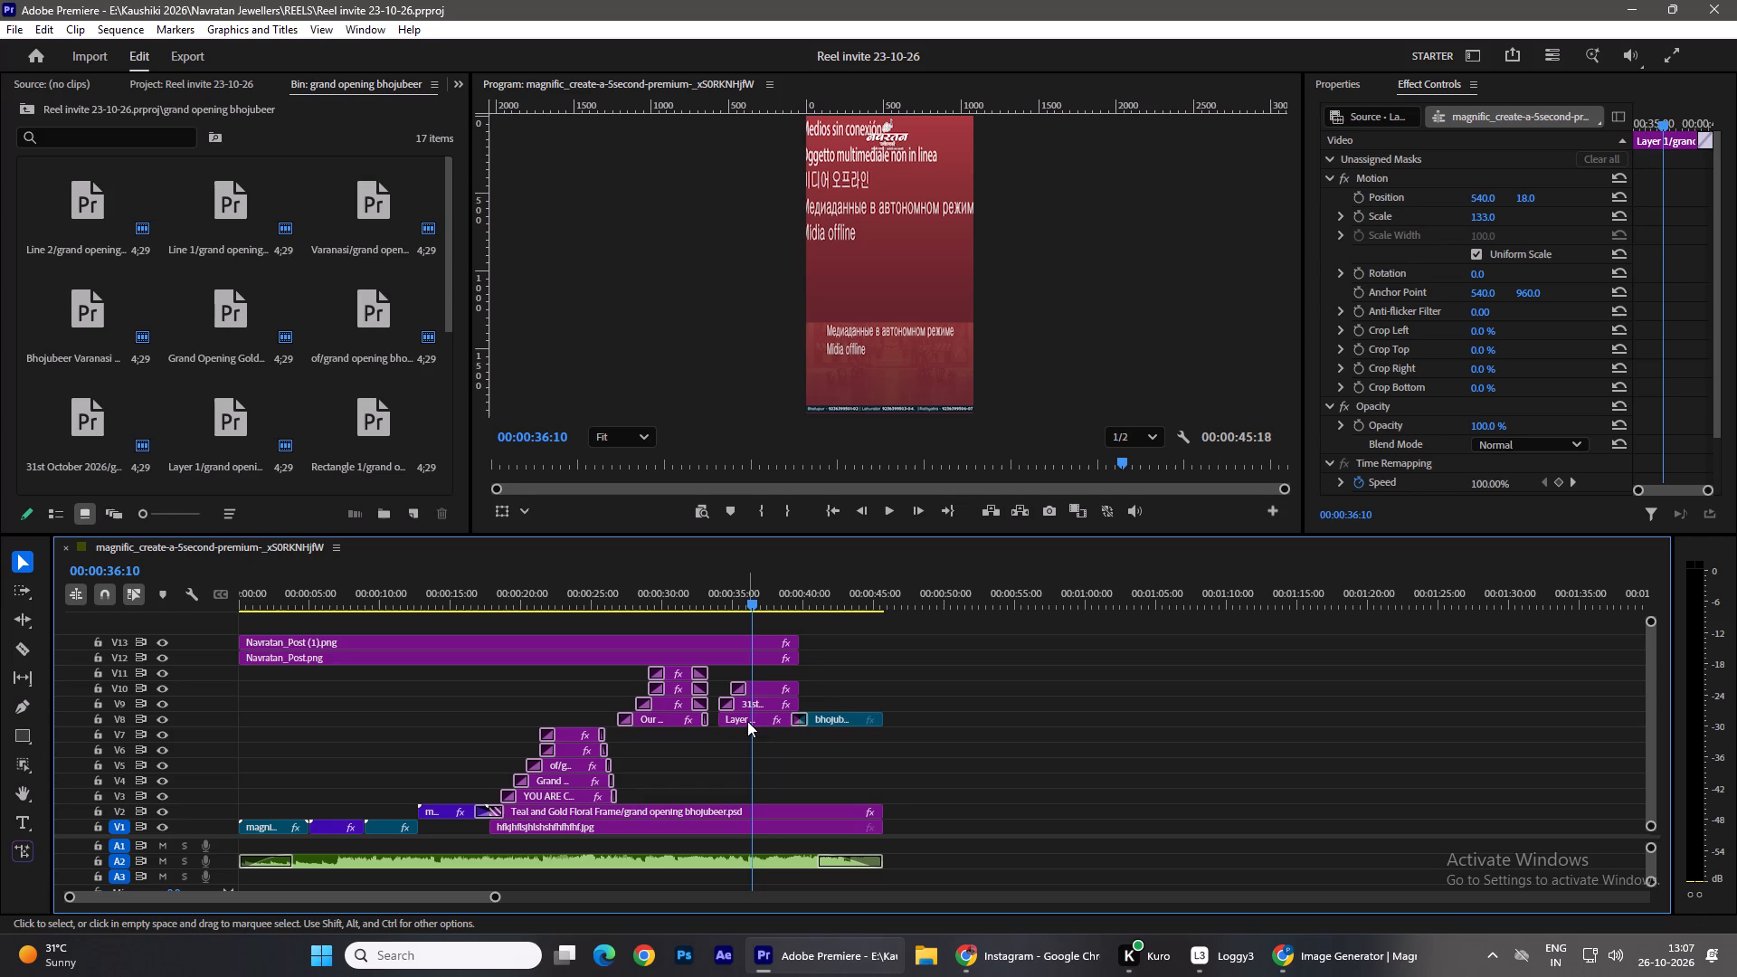
click(757, 702)
click(771, 687)
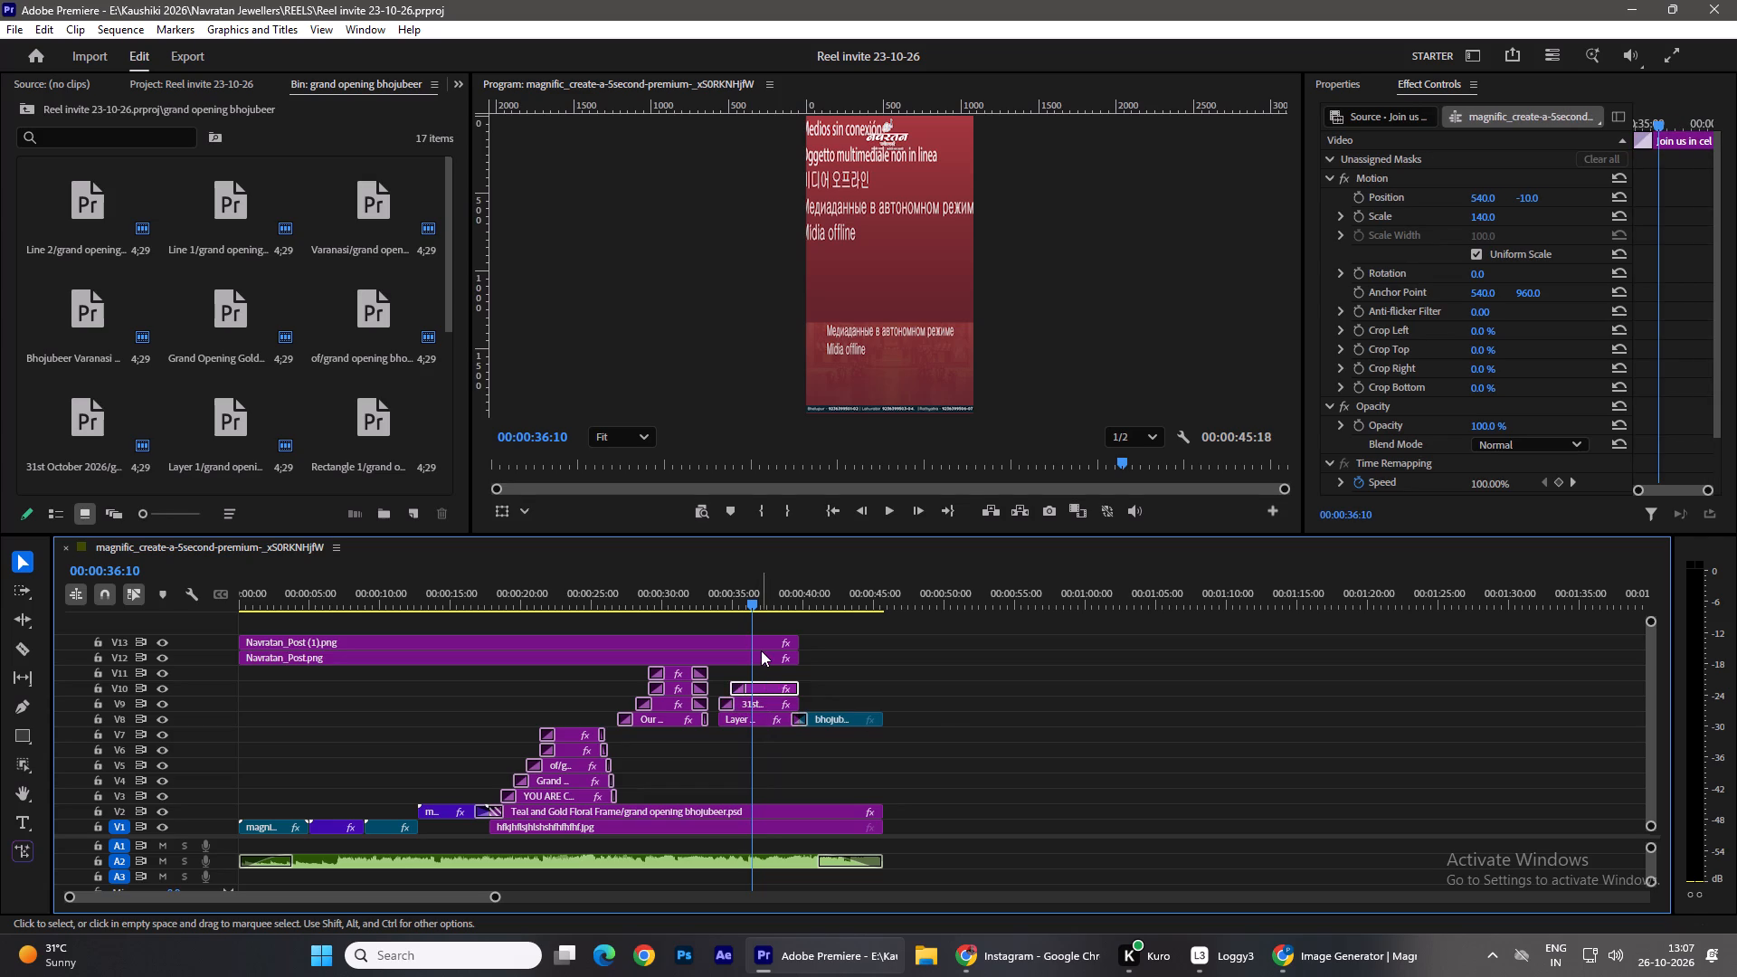
click(1068, 707)
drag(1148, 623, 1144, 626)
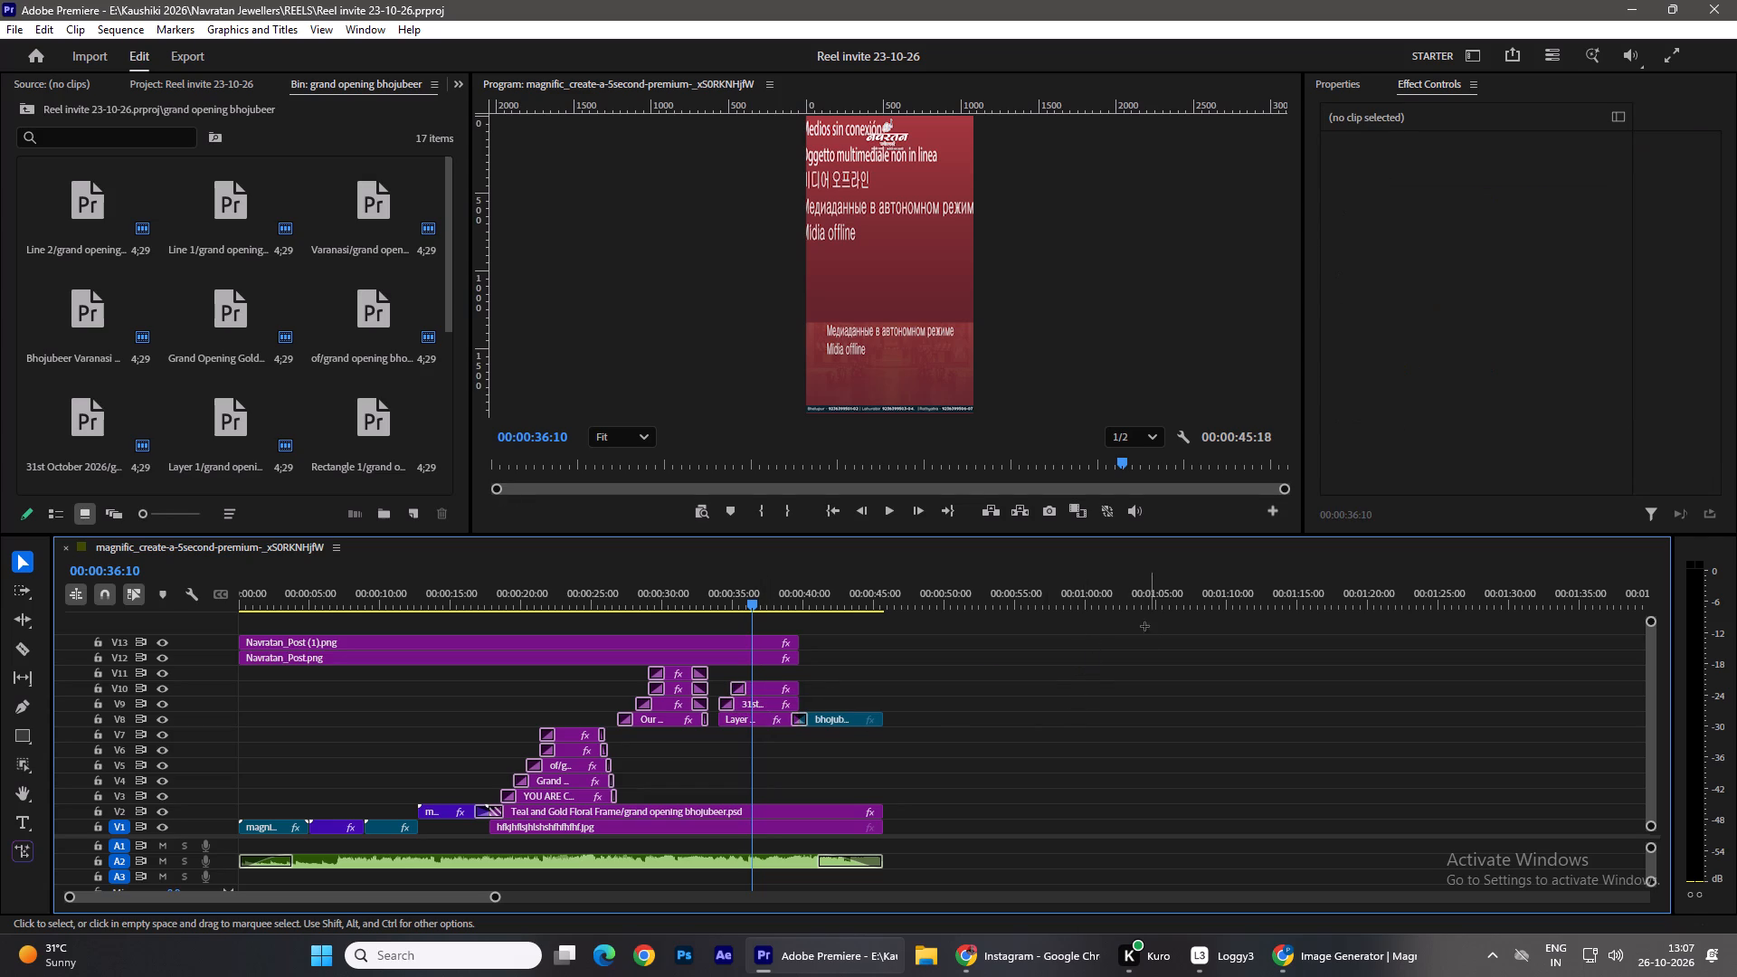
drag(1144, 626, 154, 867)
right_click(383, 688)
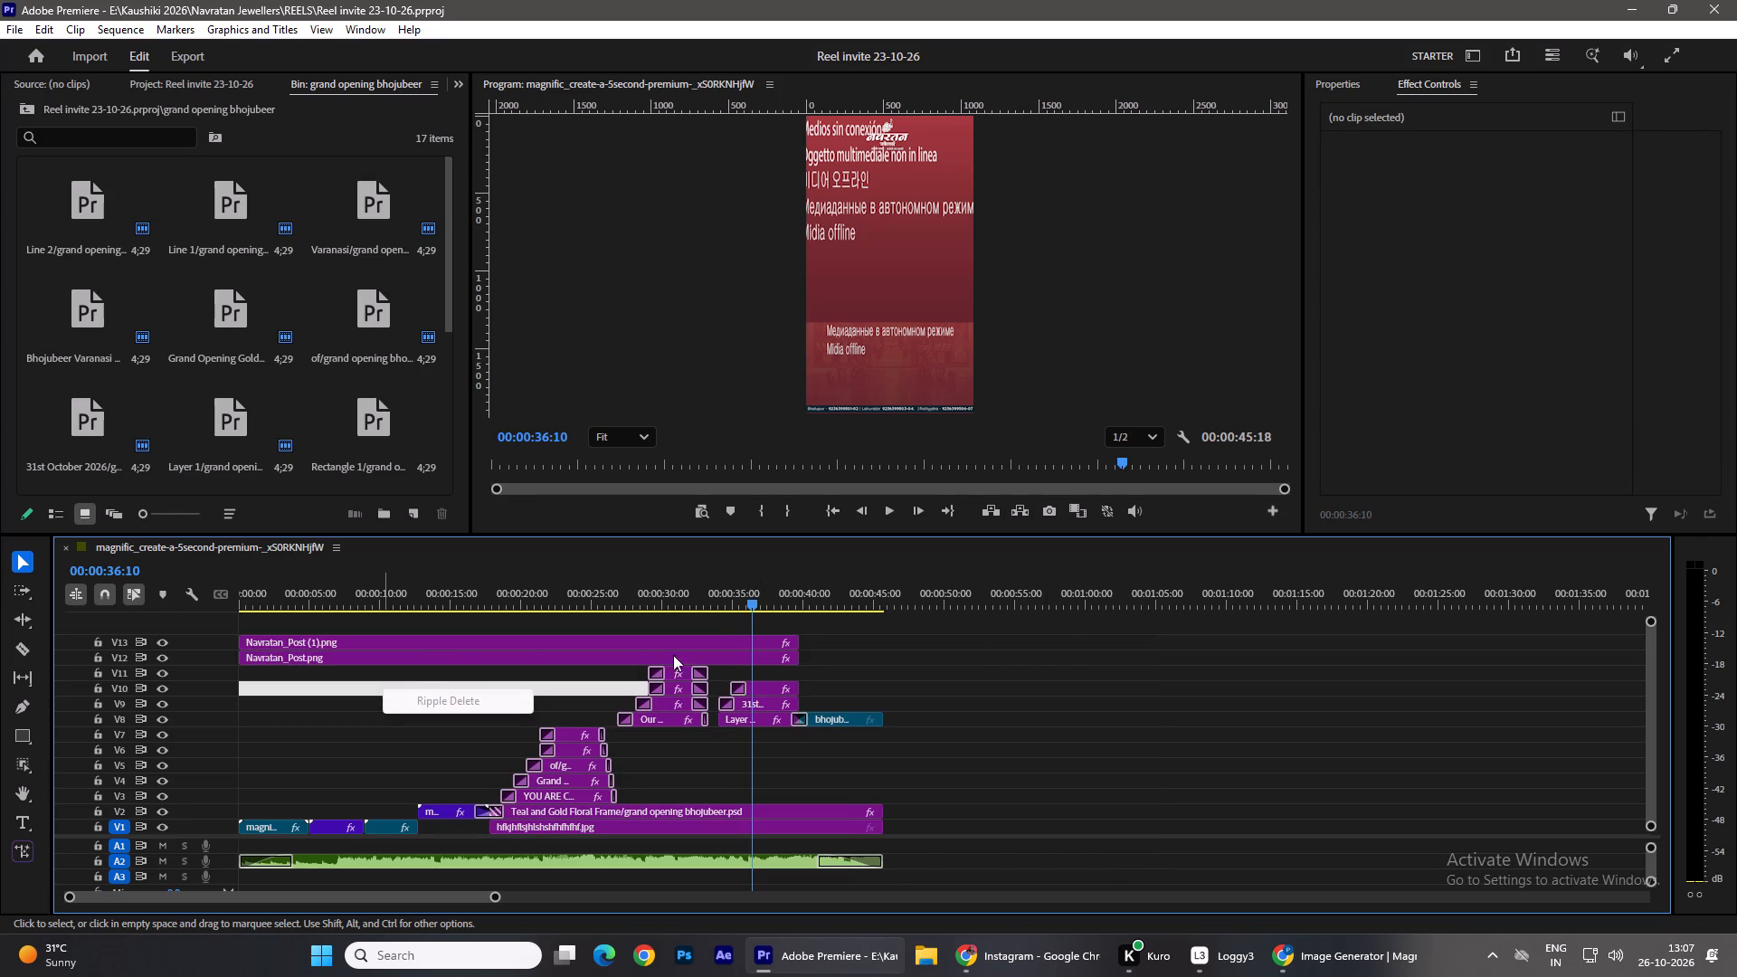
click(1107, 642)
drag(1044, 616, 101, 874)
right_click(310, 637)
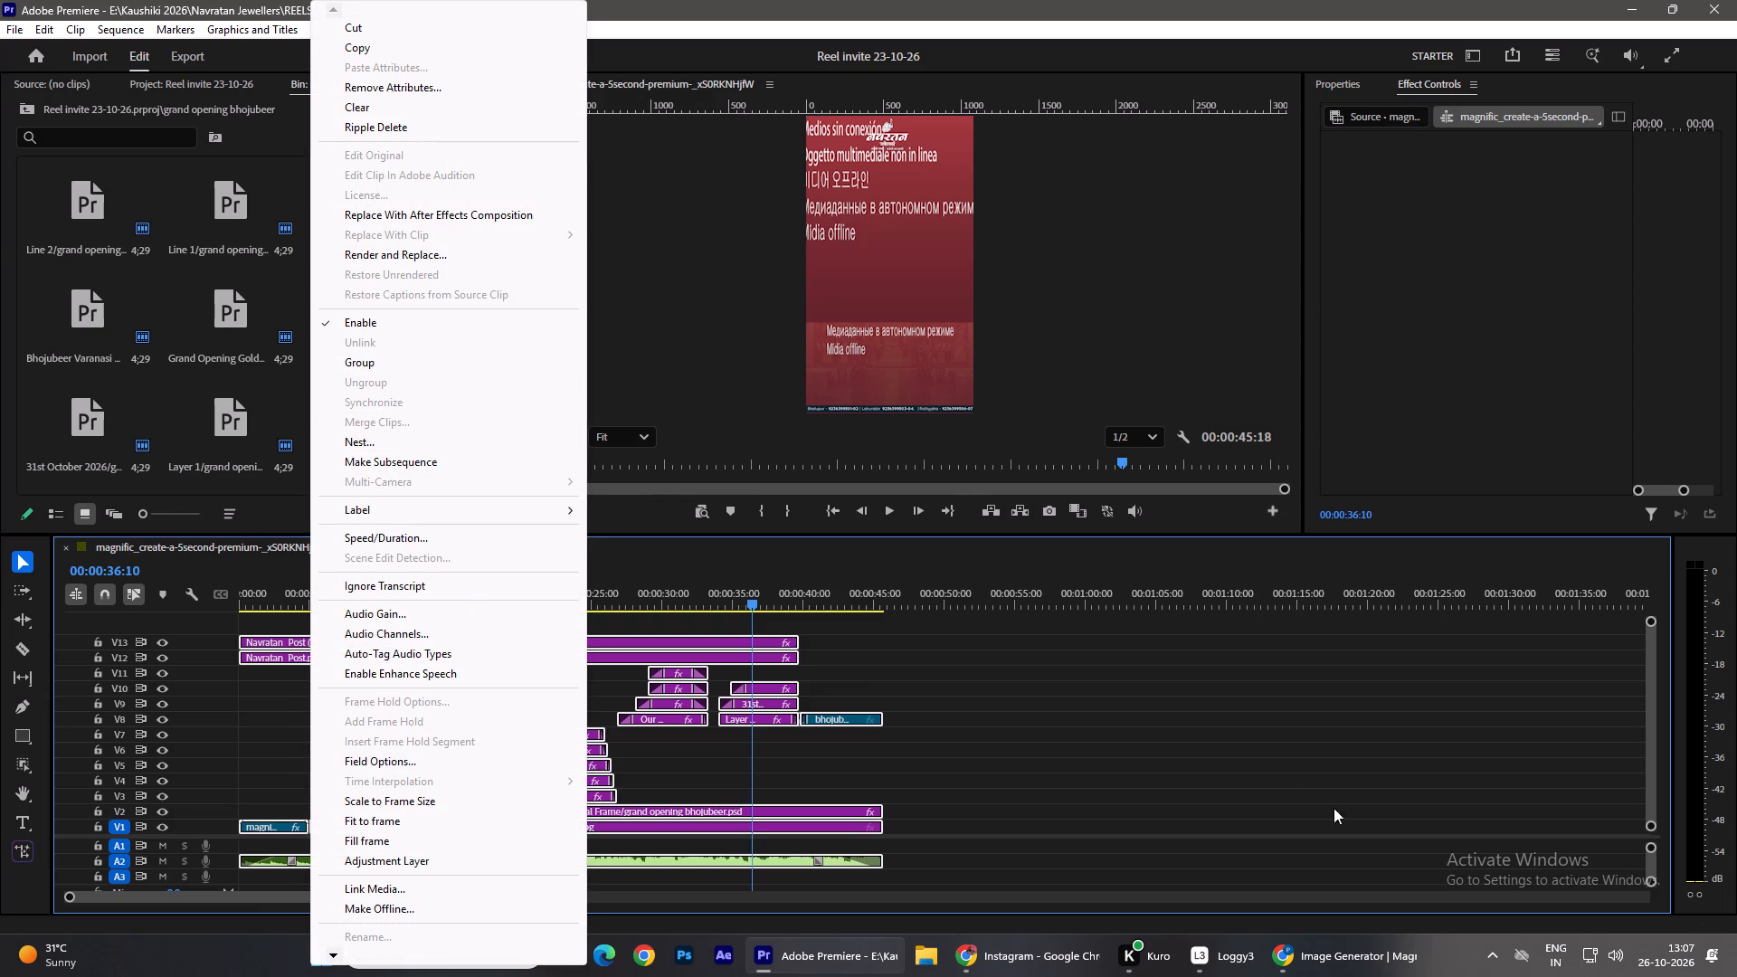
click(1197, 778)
Copy all video and audio clips of the reel sequence.
drag(1075, 629, 228, 814)
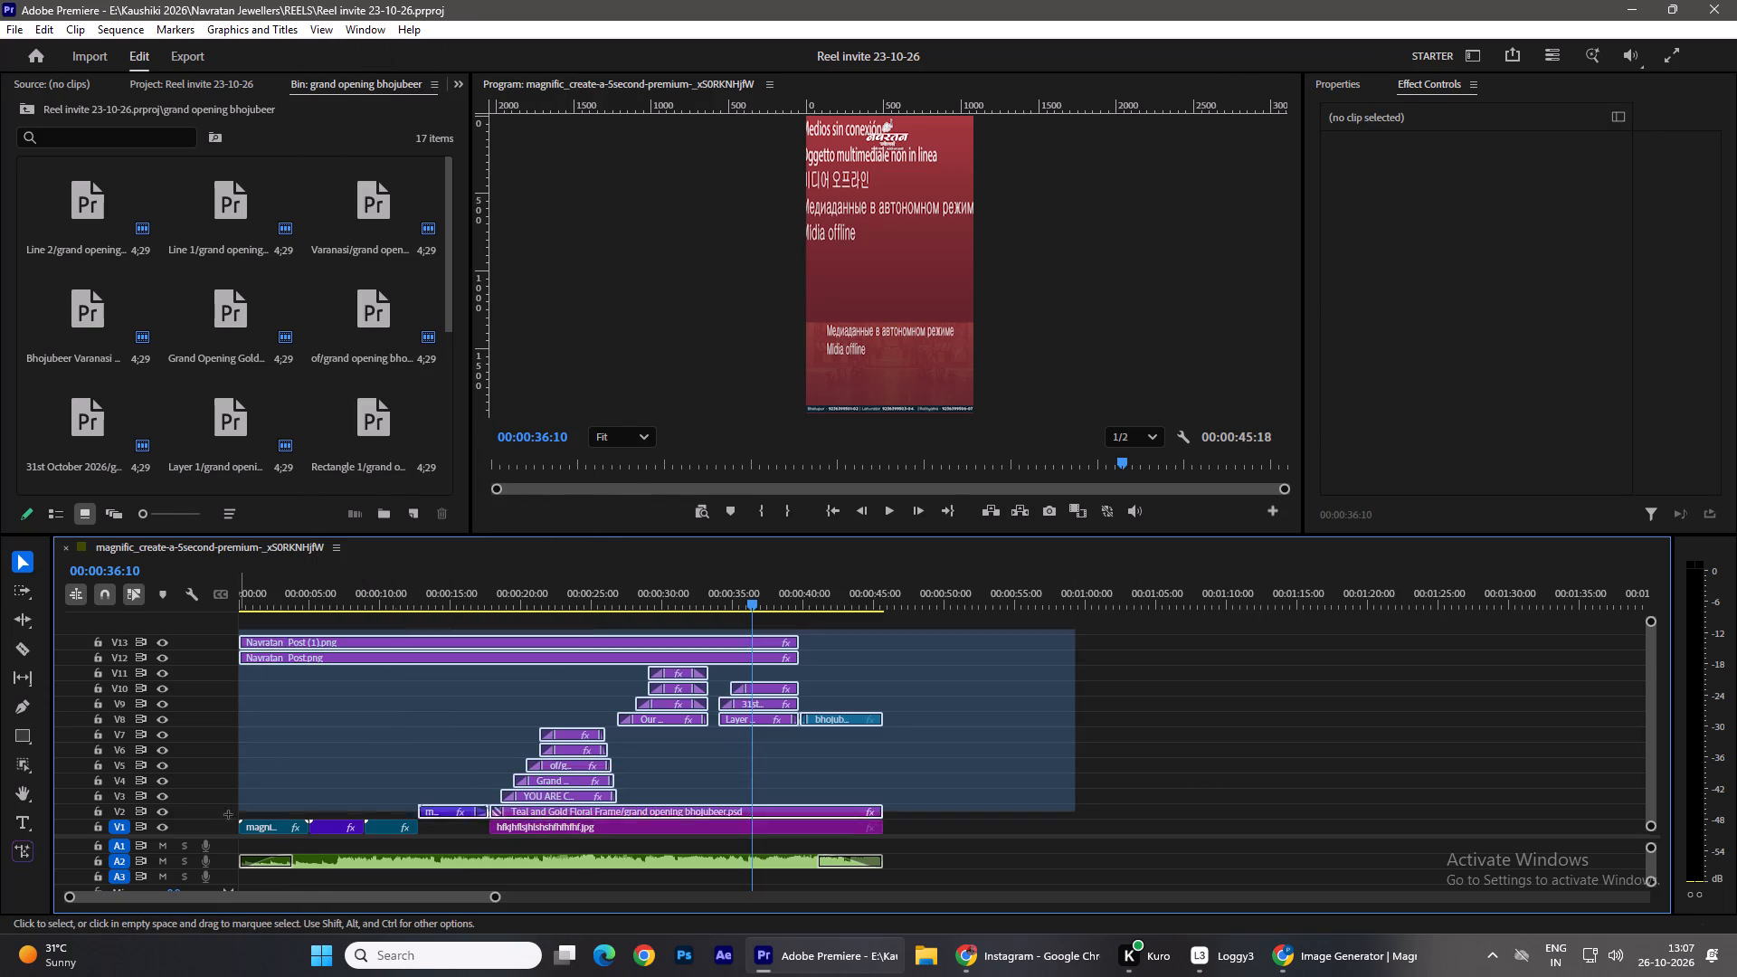
drag(228, 814, 53, 861)
key(ctrl+c)
Create a new sequence with a frame size of 1080 horizontal by 1920 vertical, keeping the name Sequence 01.
click(401, 558)
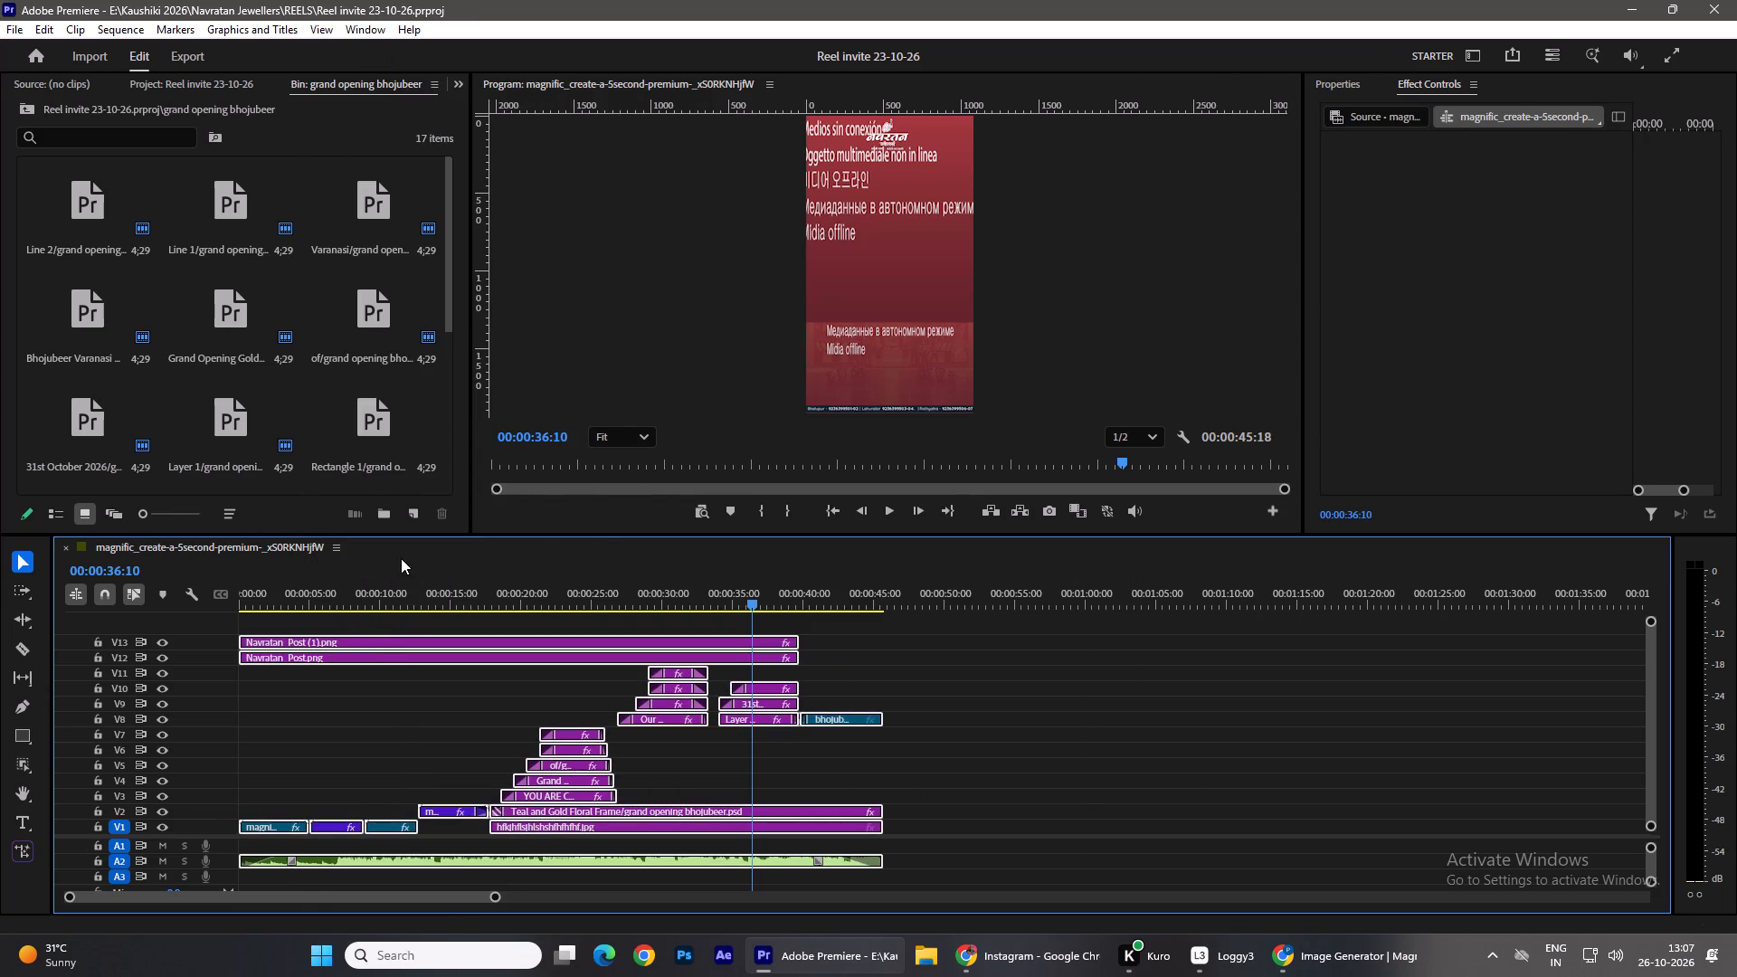
click(415, 507)
click(489, 545)
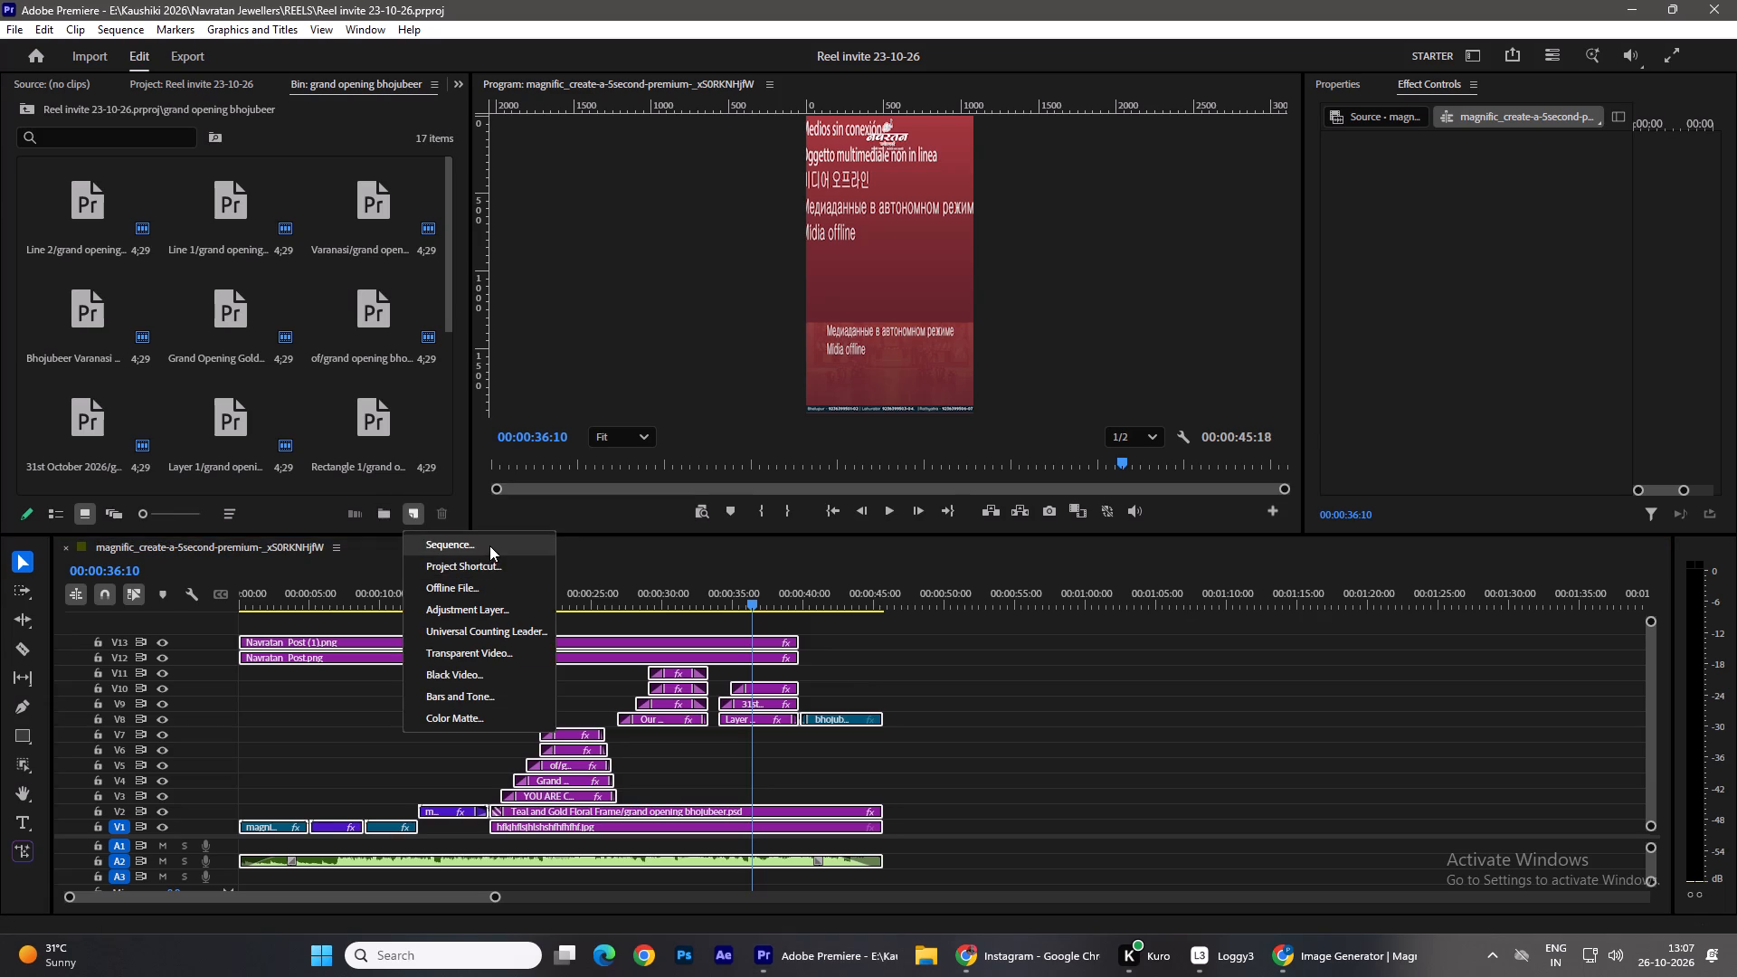
click(696, 138)
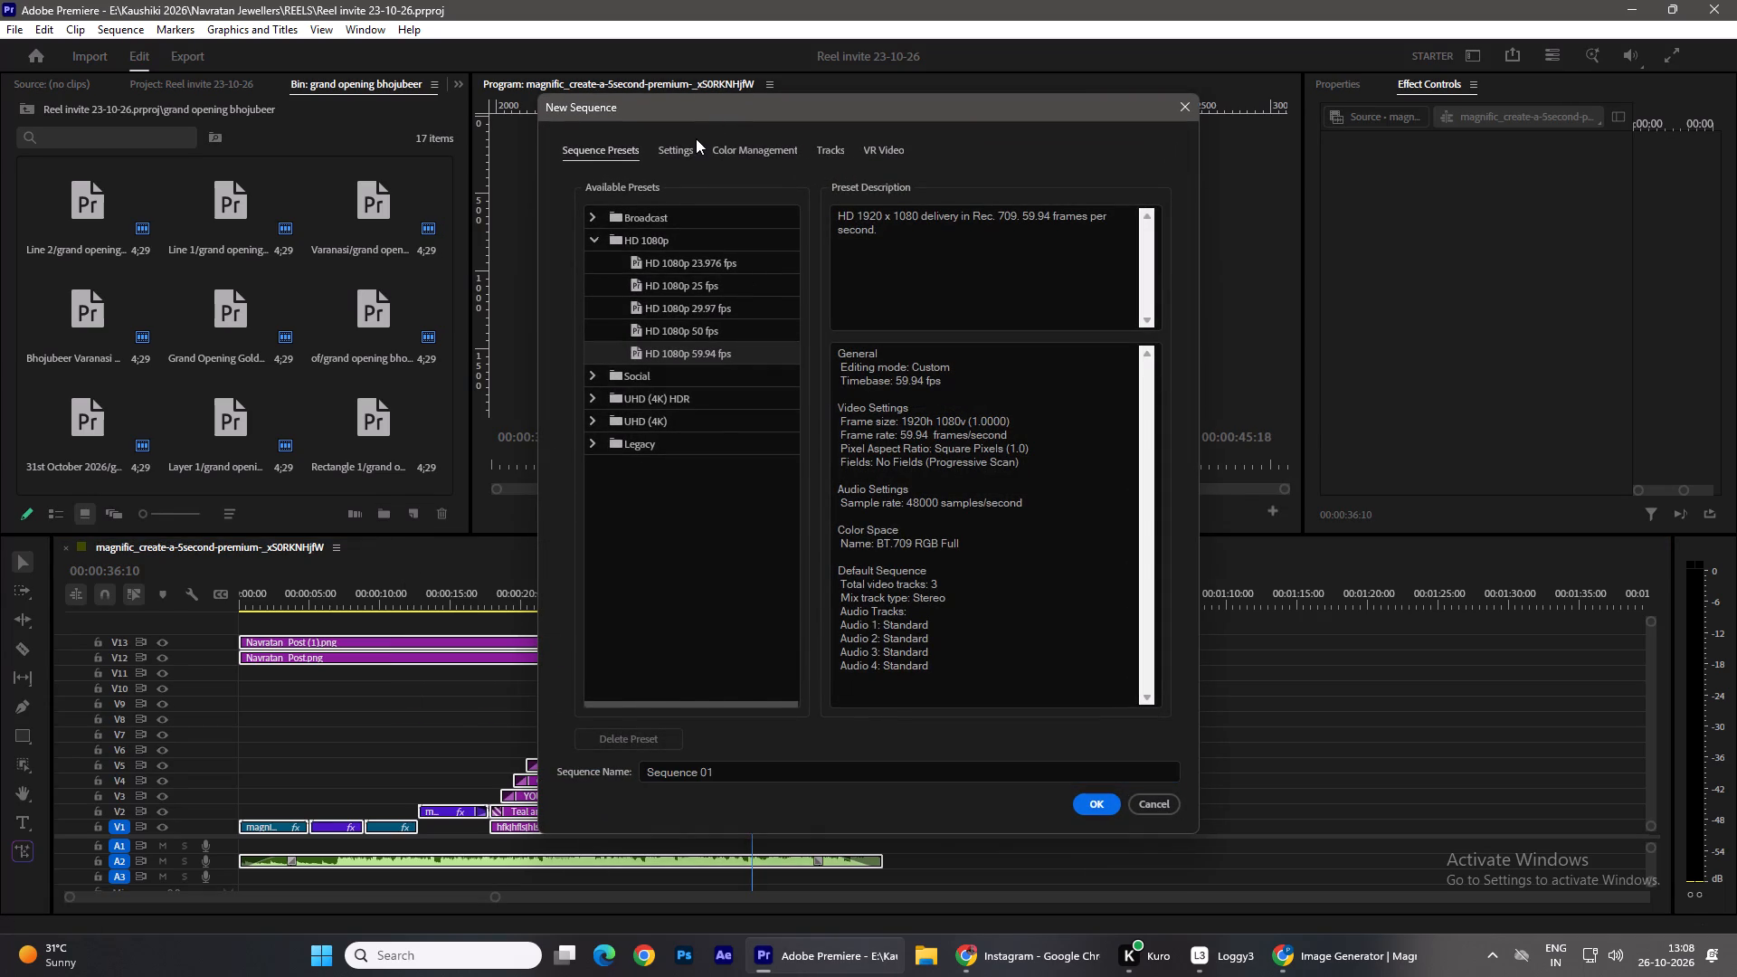
click(682, 147)
double_click(702, 281)
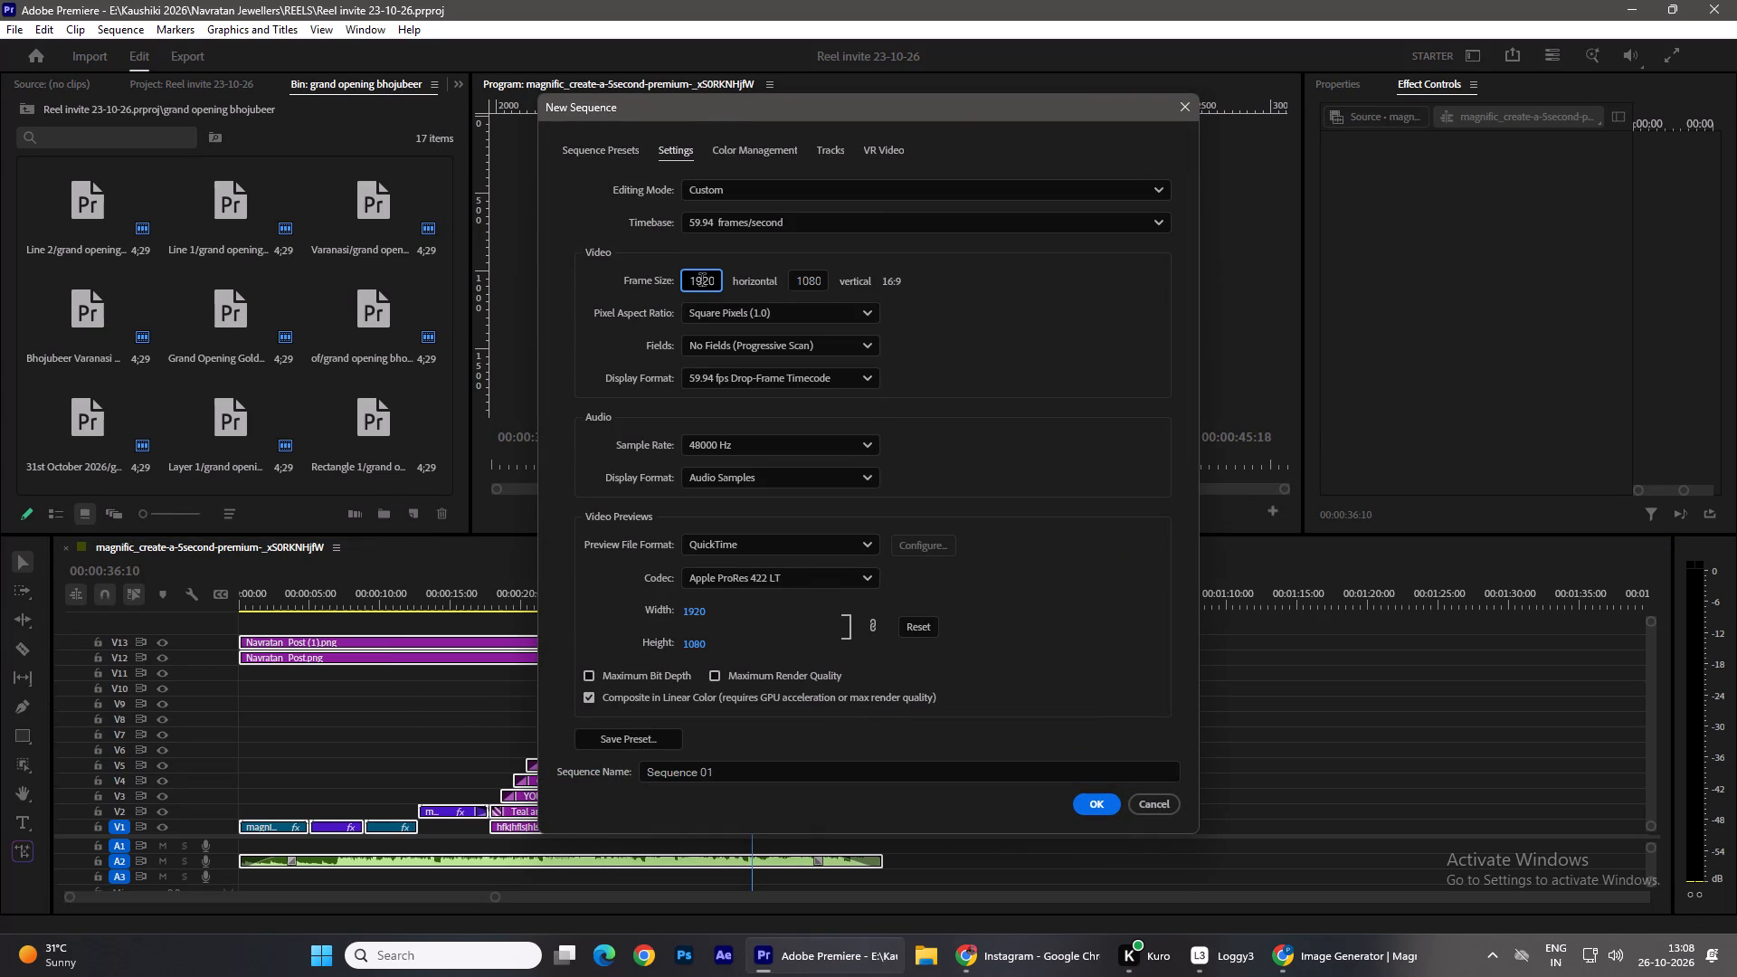
text(1080)
double_click(813, 285)
text(1920)
click(1006, 322)
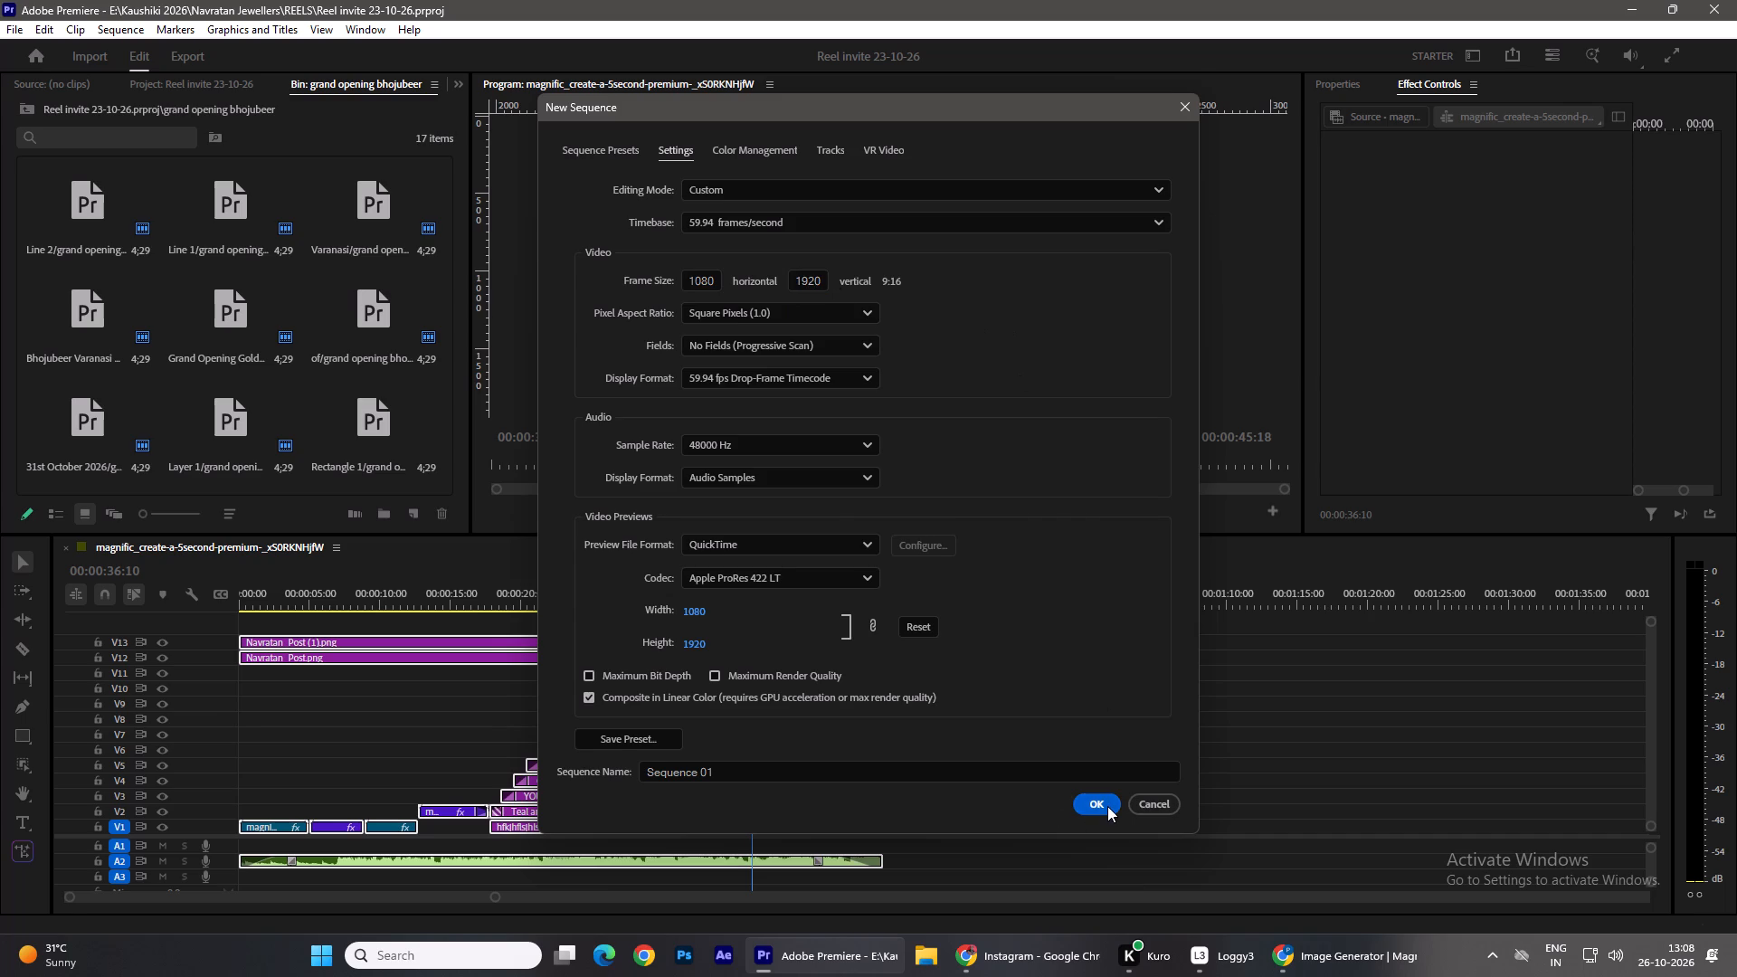
click(1107, 806)
Copy the reel's full set of clips into Sequence 01, starting at the beginning of its timeline, and scrub through them.
key(ctrl+v)
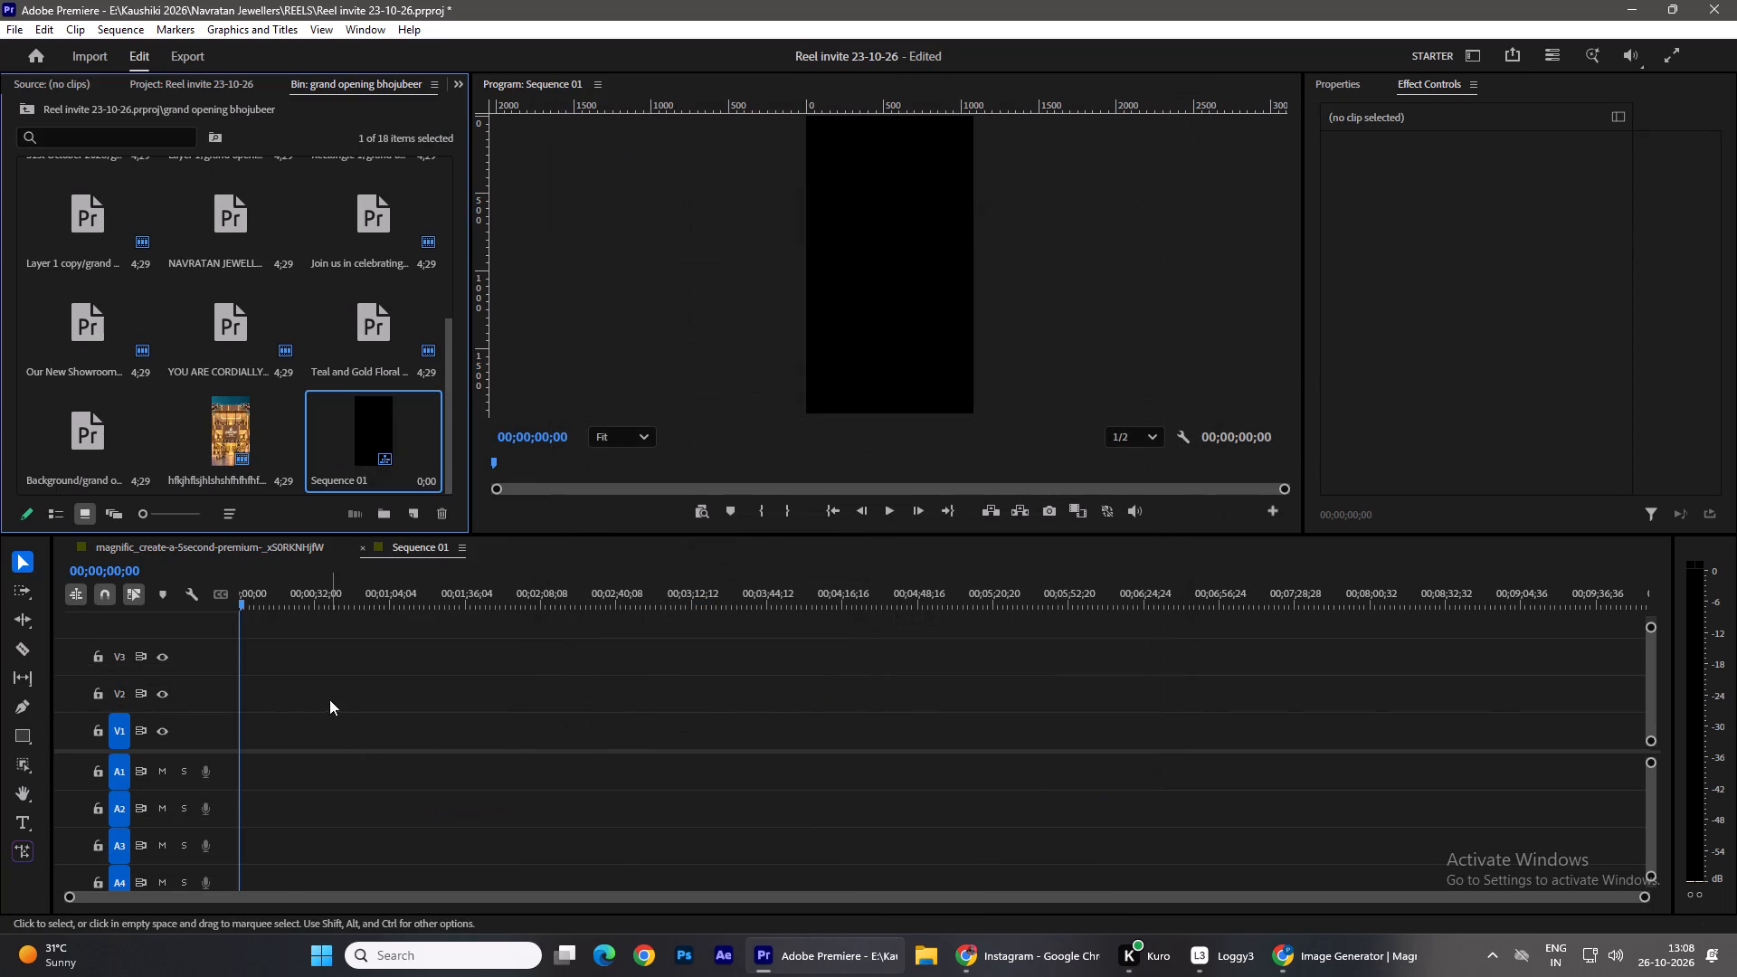
click(323, 714)
drag(242, 603, 119, 575)
click(229, 545)
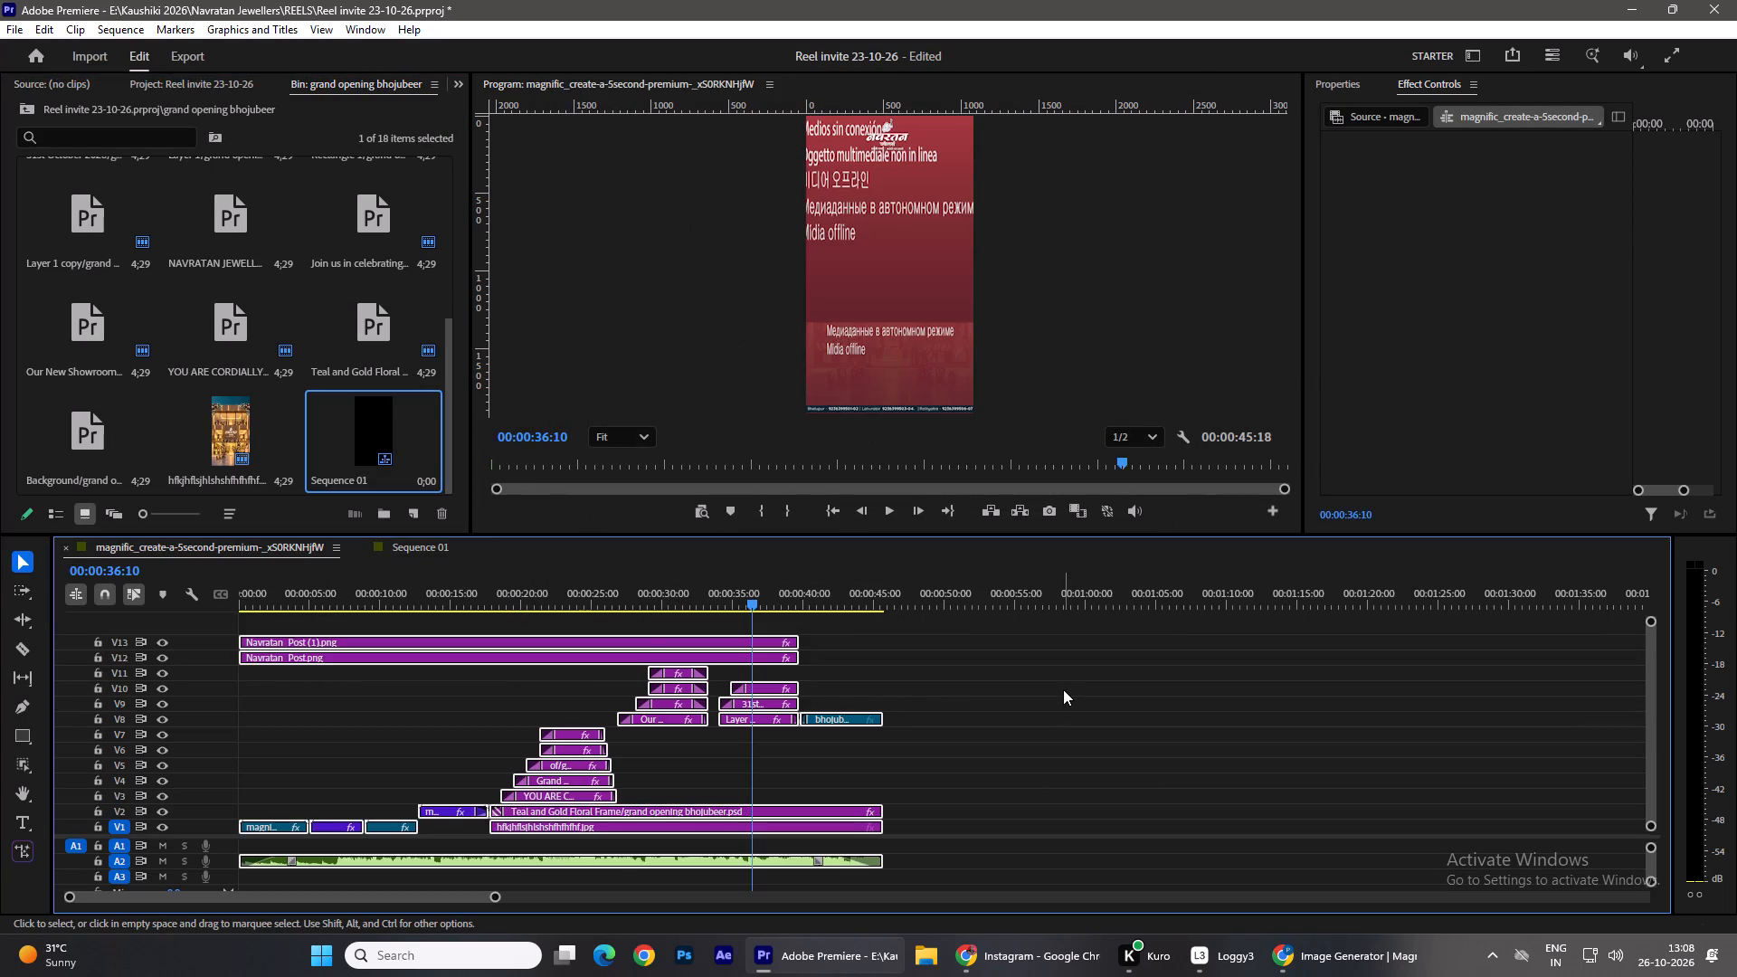
key(ctrl+c)
click(438, 537)
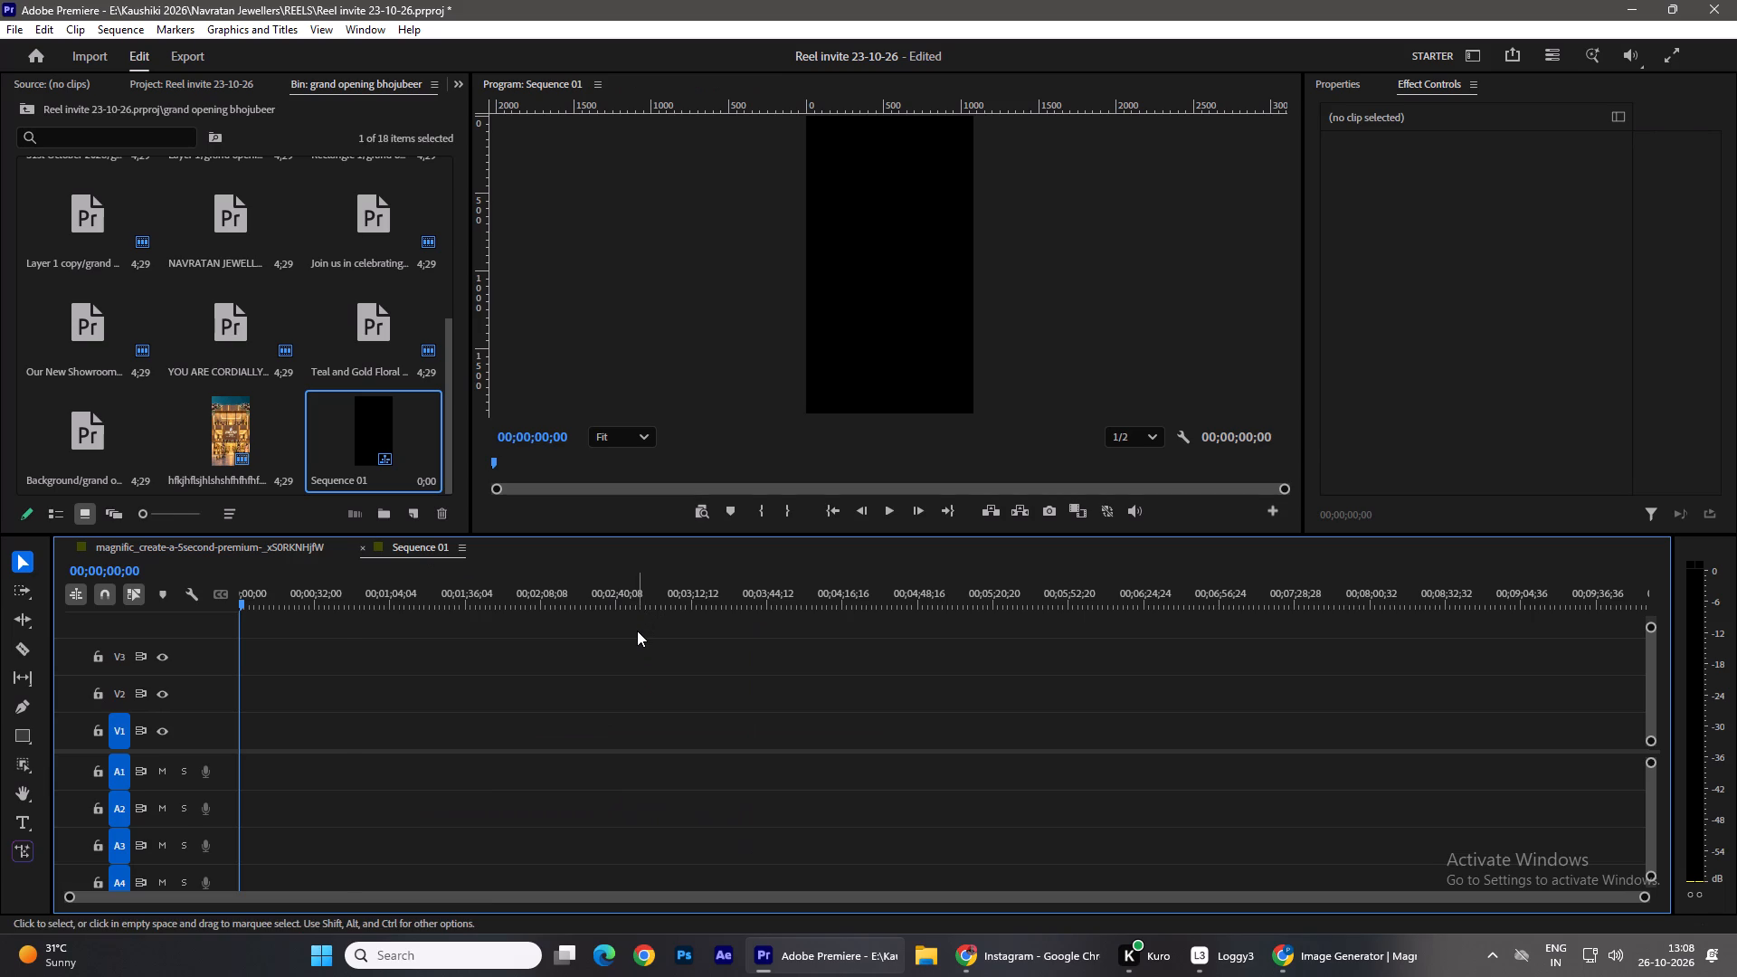
key(ctrl+v)
drag(1580, 896, 565, 914)
drag(906, 600, 357, 691)
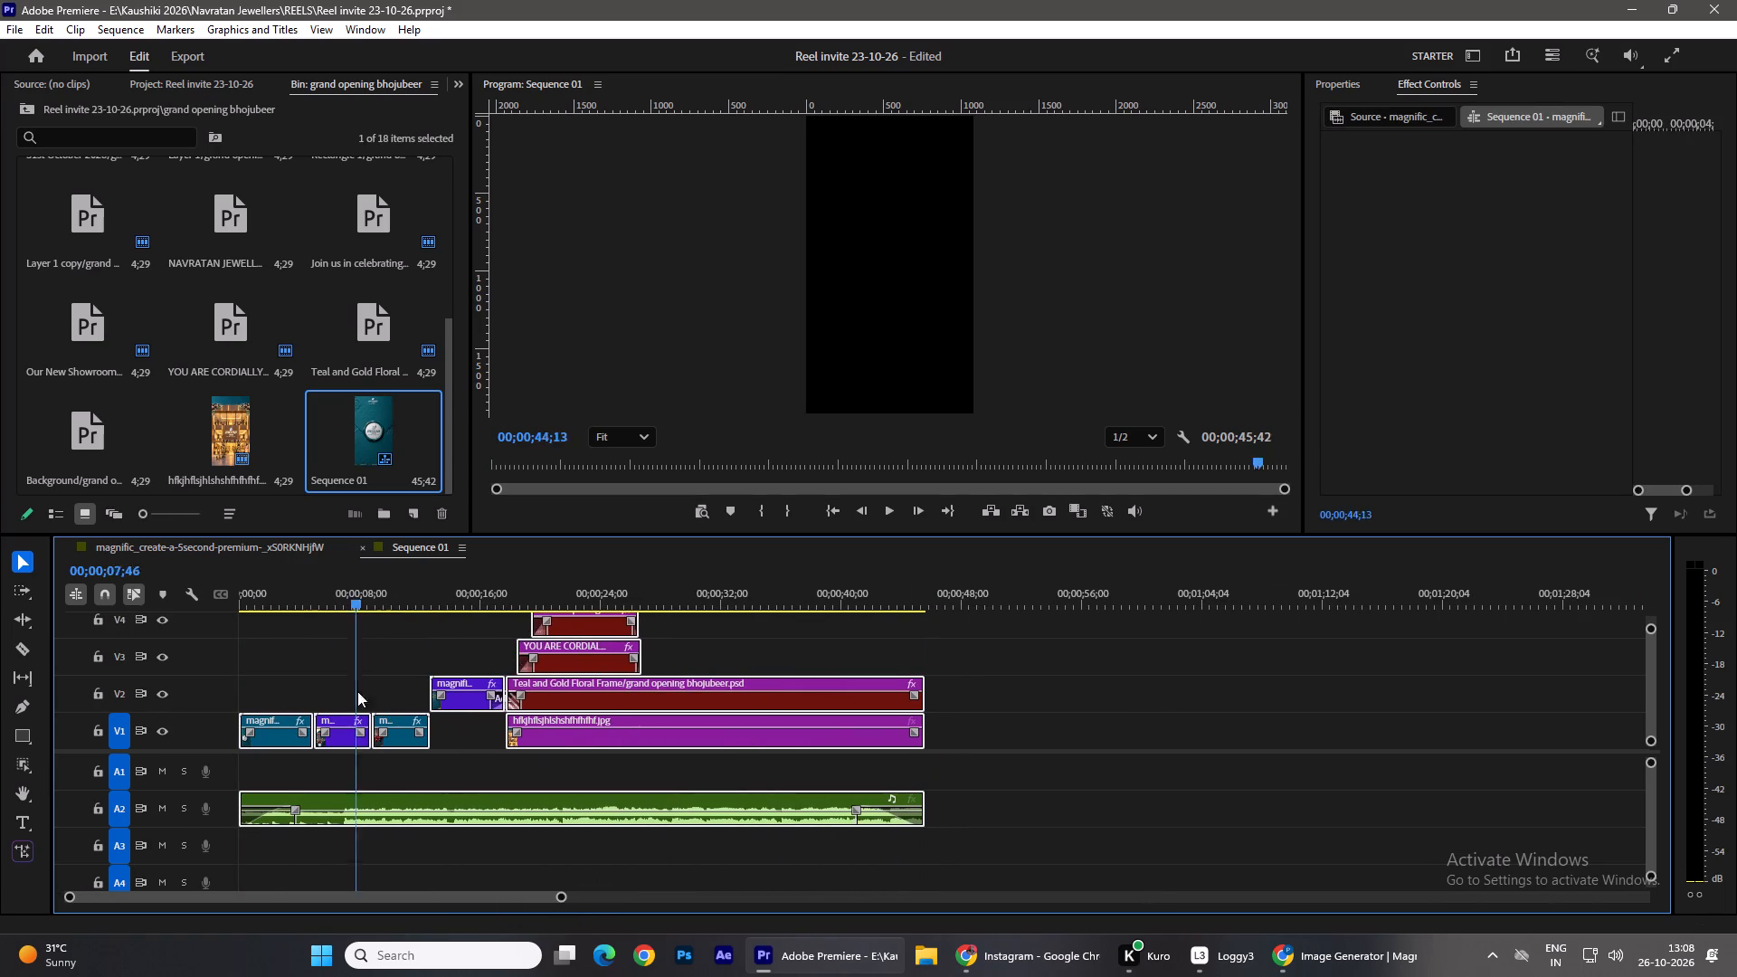
Examine the stacked video tracks of Sequence 01 from V1 up to V13, and scrub the frames between about 29 and 33 seconds.
drag(357, 691, 680, 756)
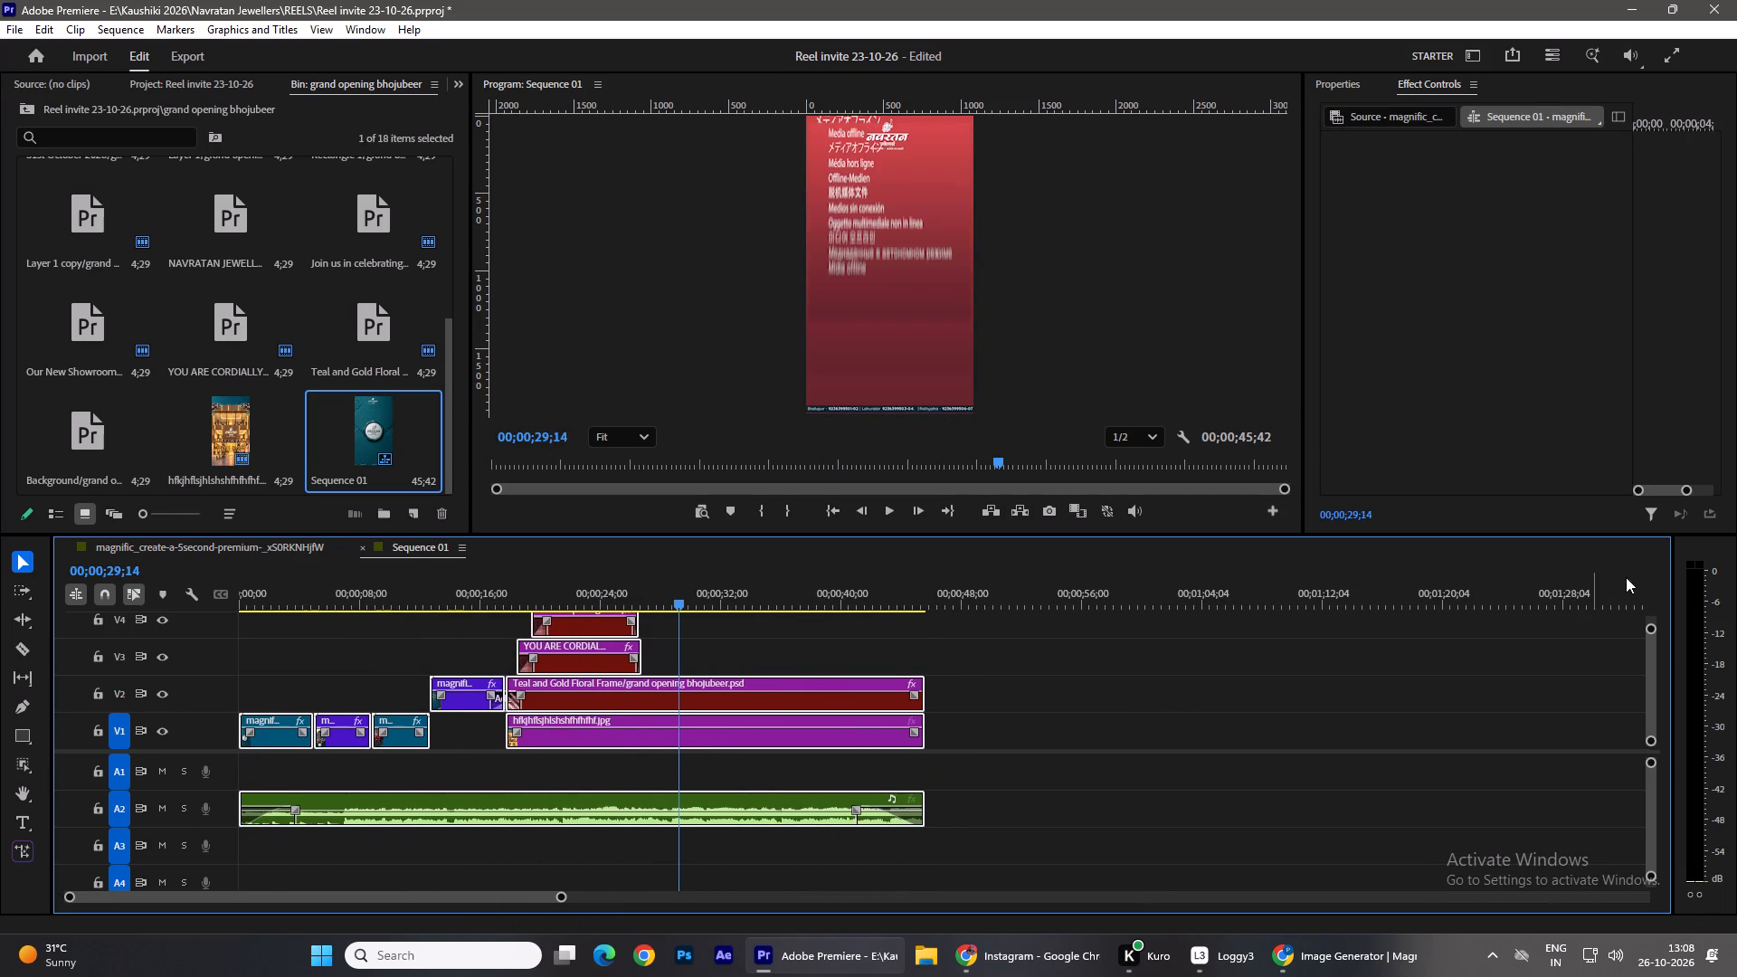
drag(1655, 629, 1659, 545)
click(1208, 723)
scroll(1120, 748, up, 5)
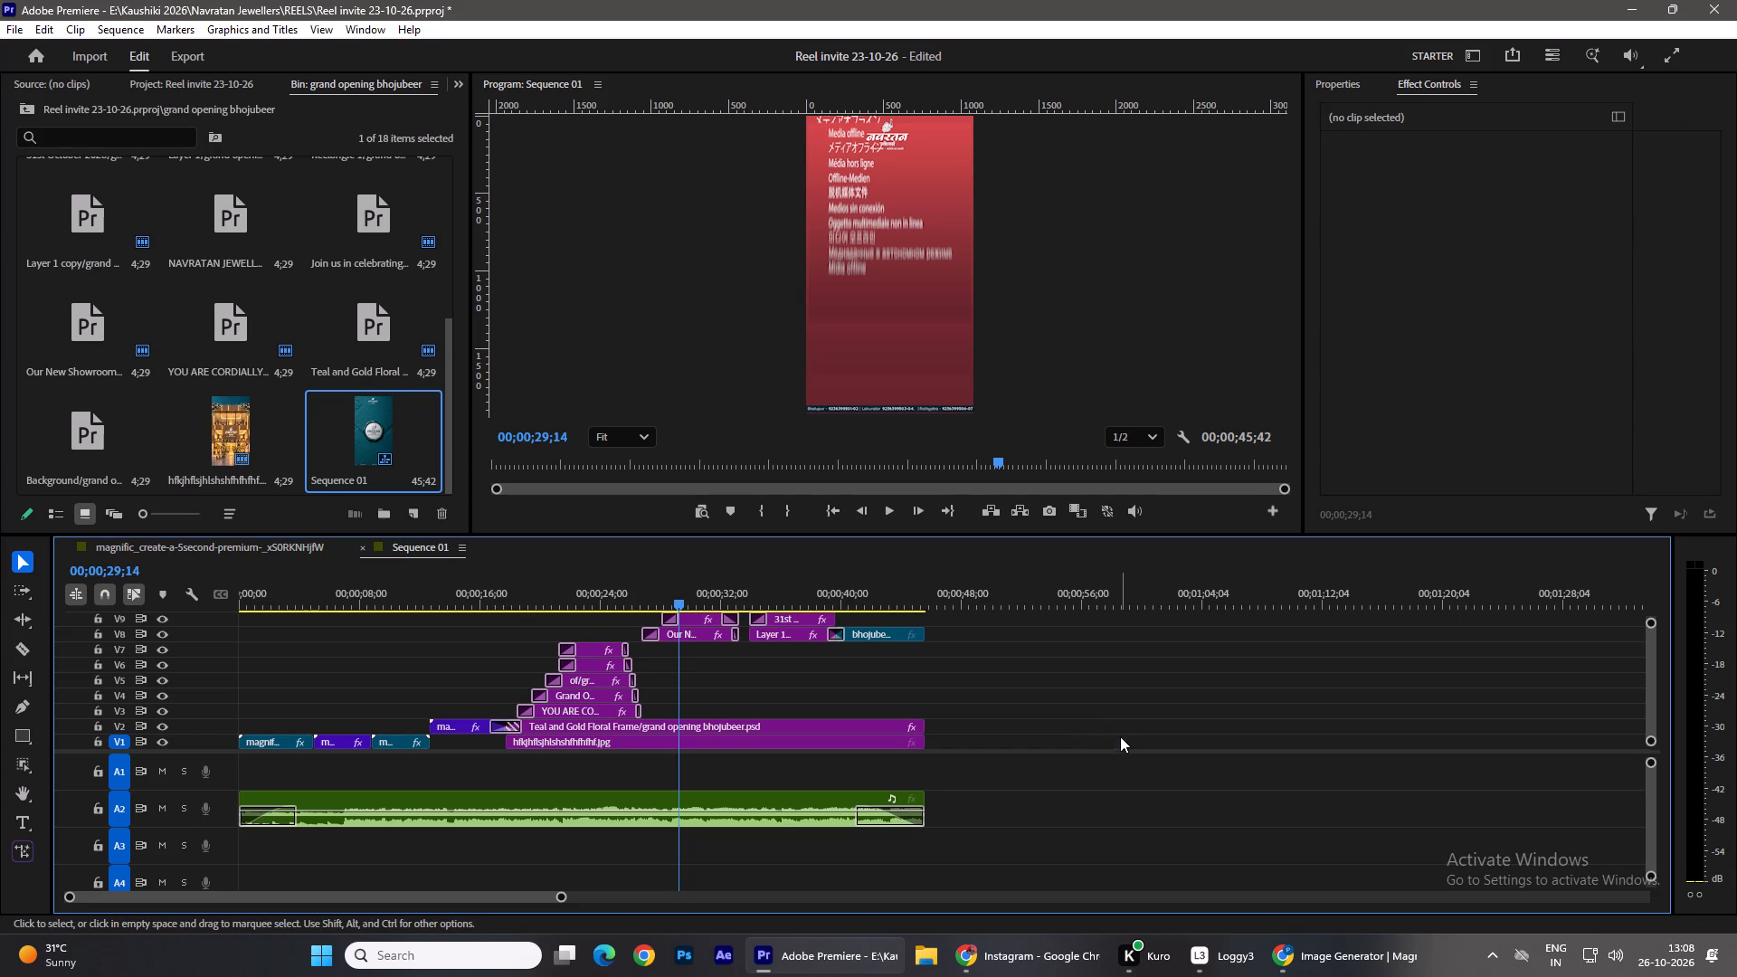
drag(1653, 622, 1645, 525)
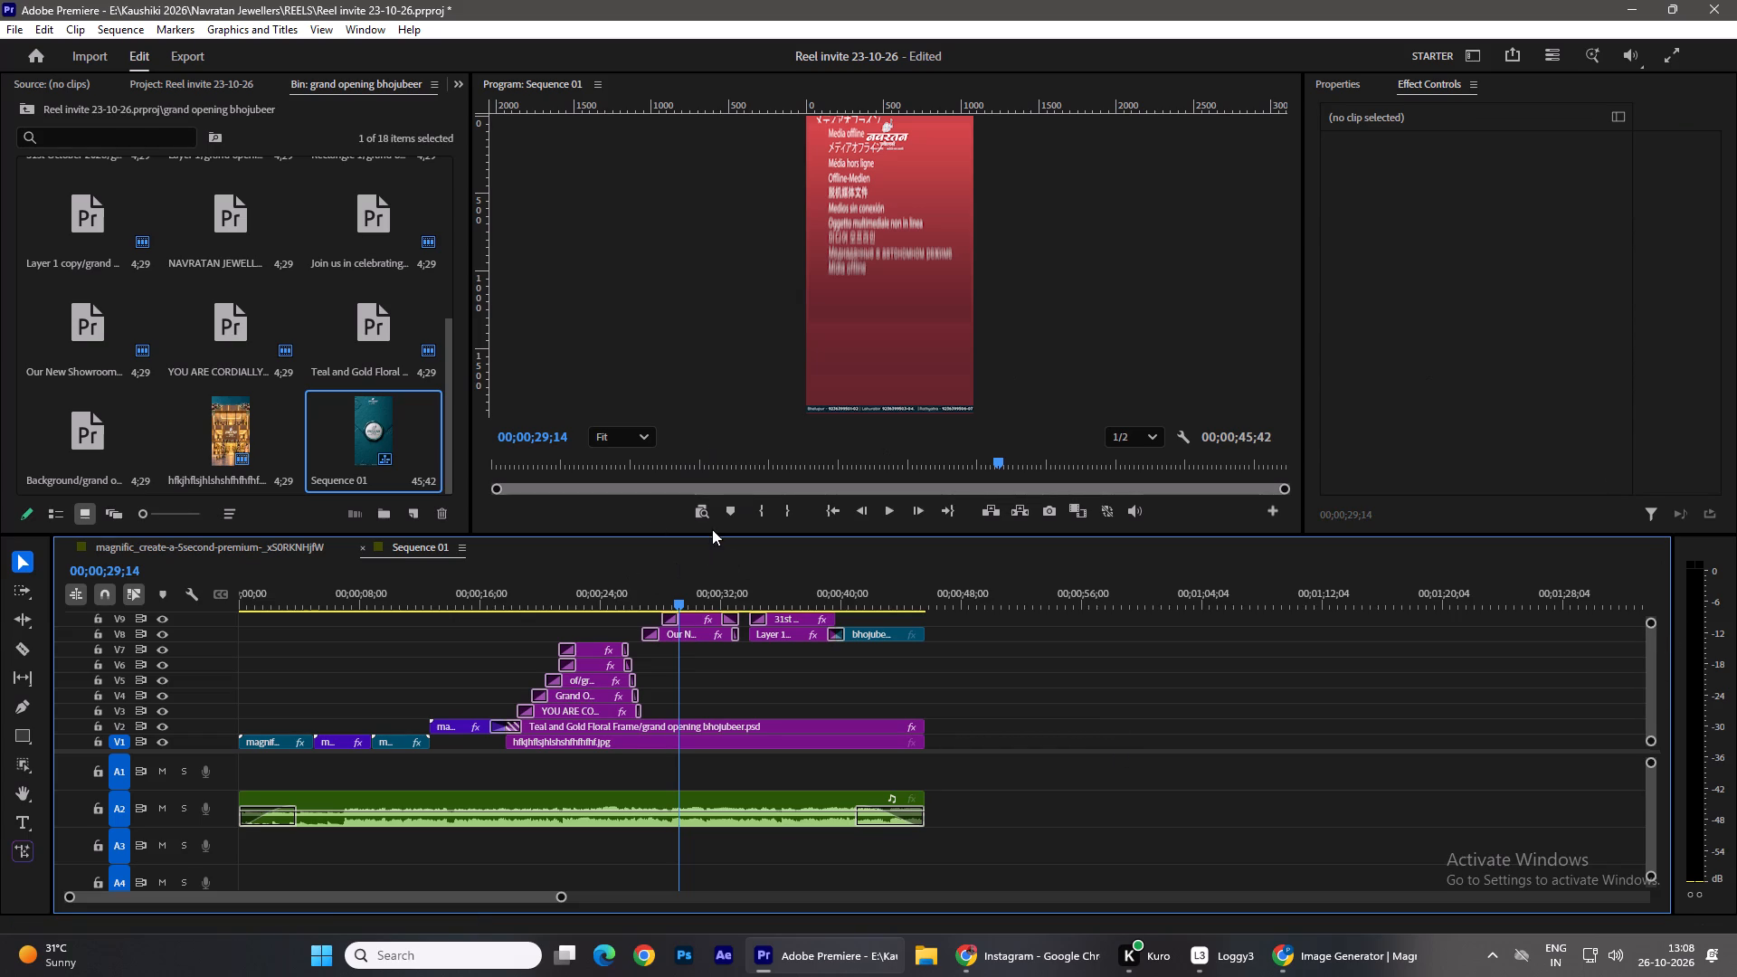
drag(711, 535, 717, 466)
drag(679, 536, 717, 534)
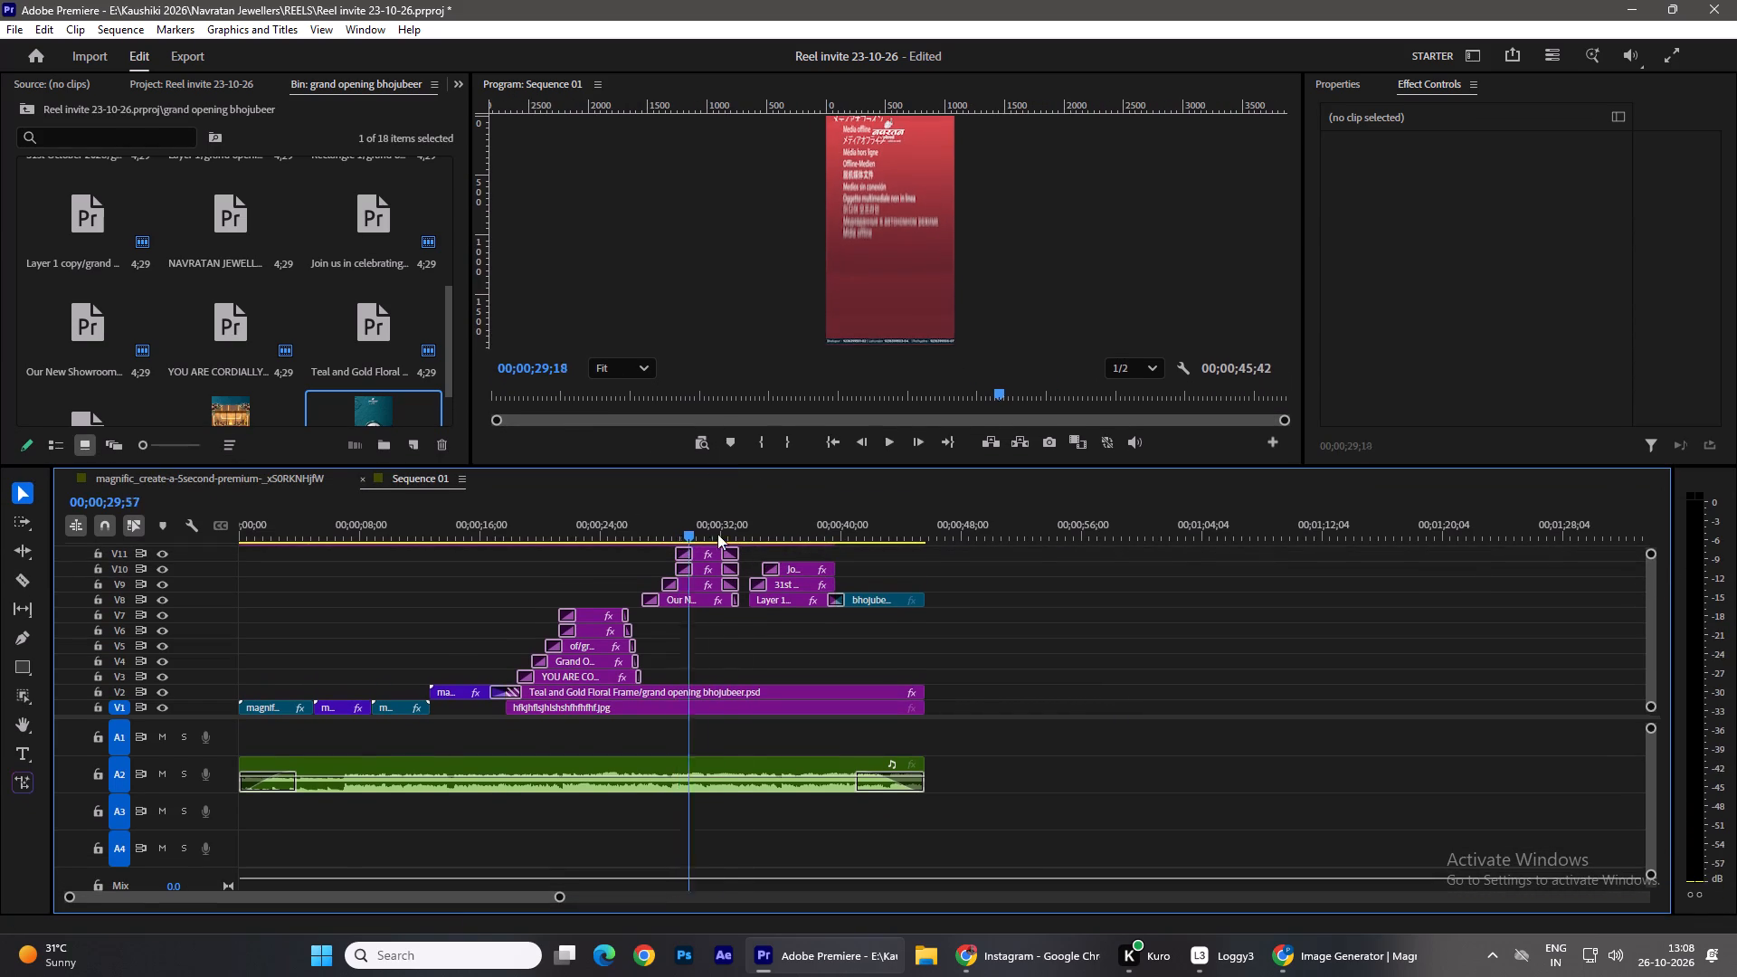
drag(717, 534, 748, 533)
drag(1655, 550, 1631, 435)
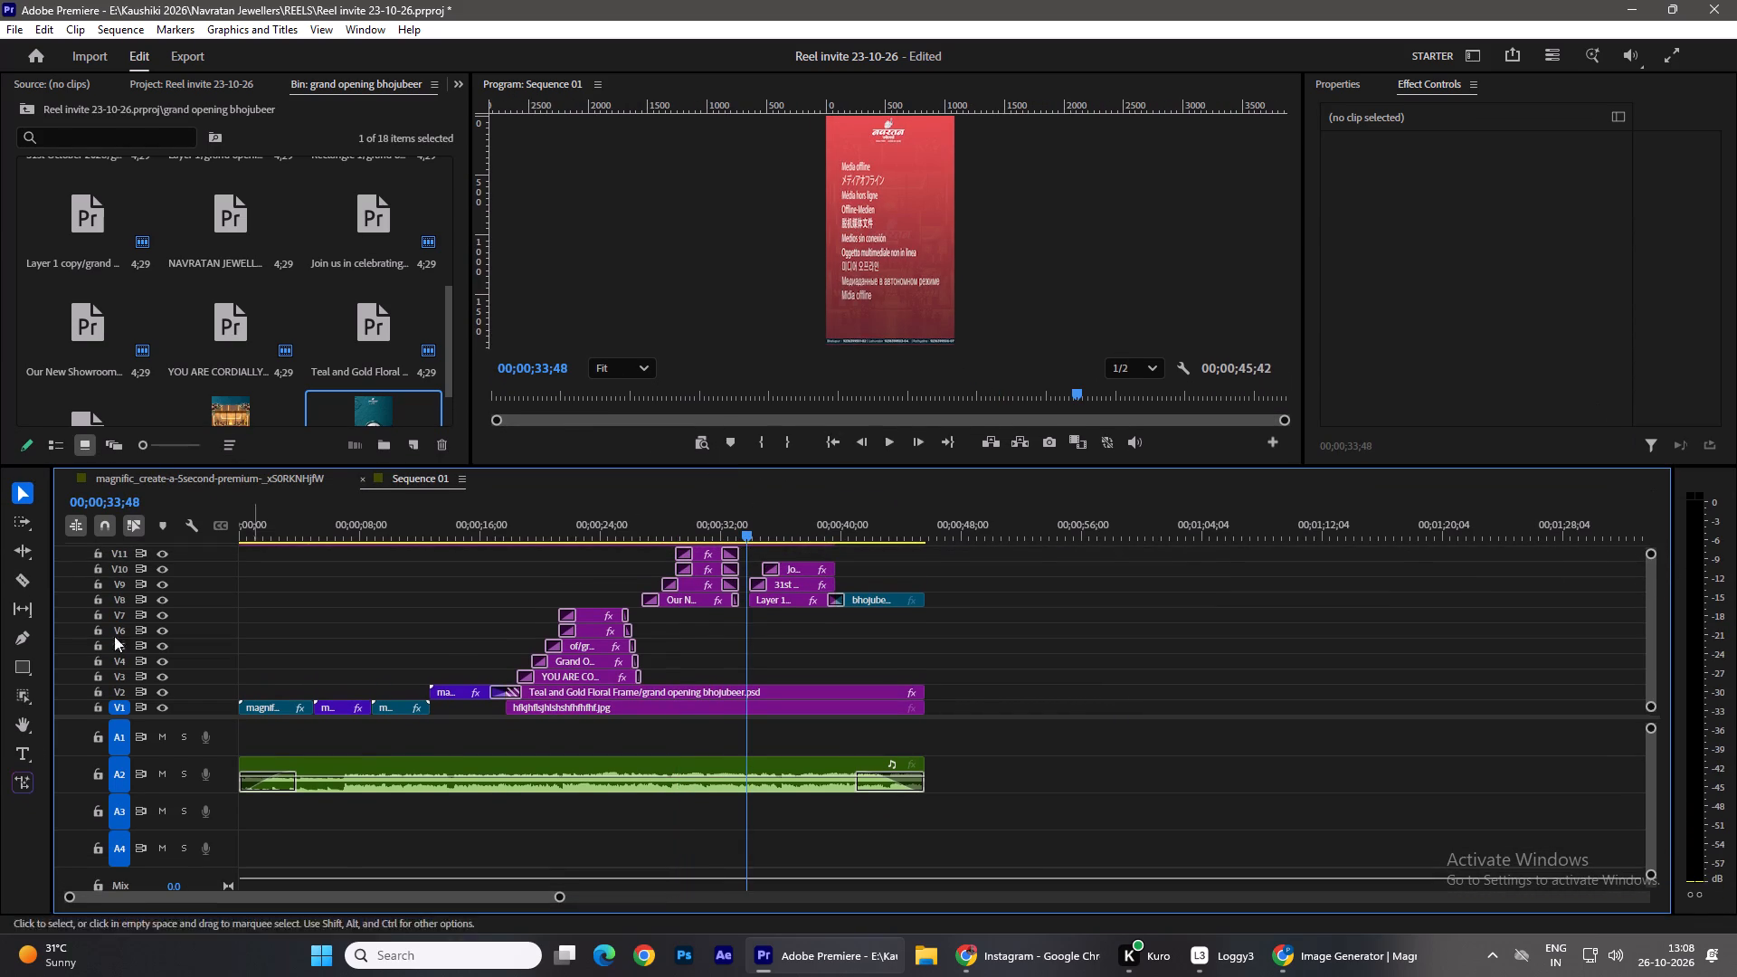
drag(223, 717, 231, 759)
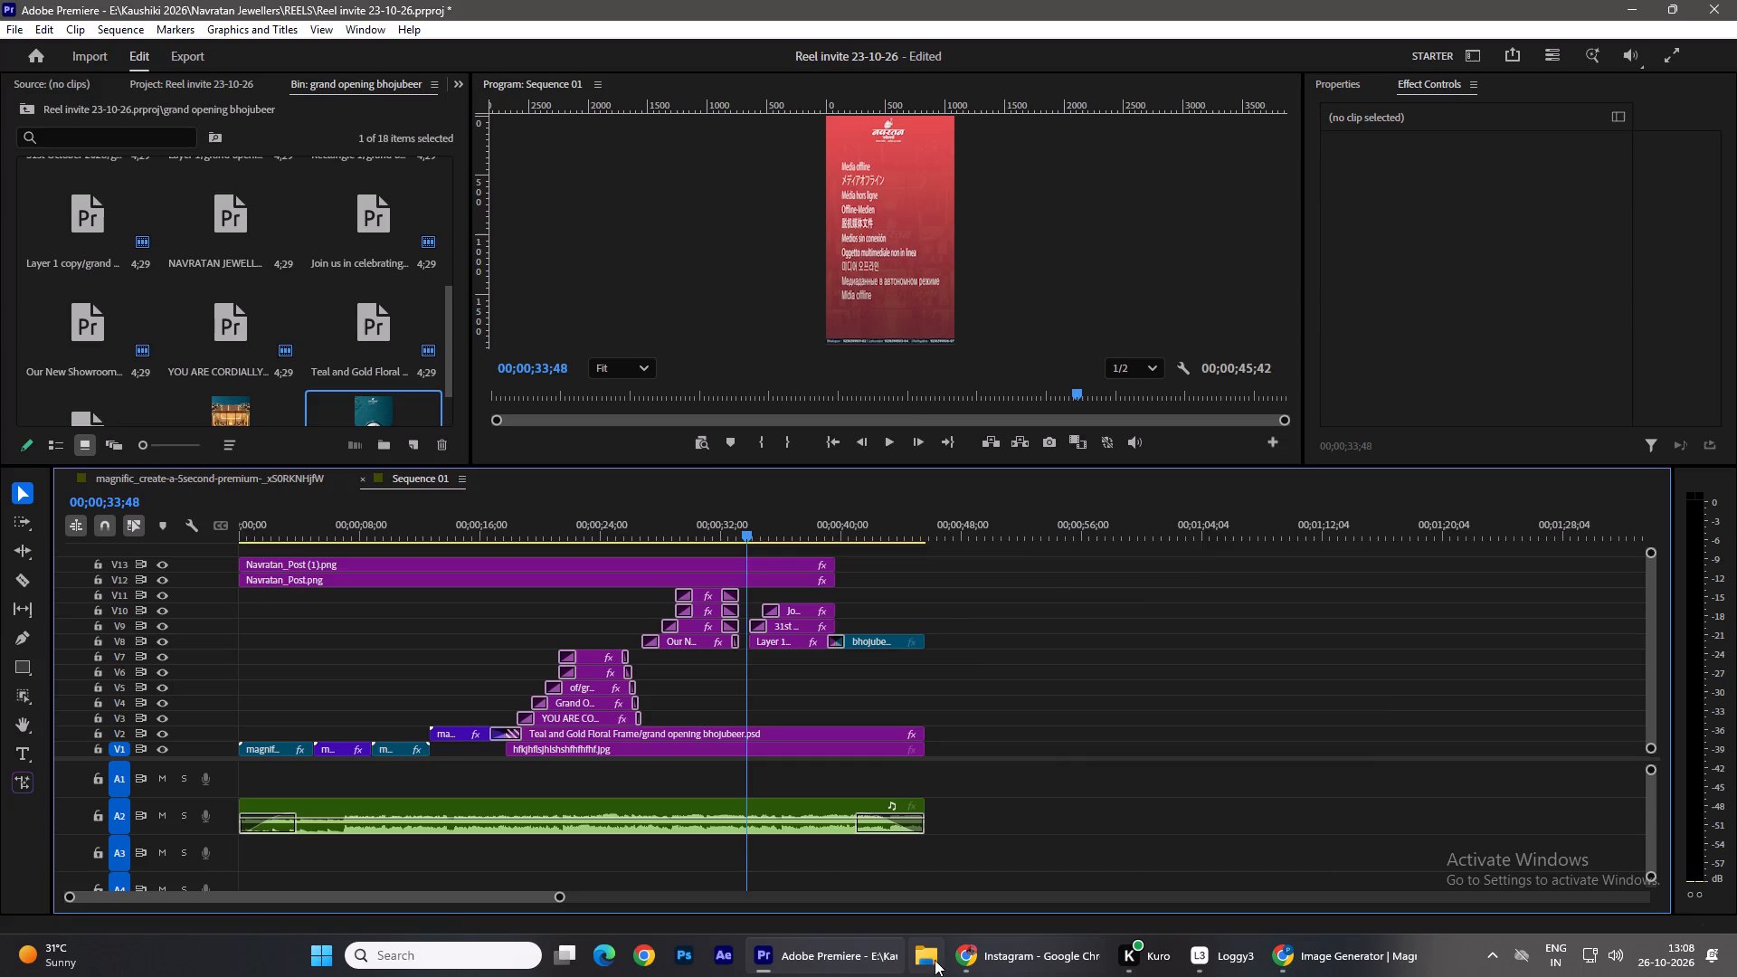
Switch to Chrome and watch the published navratanjewellersvns grand opening reel on Instagram through to the 31st October 2026 screen.
click(1000, 958)
click(691, 575)
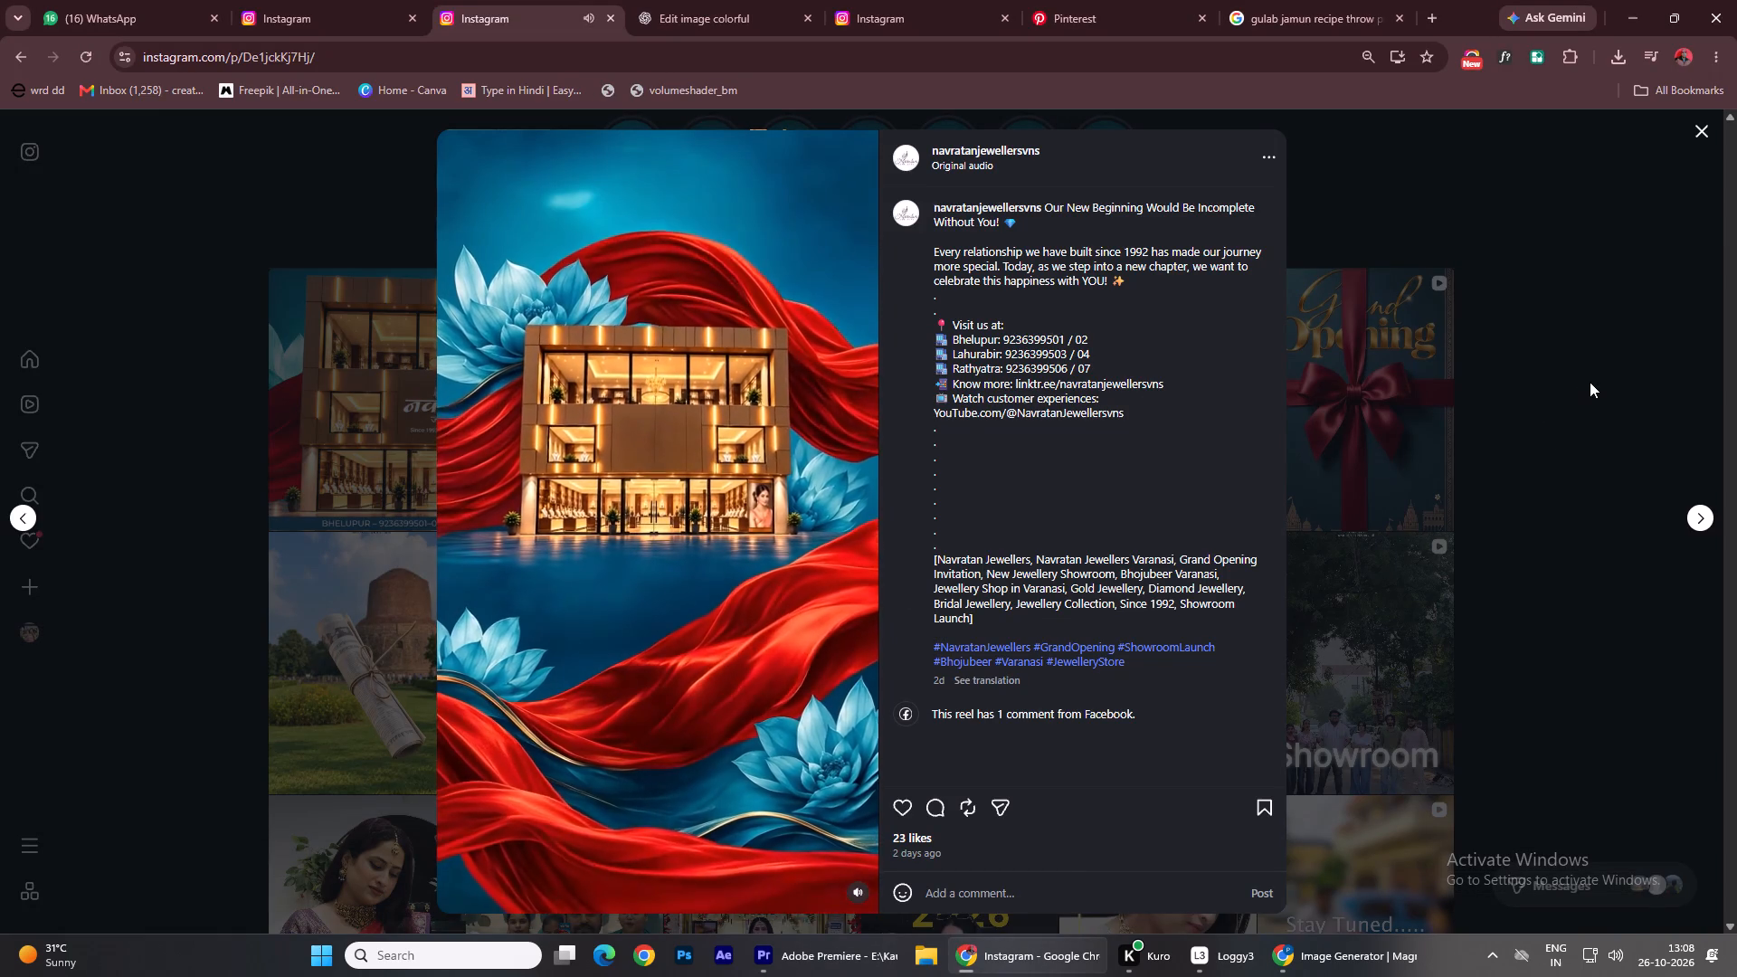
click(1540, 441)
click(1345, 423)
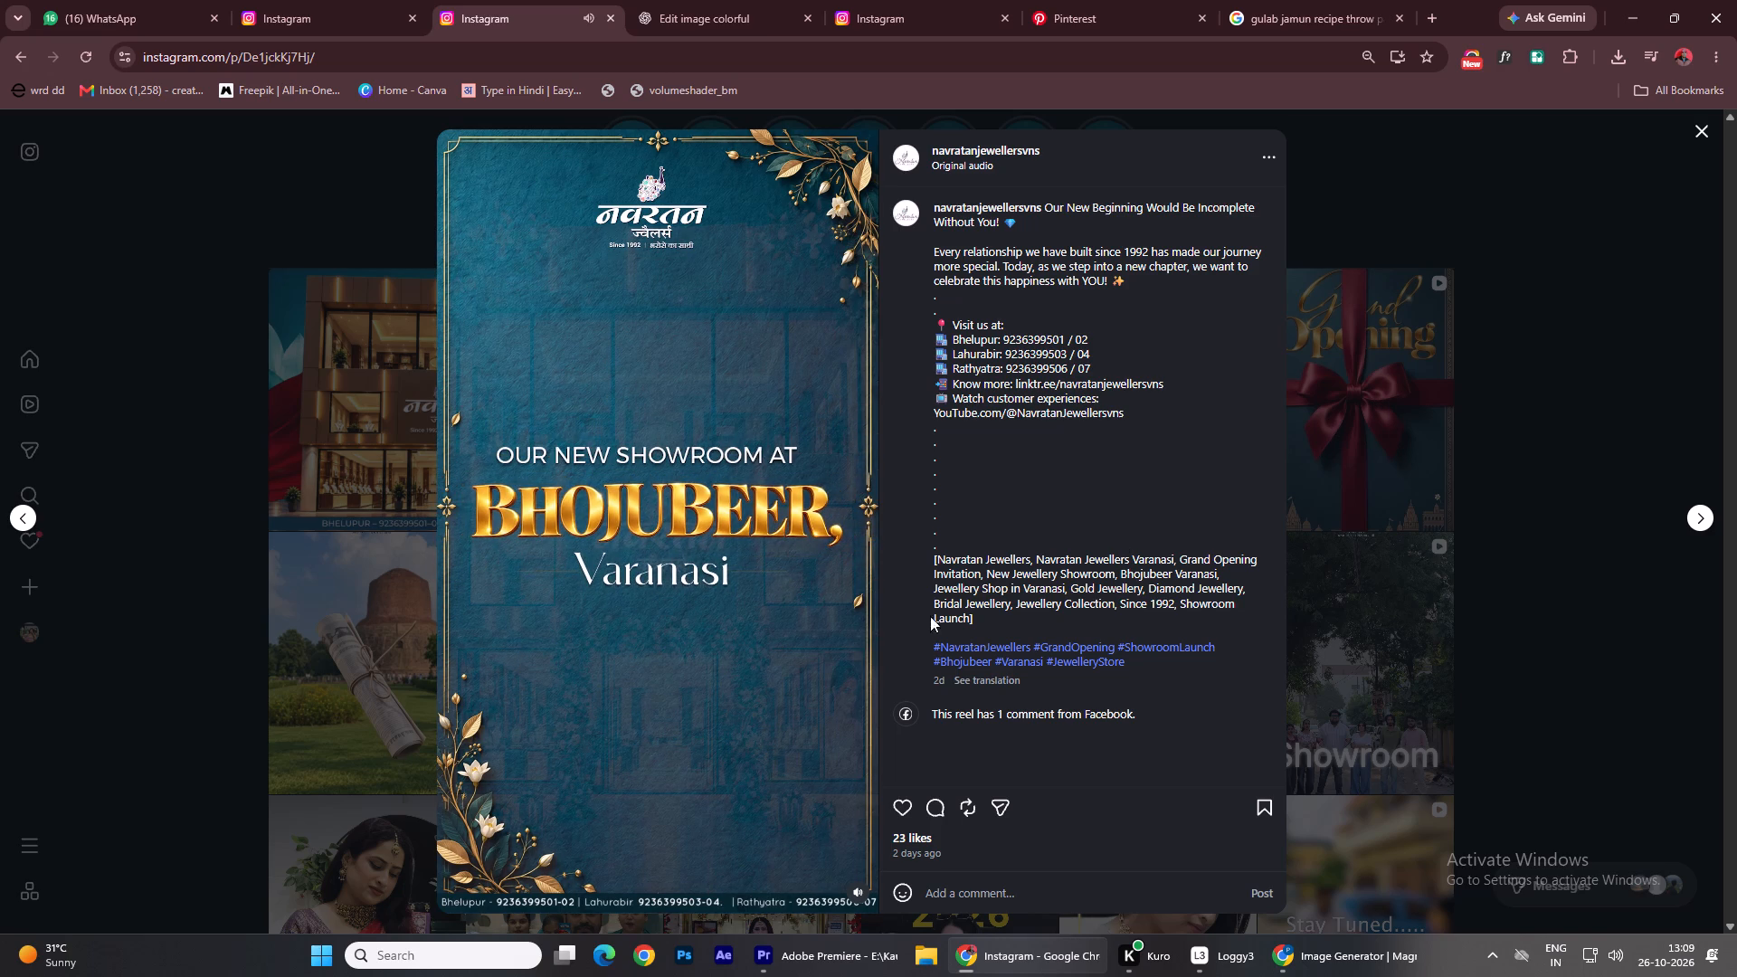
click(716, 751)
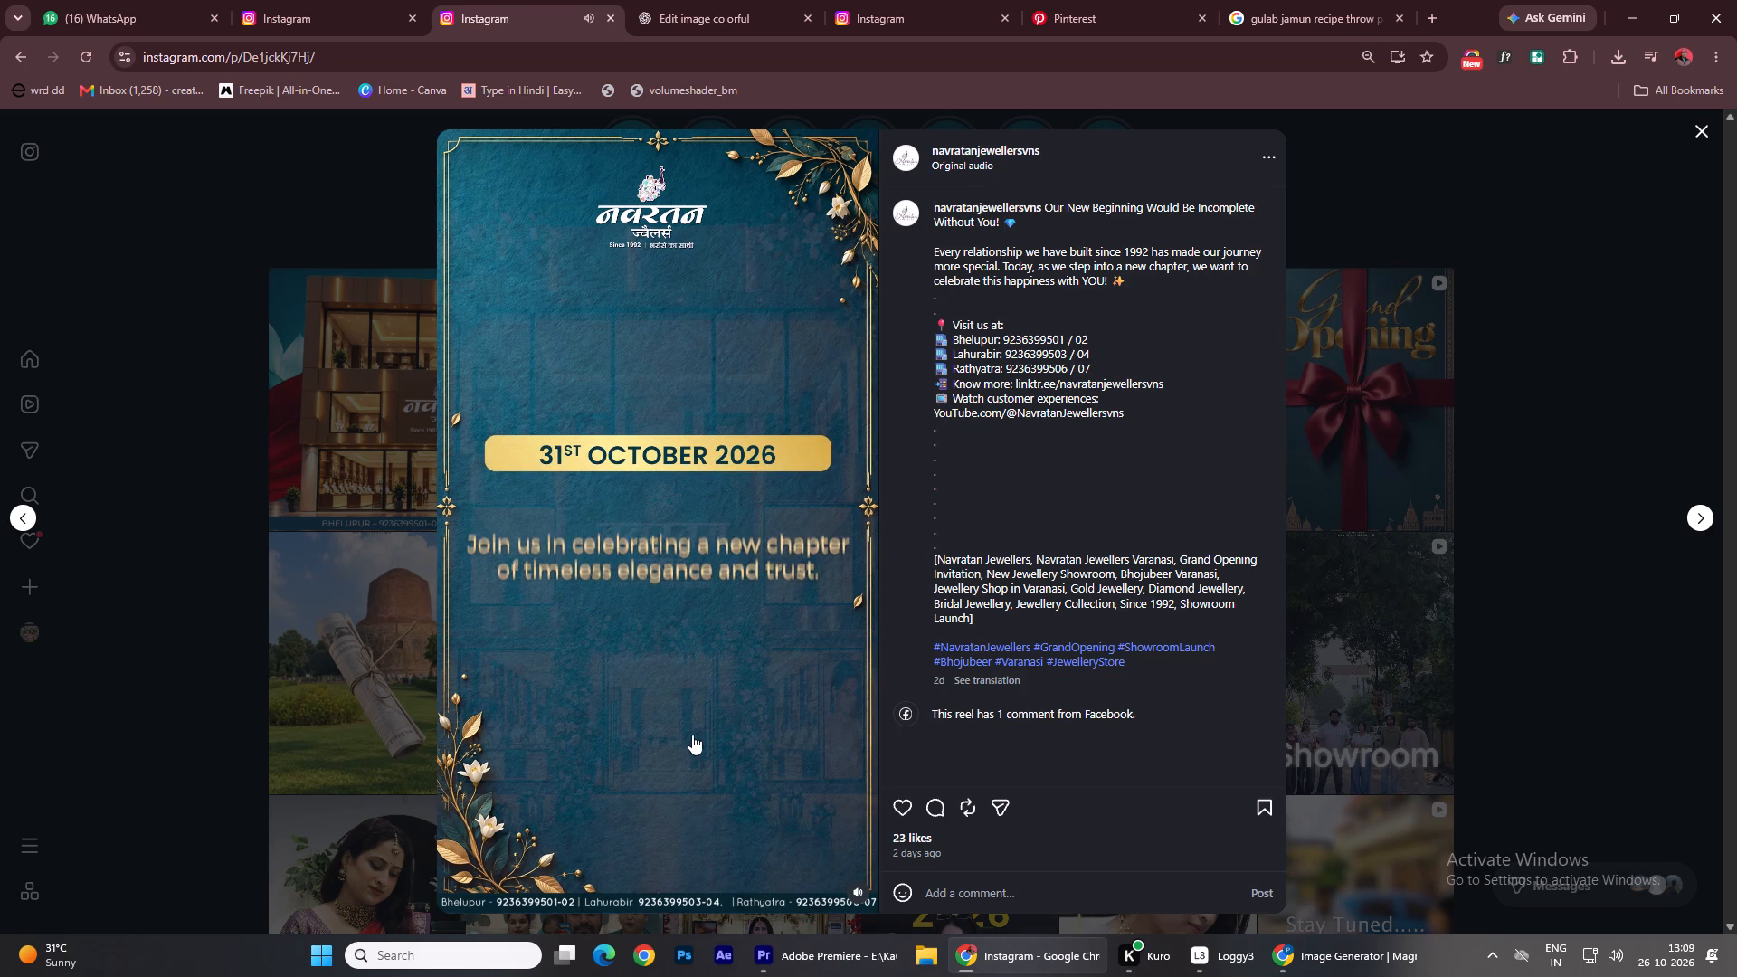
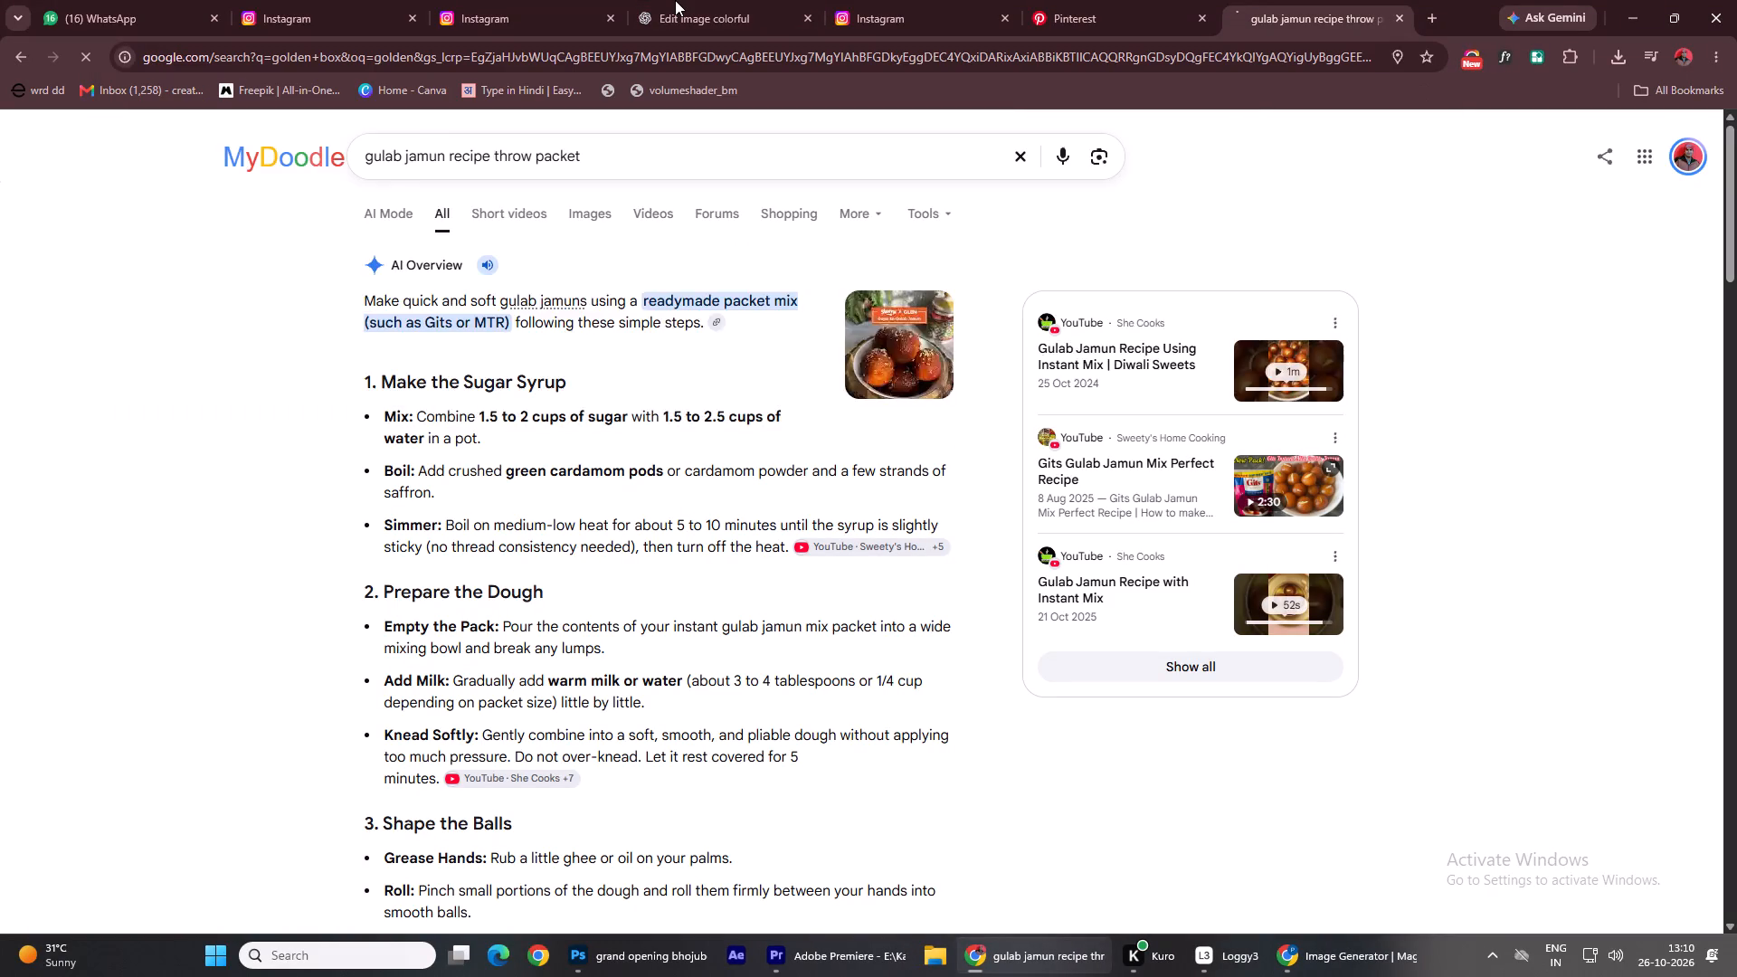
Copy the Pngtree gold rectangular banner from the golden box image results and switch back to Premiere.
click(490, 217)
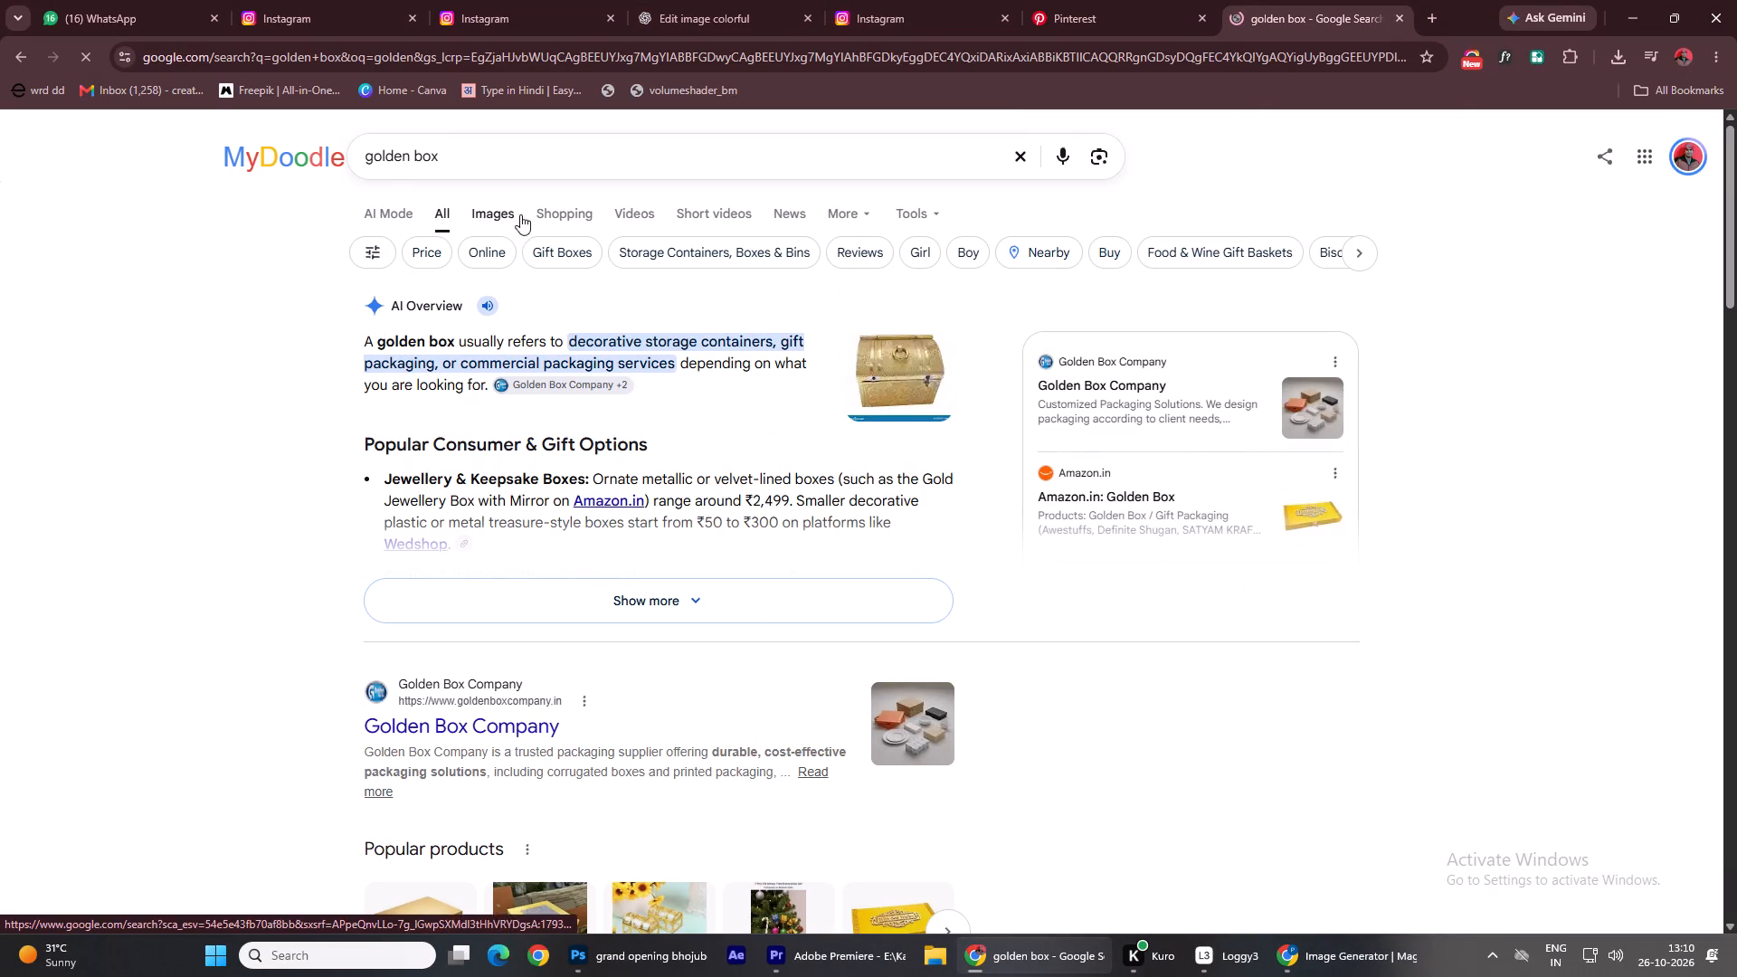
click(113, 454)
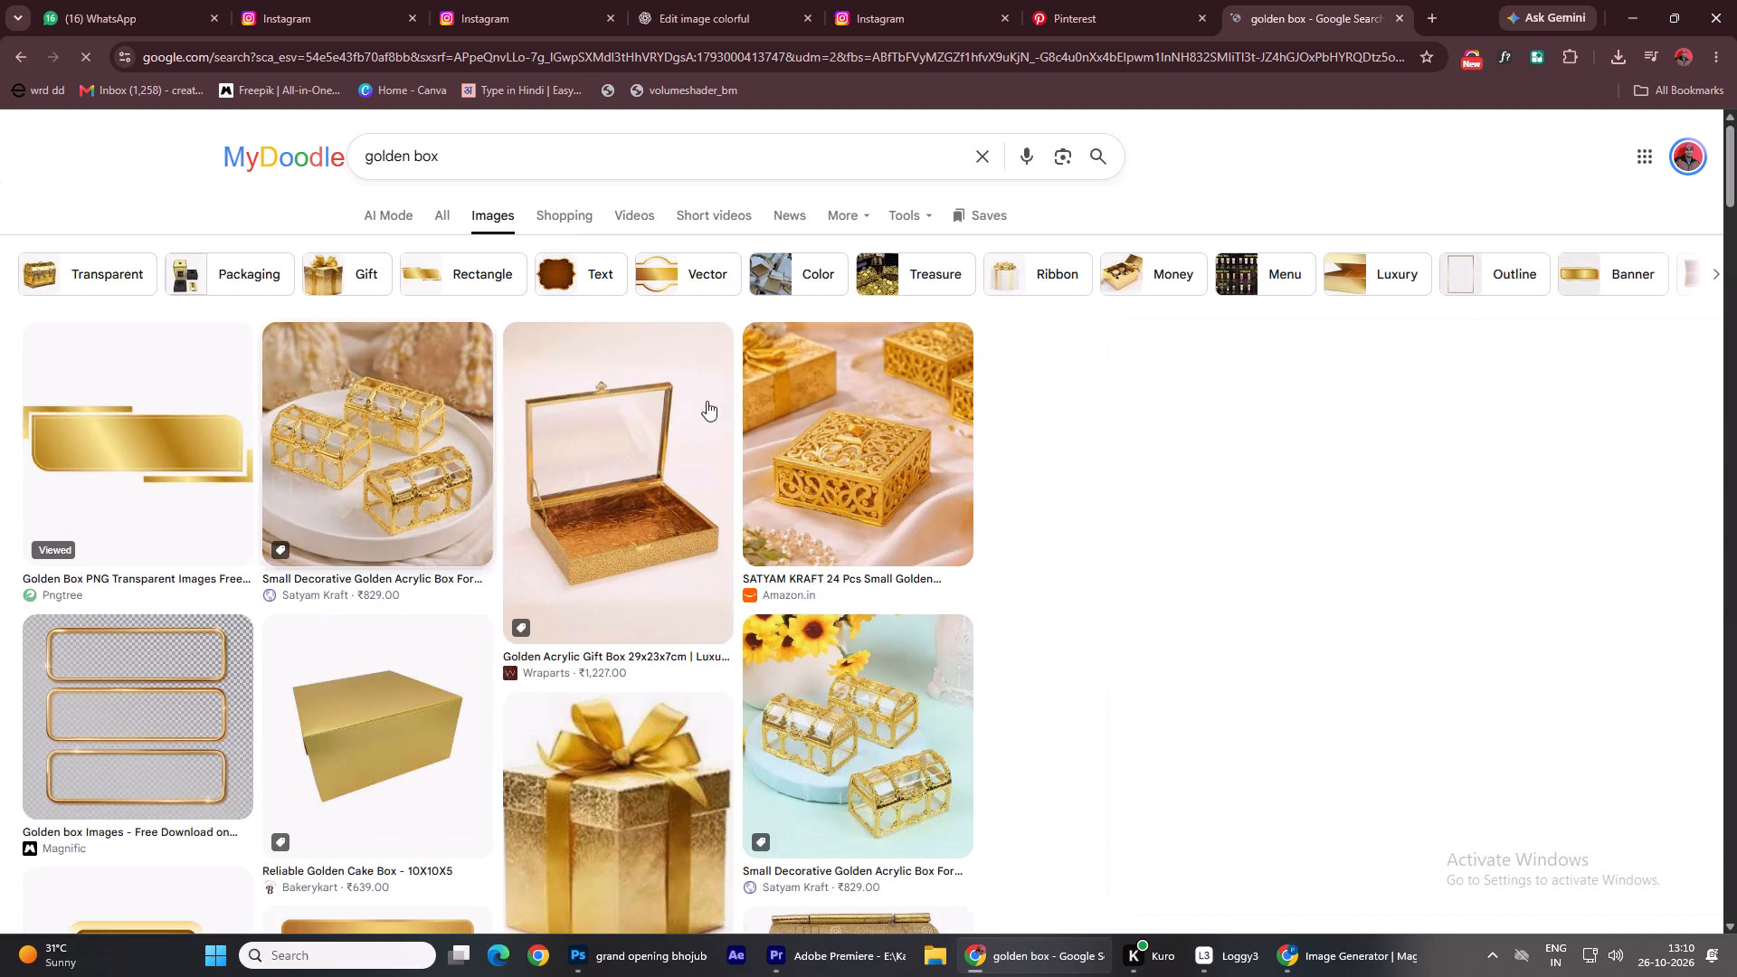
right_click(1325, 482)
click(1431, 321)
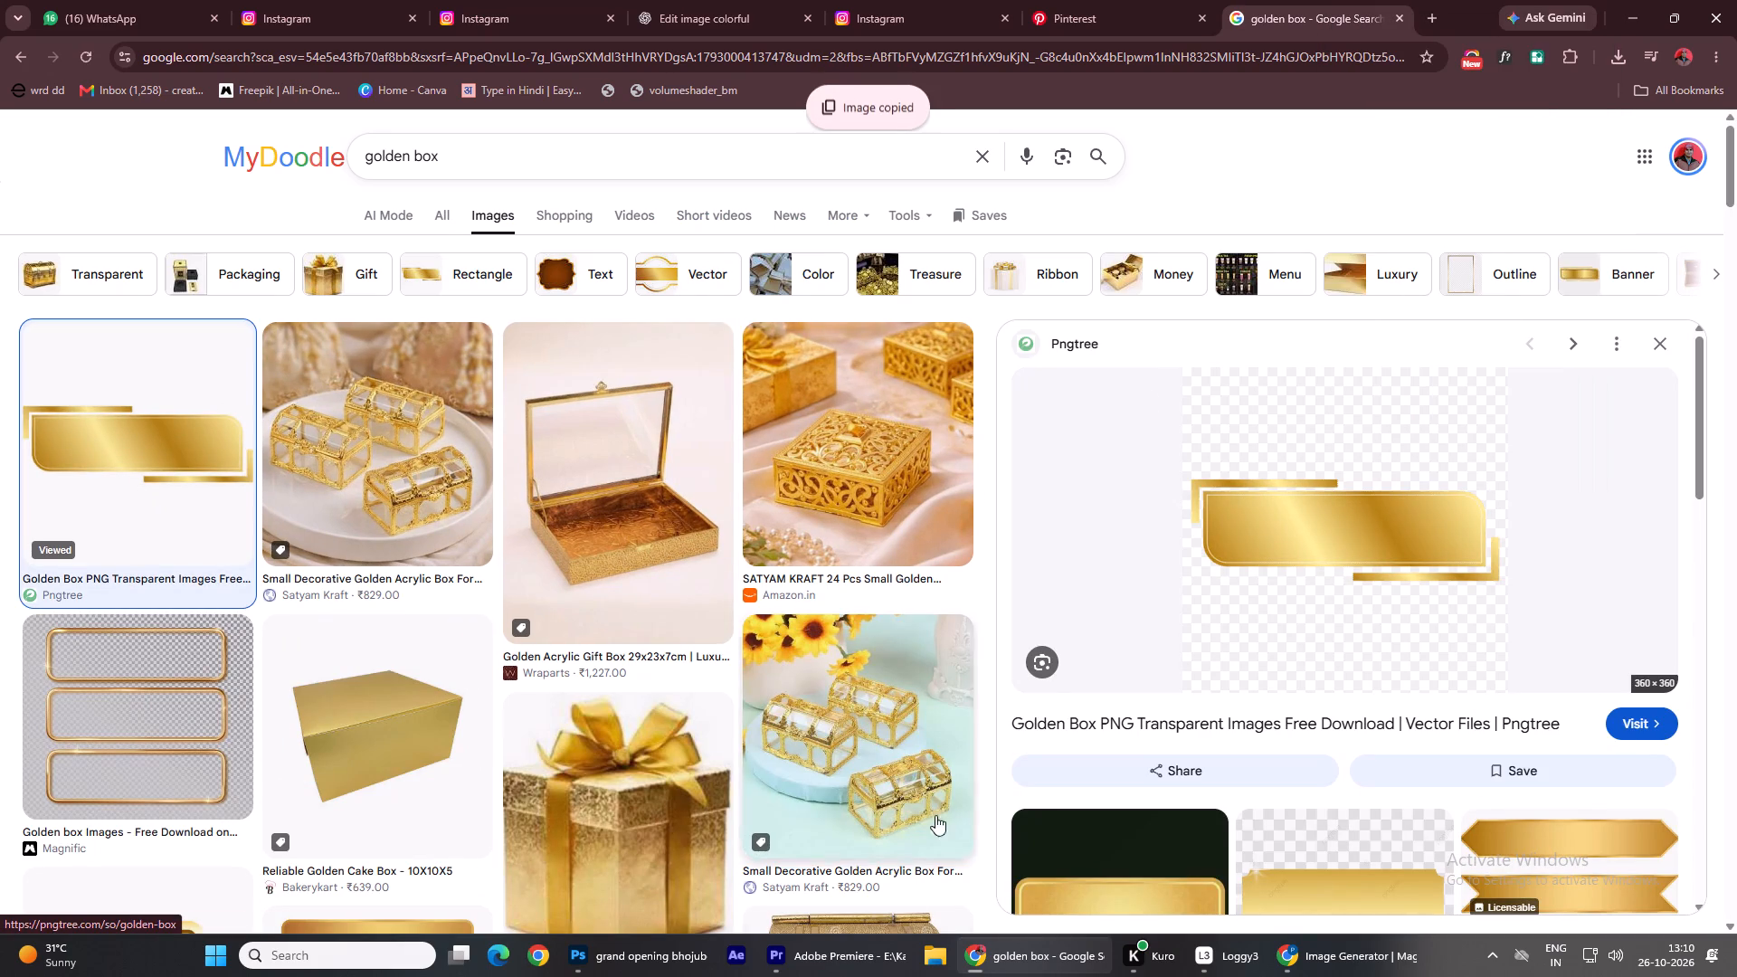
click(826, 955)
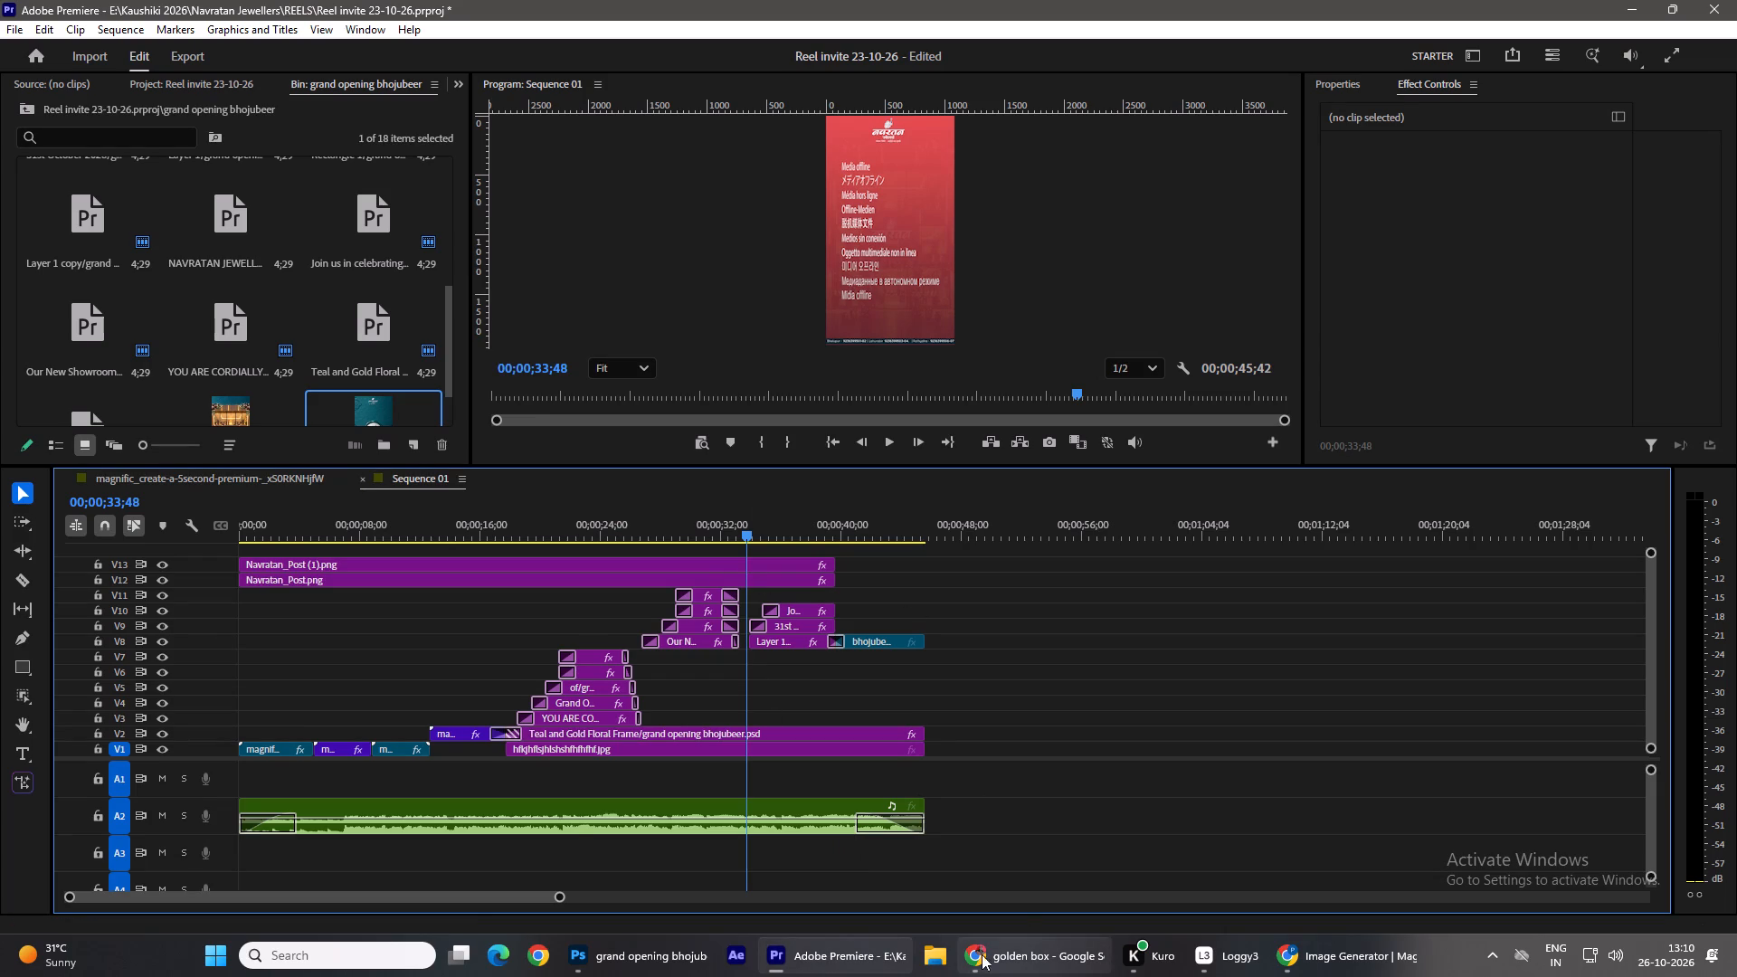
Switch to Photoshop and paste the copied gold box image into a new layer above the 31st October 2026 layer.
click(653, 958)
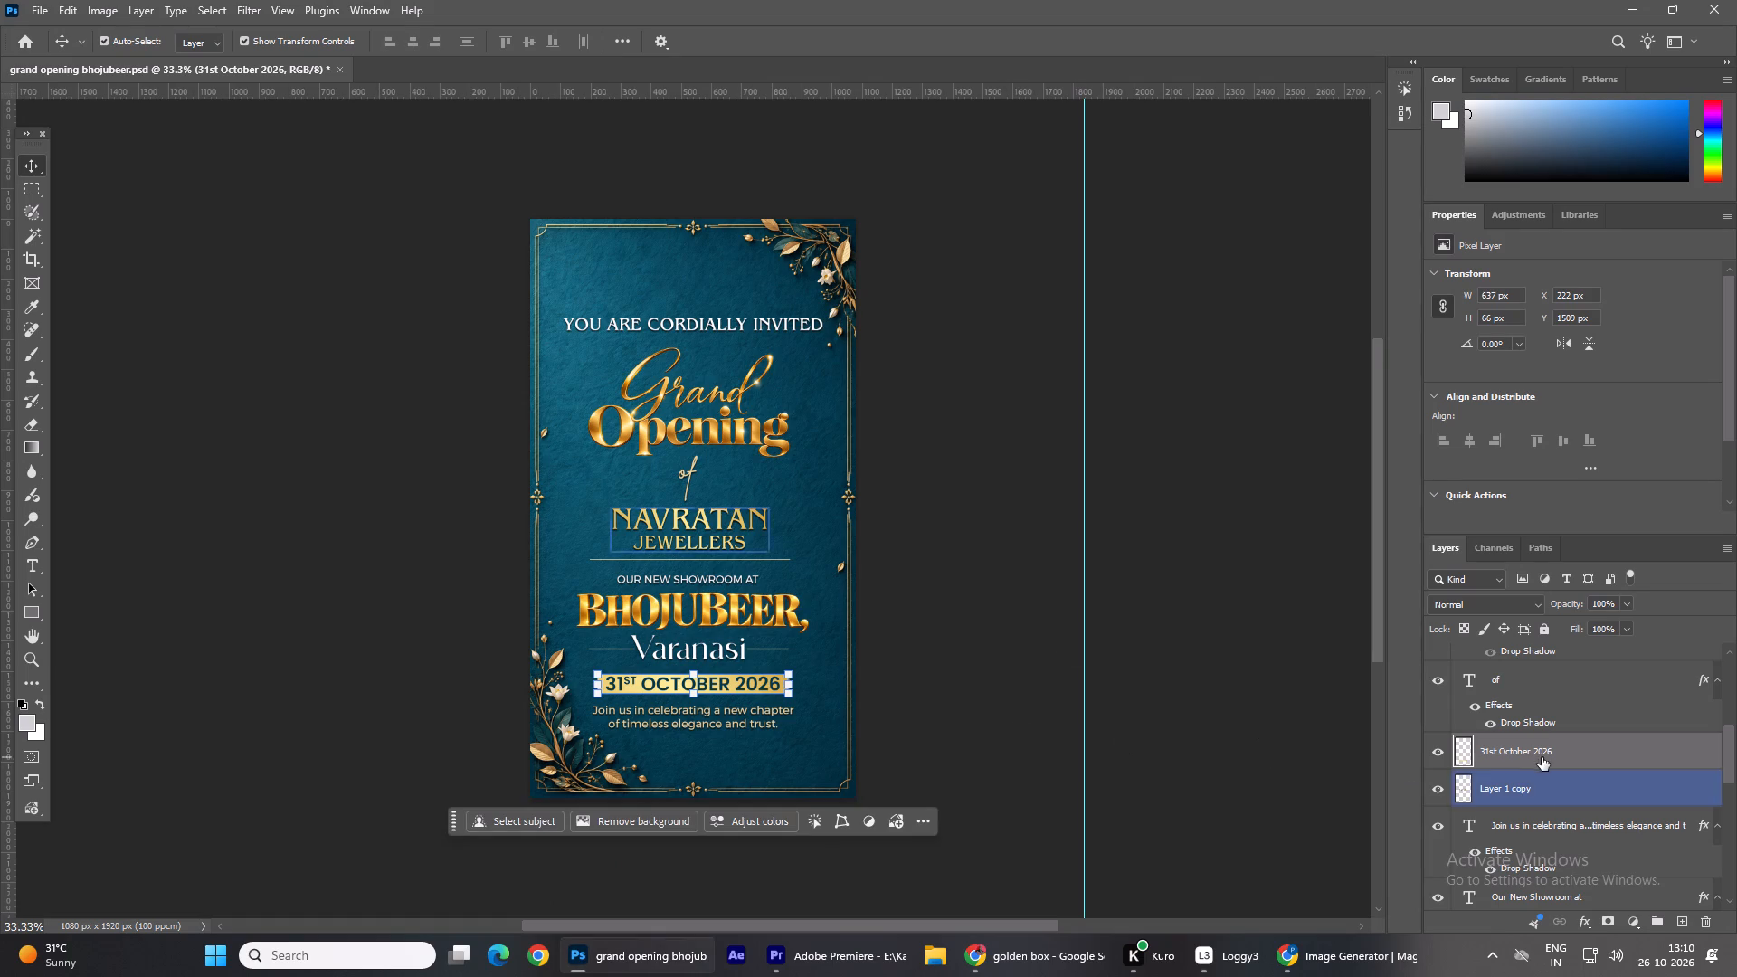
click(1677, 915)
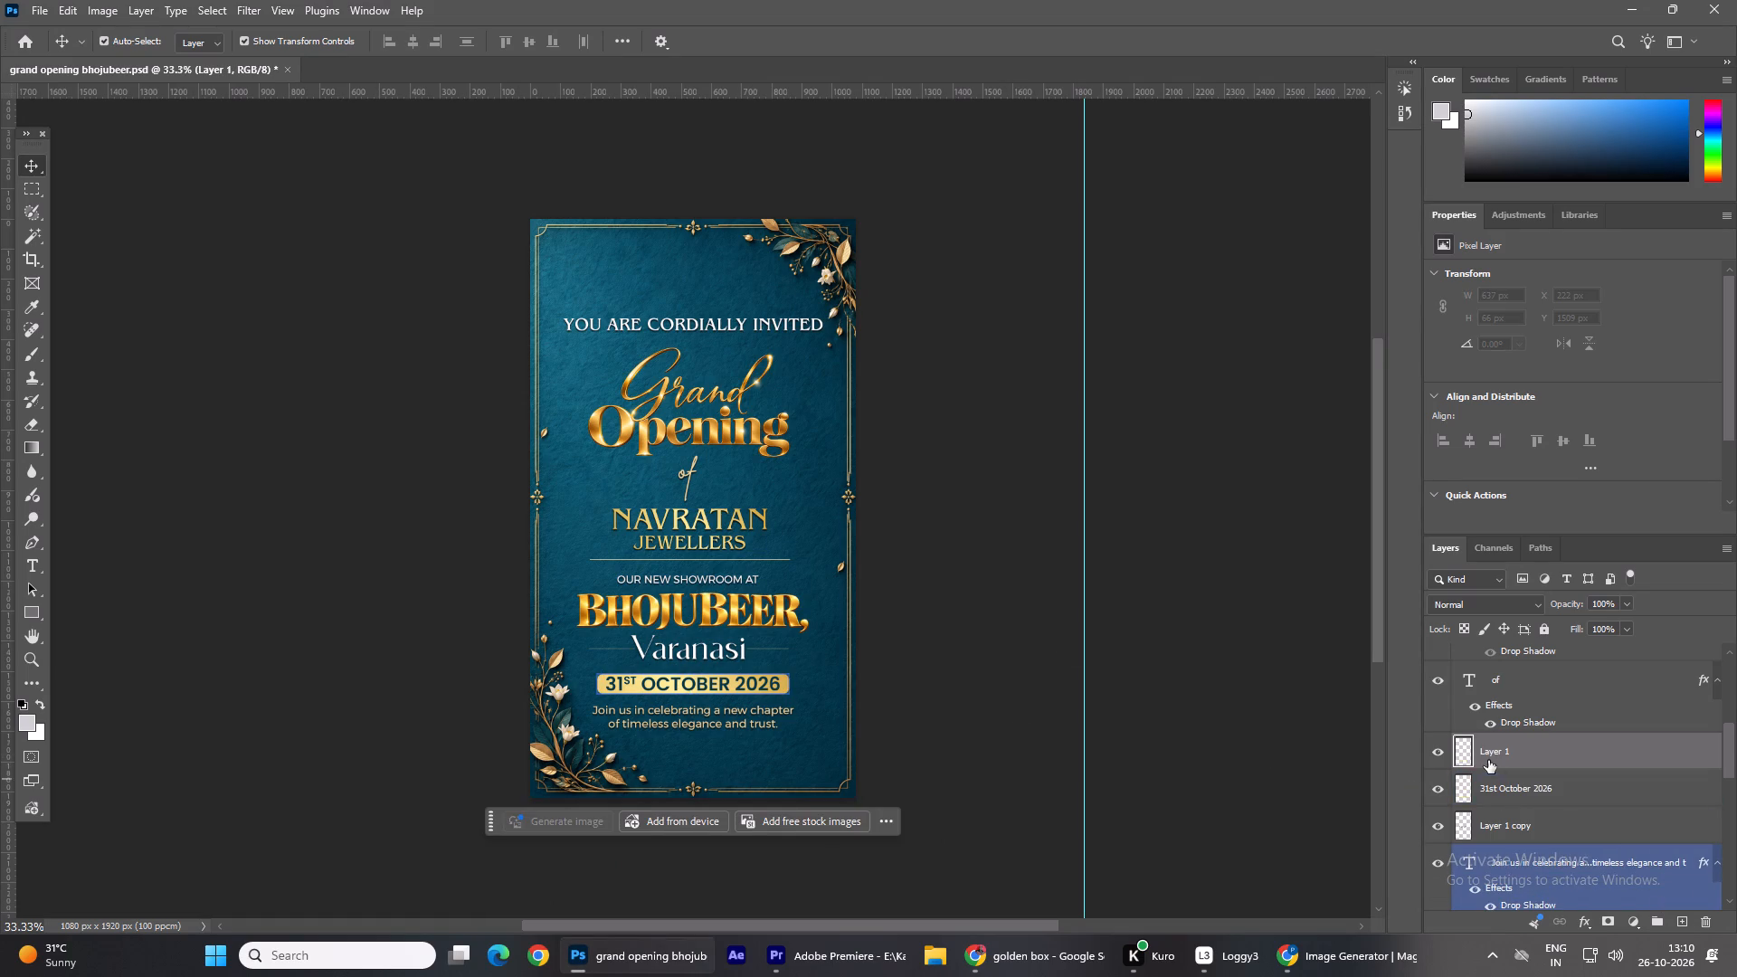
click(1489, 756)
key(ctrl+v)
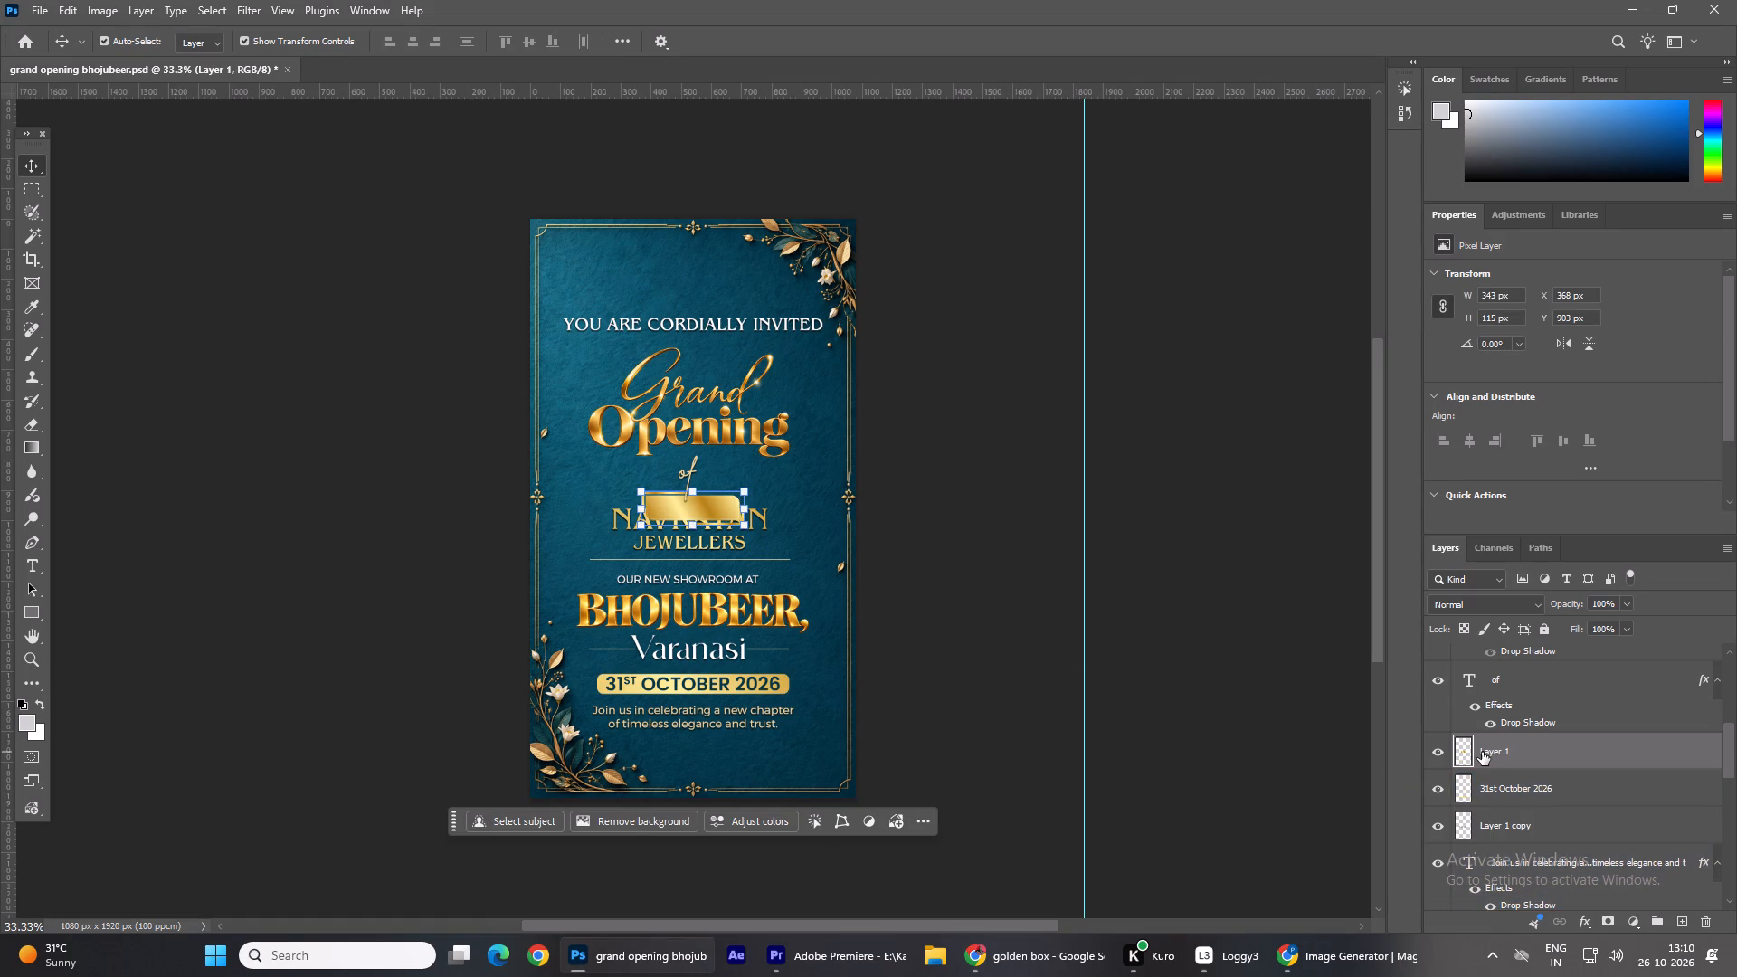
Move the gold box over the date strip below Varanasi and enlarge it proportionally to about 285%.
drag(718, 509, 663, 688)
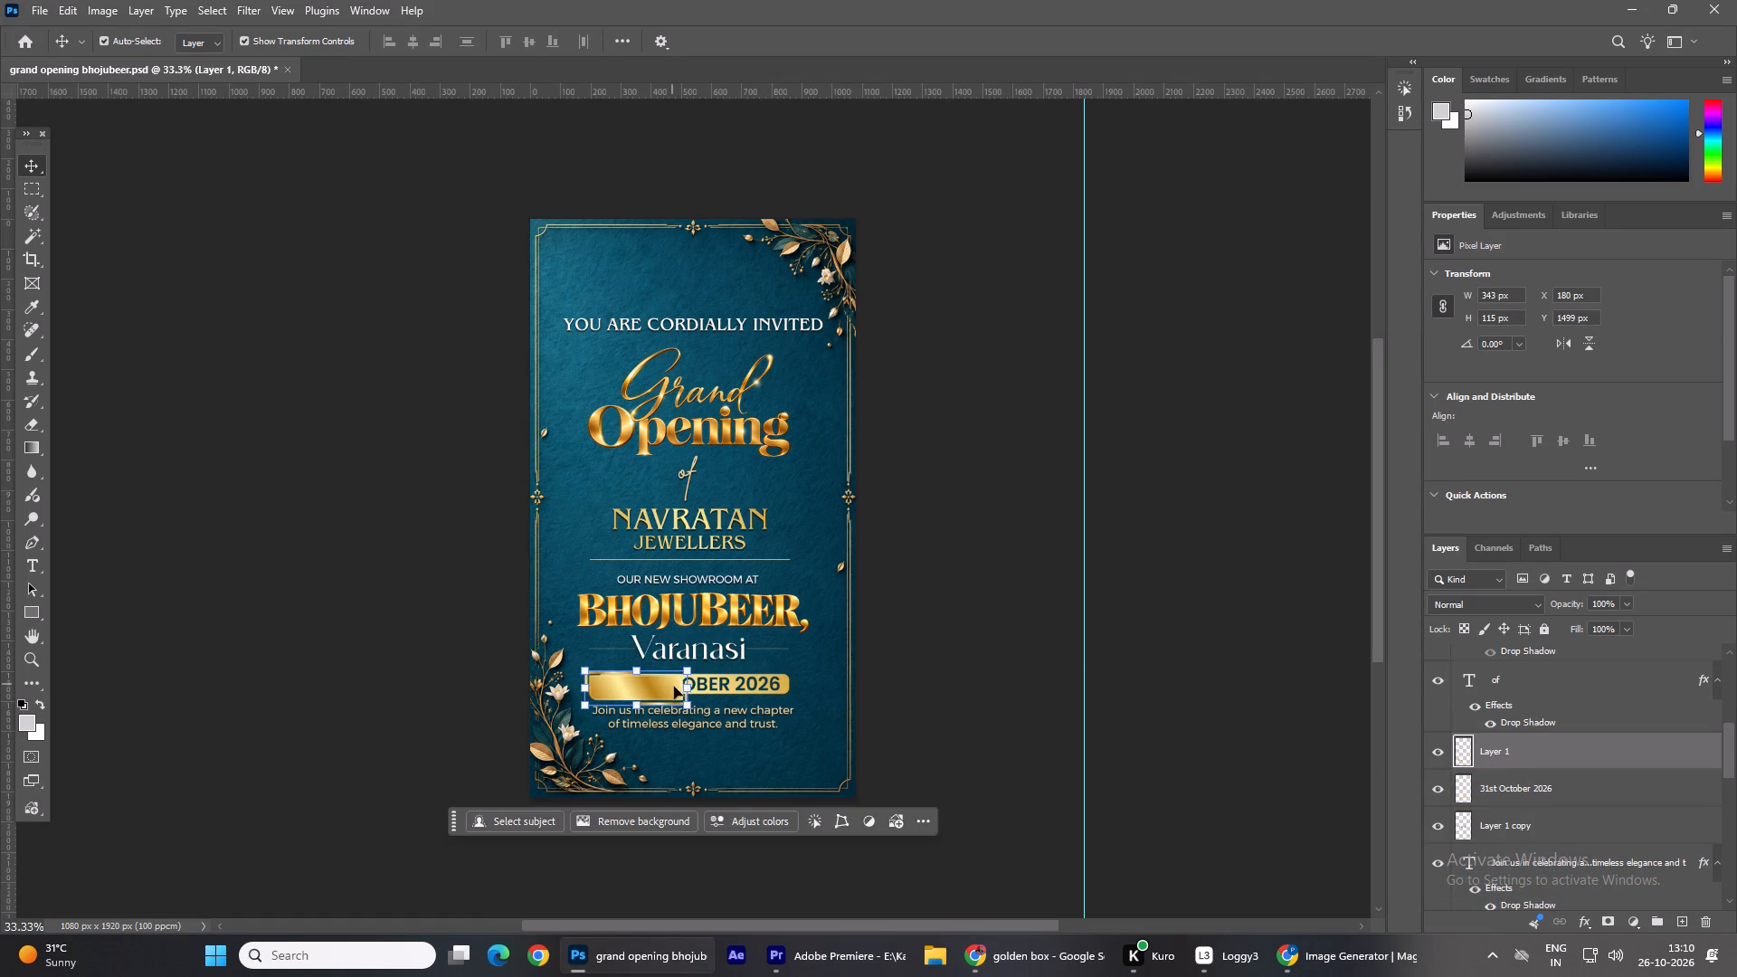
drag(687, 688, 878, 704)
drag(705, 694, 685, 686)
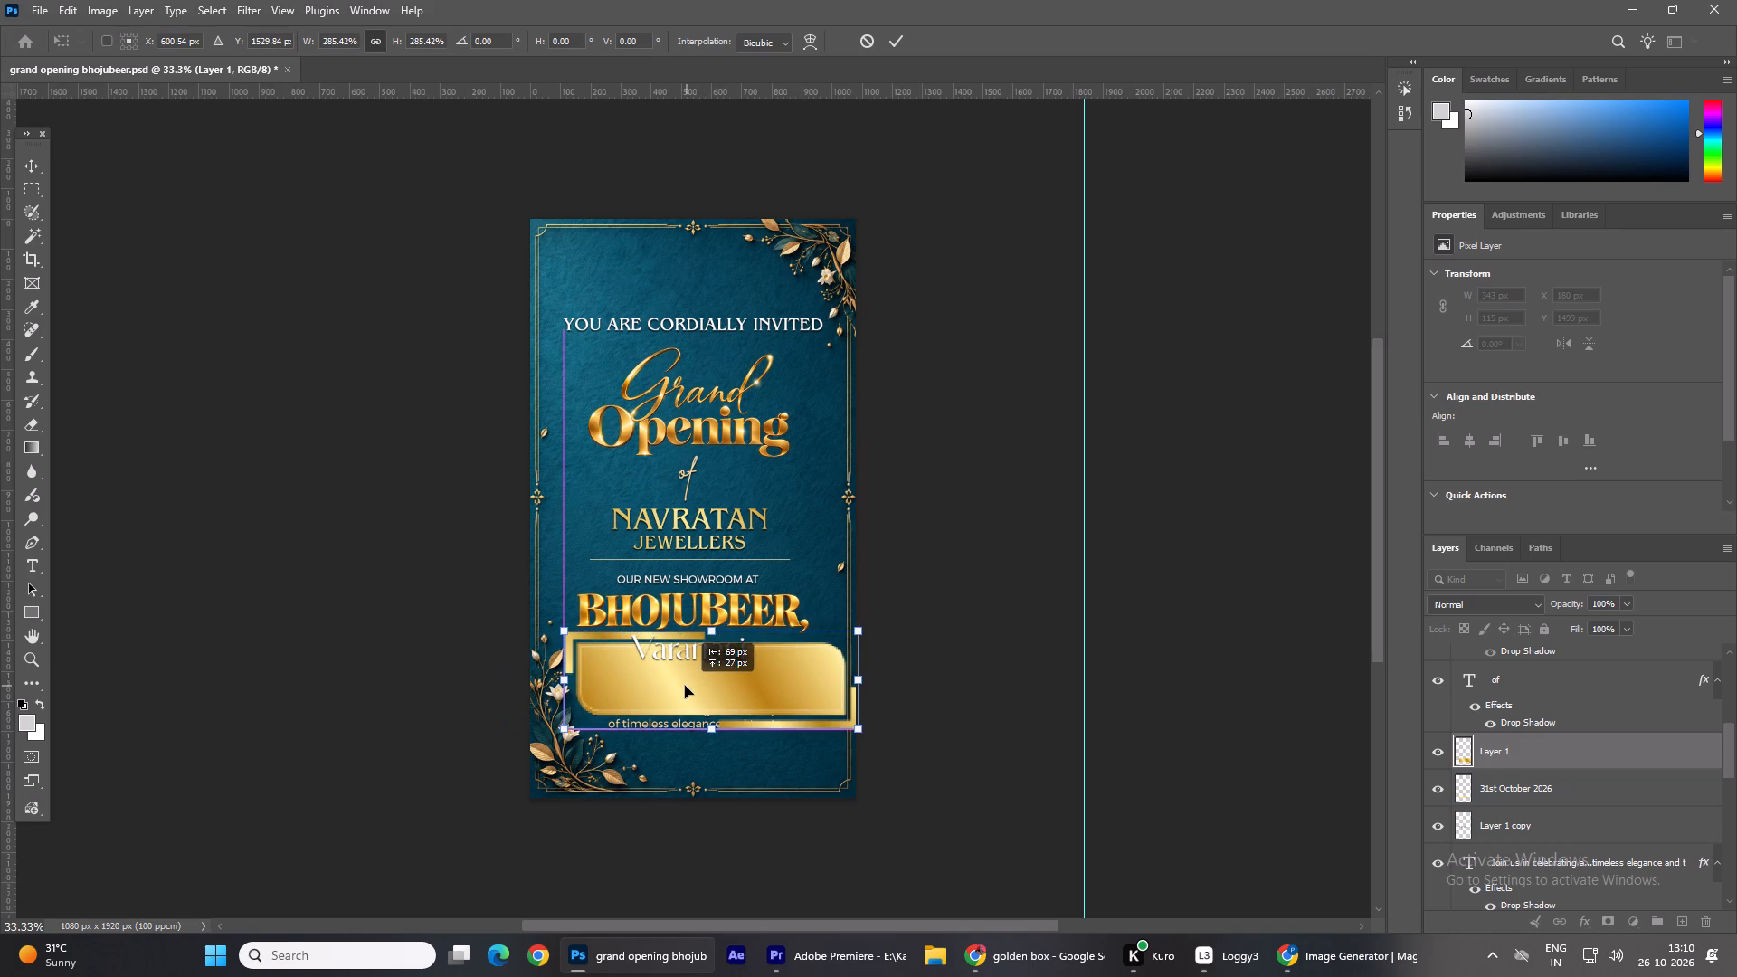
drag(685, 686, 684, 687)
click(925, 619)
drag(865, 773, 877, 770)
click(997, 674)
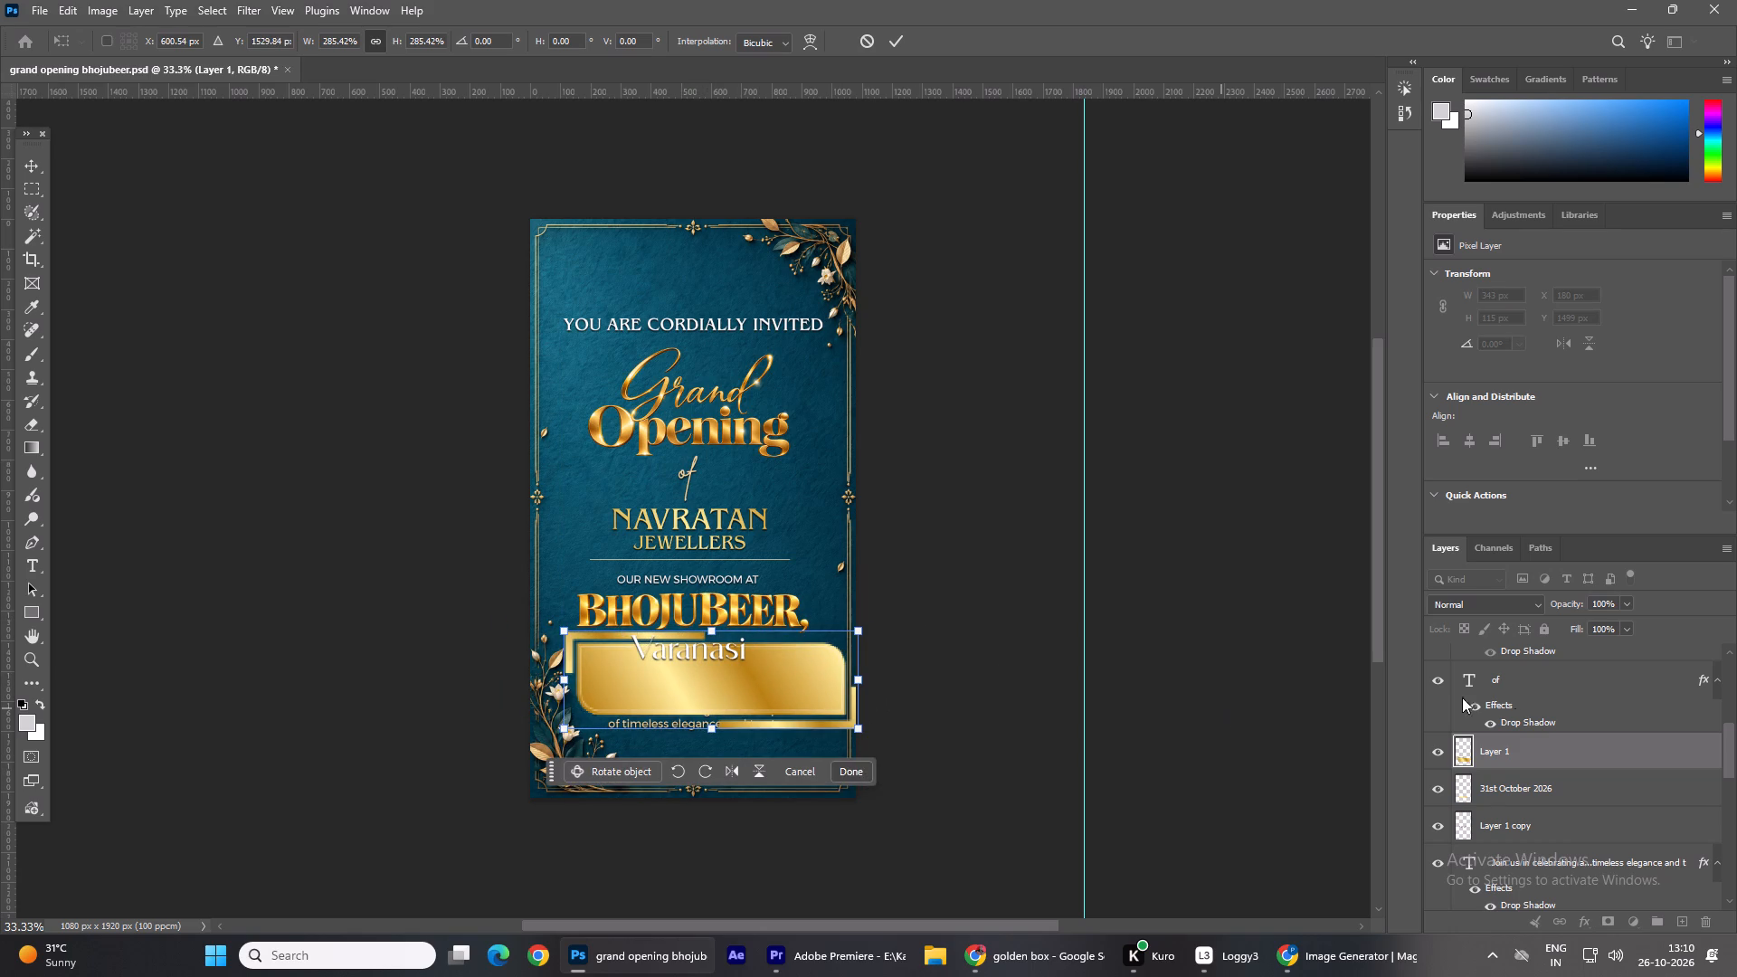
Clip the gold box in Layer 1 to the 31st October 2026 layer with a clipping mask.
right_click(1507, 757)
right_click(1507, 757)
right_click(1544, 754)
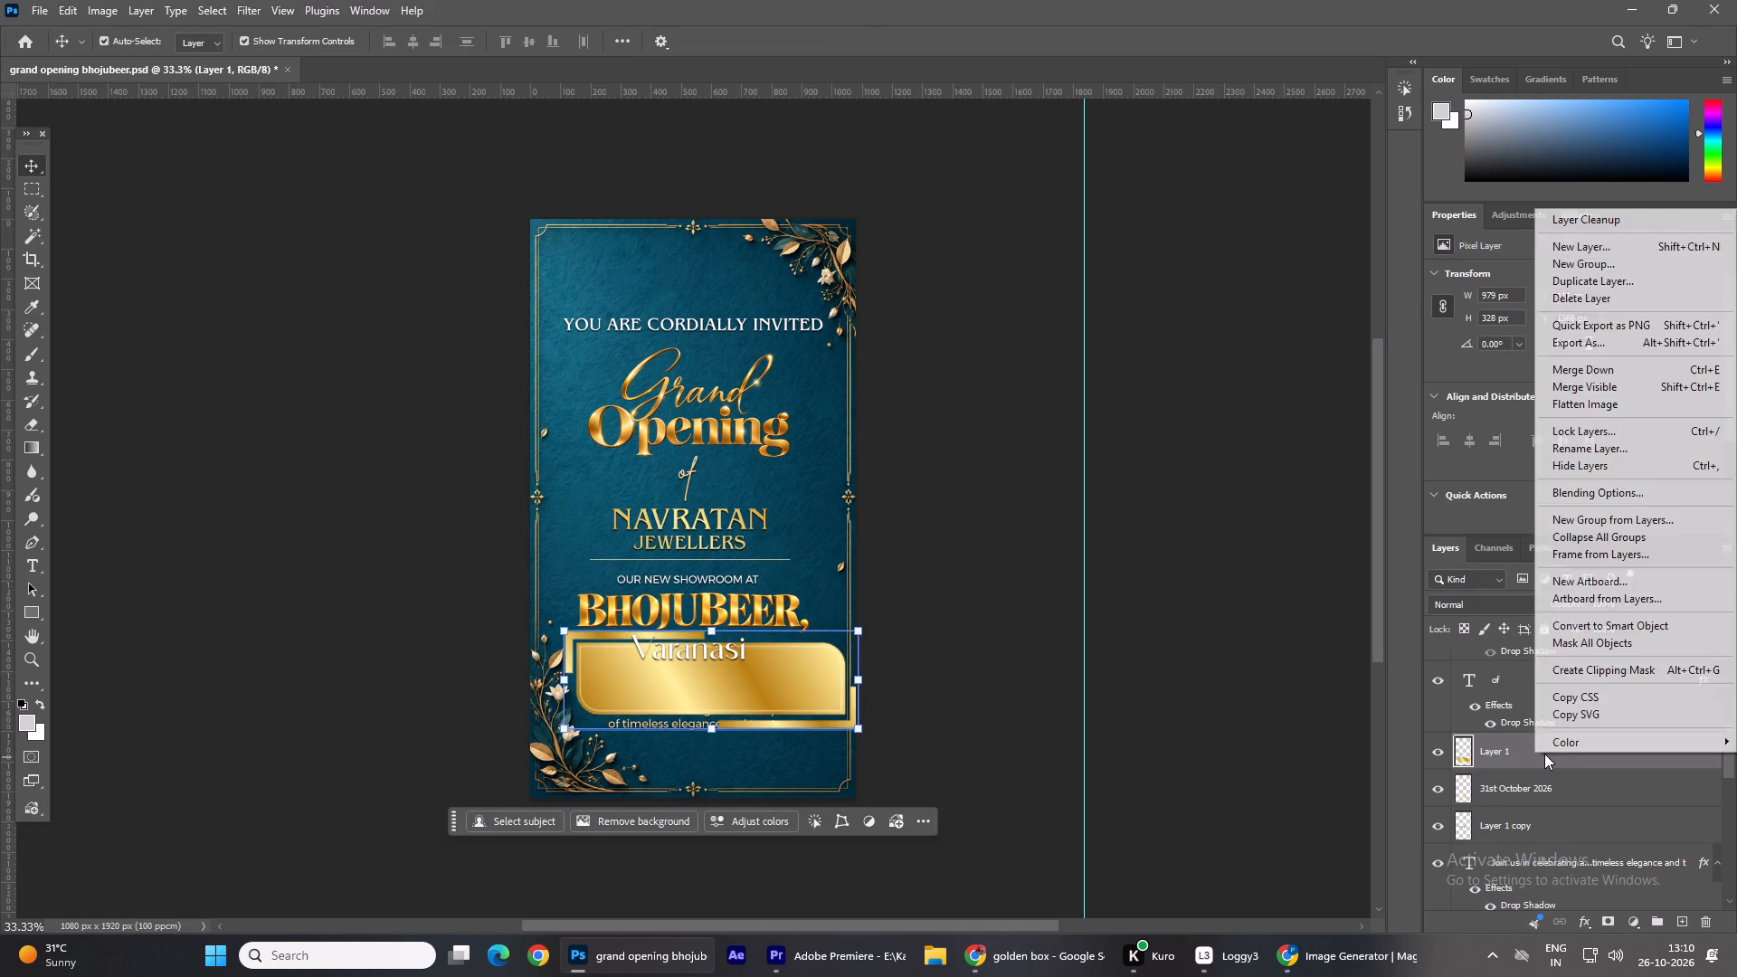
click(1612, 666)
click(1007, 544)
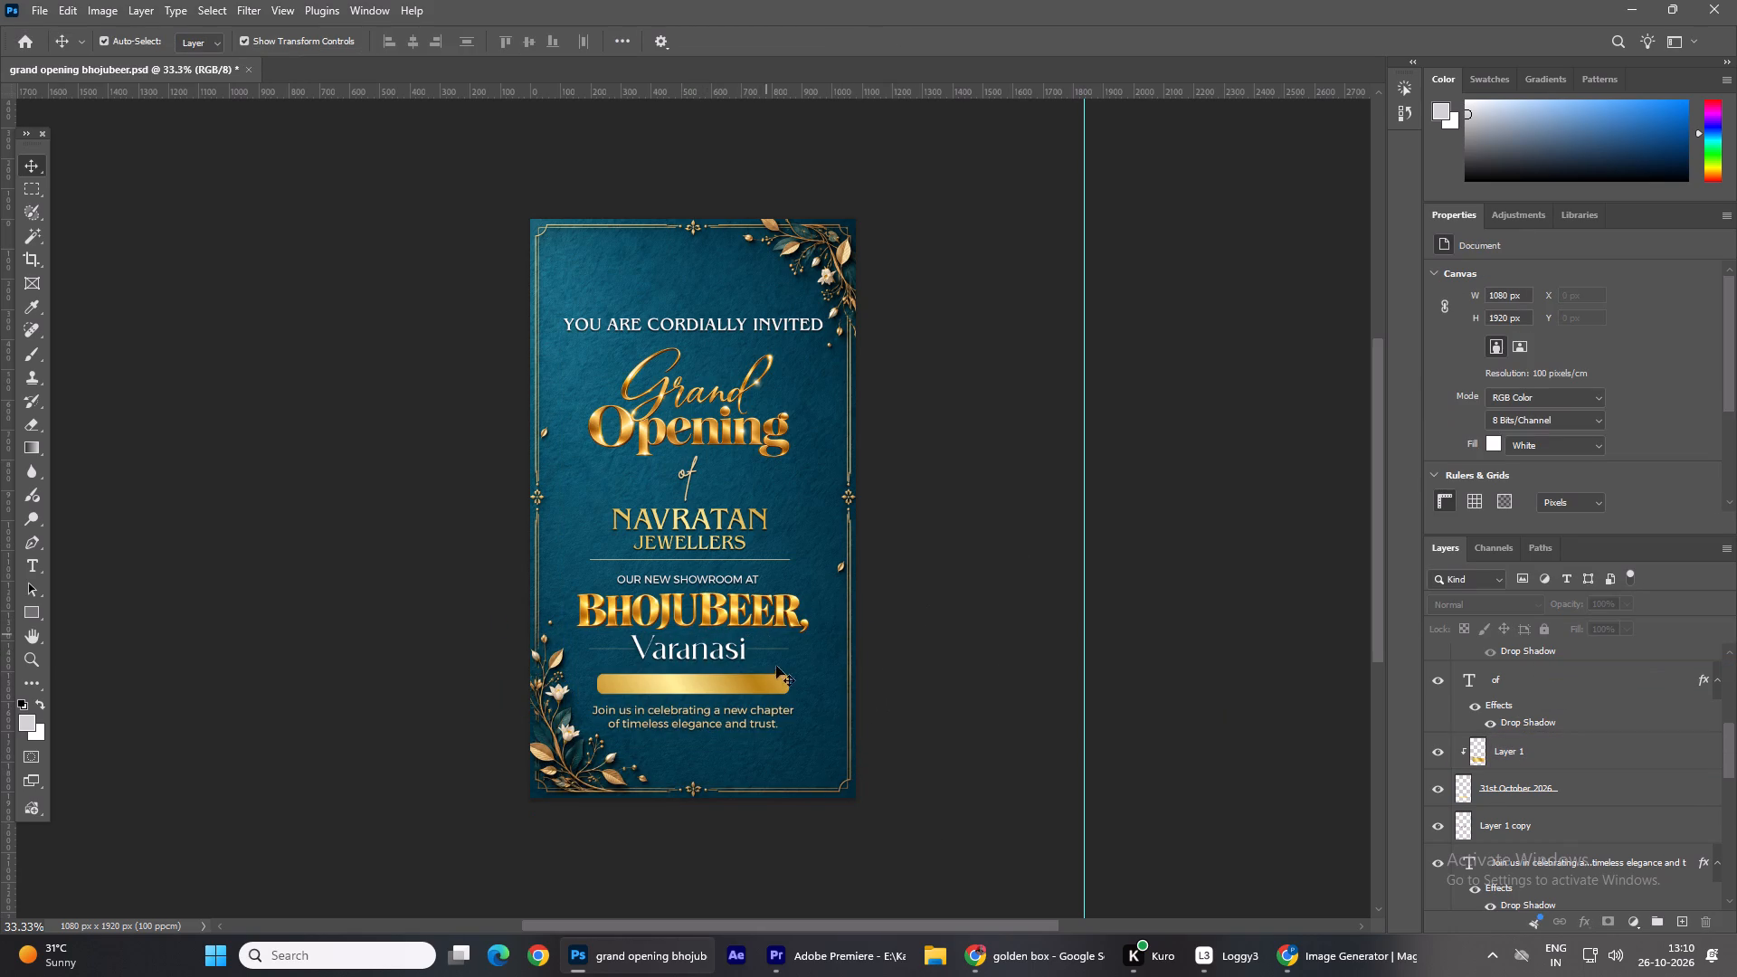
Enlarge the clipped gold Layer 1 to about 201%, extending beyond both sides of the date strip.
click(1574, 753)
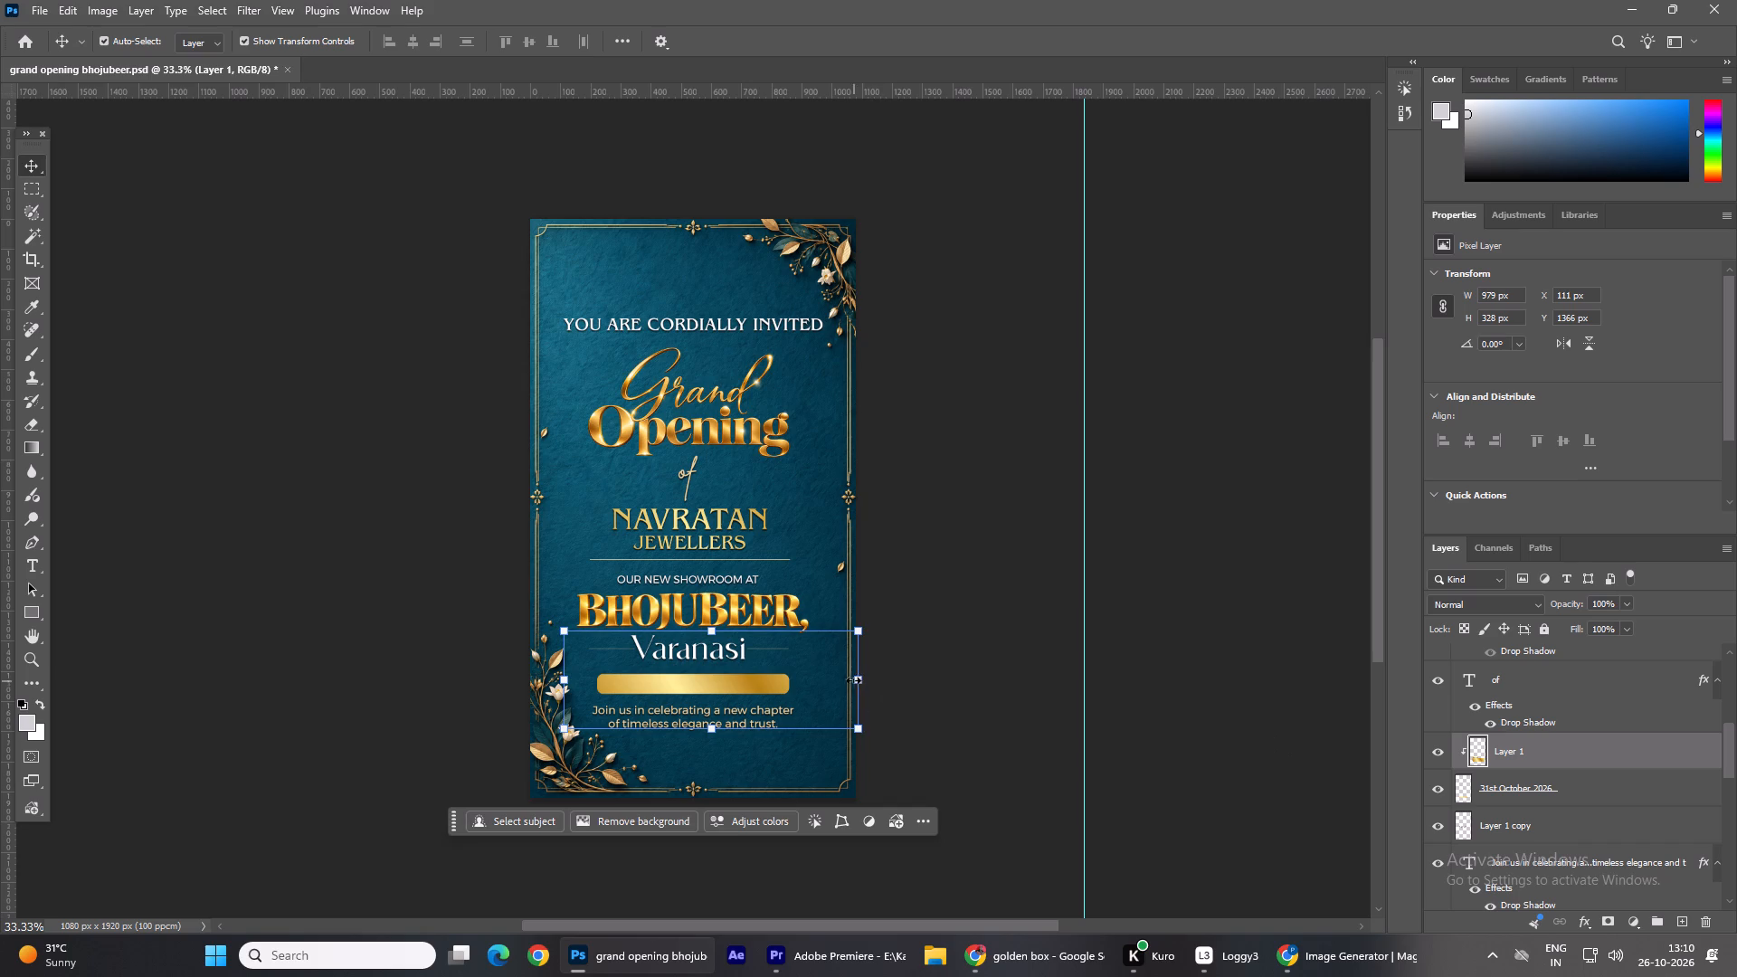
drag(868, 678, 1005, 678)
drag(560, 676, 478, 686)
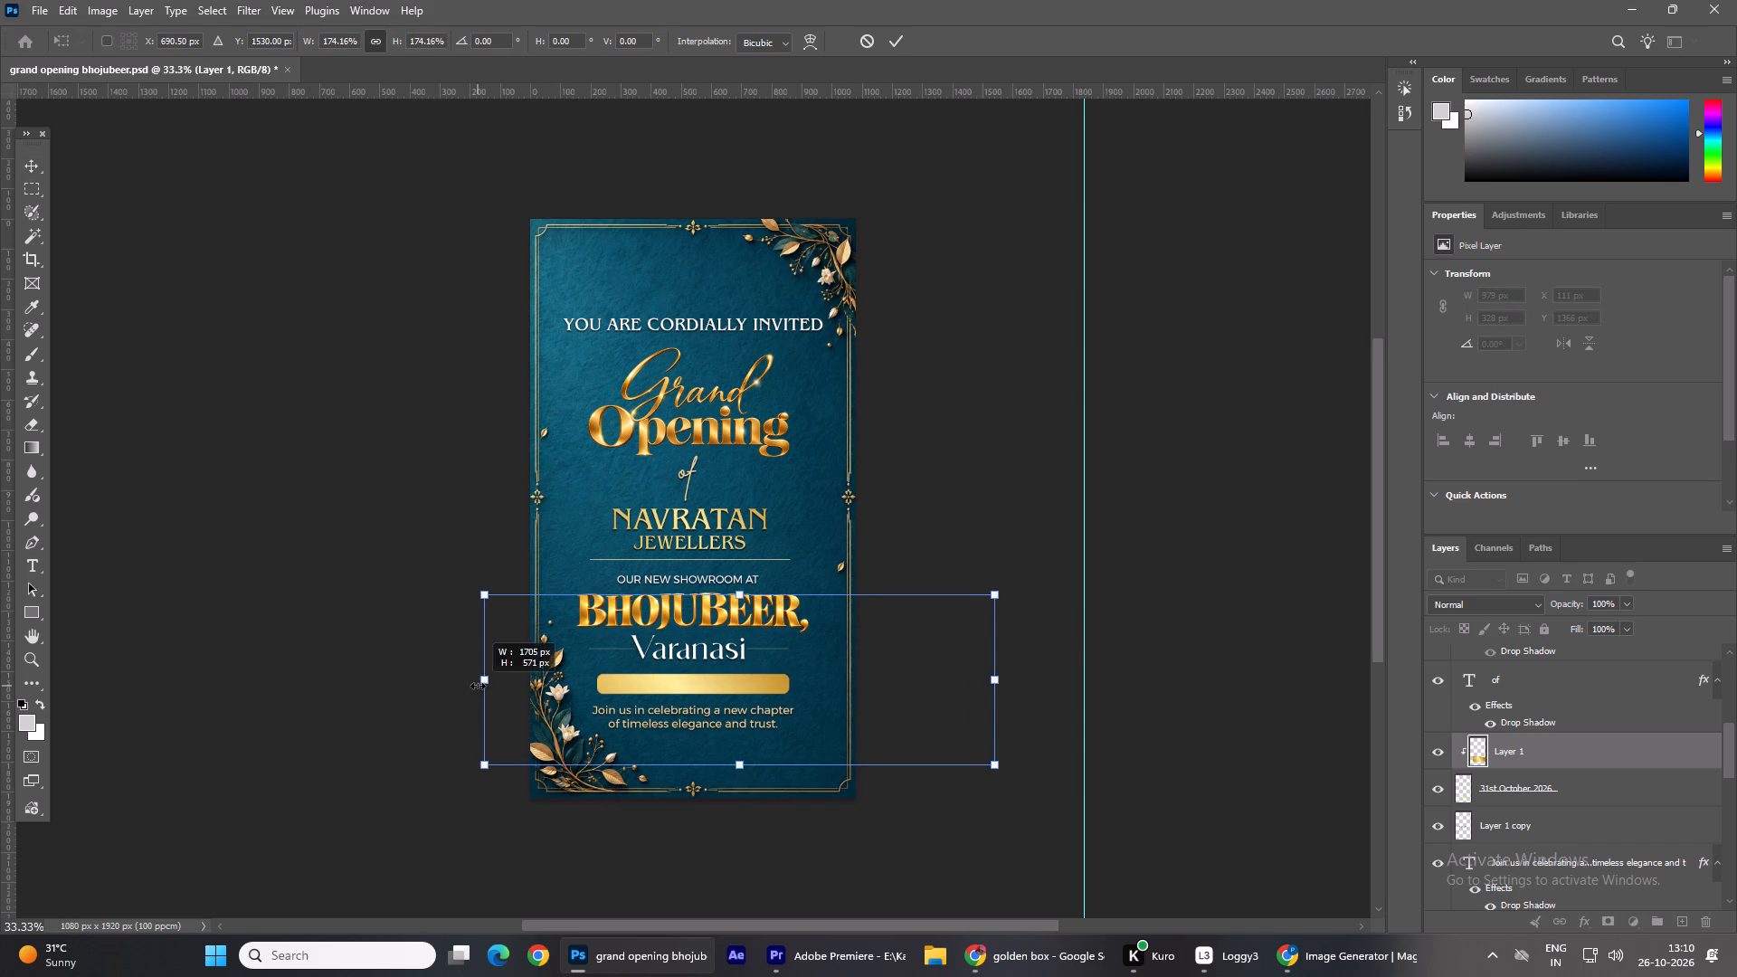
drag(478, 686, 477, 687)
drag(998, 673, 1077, 674)
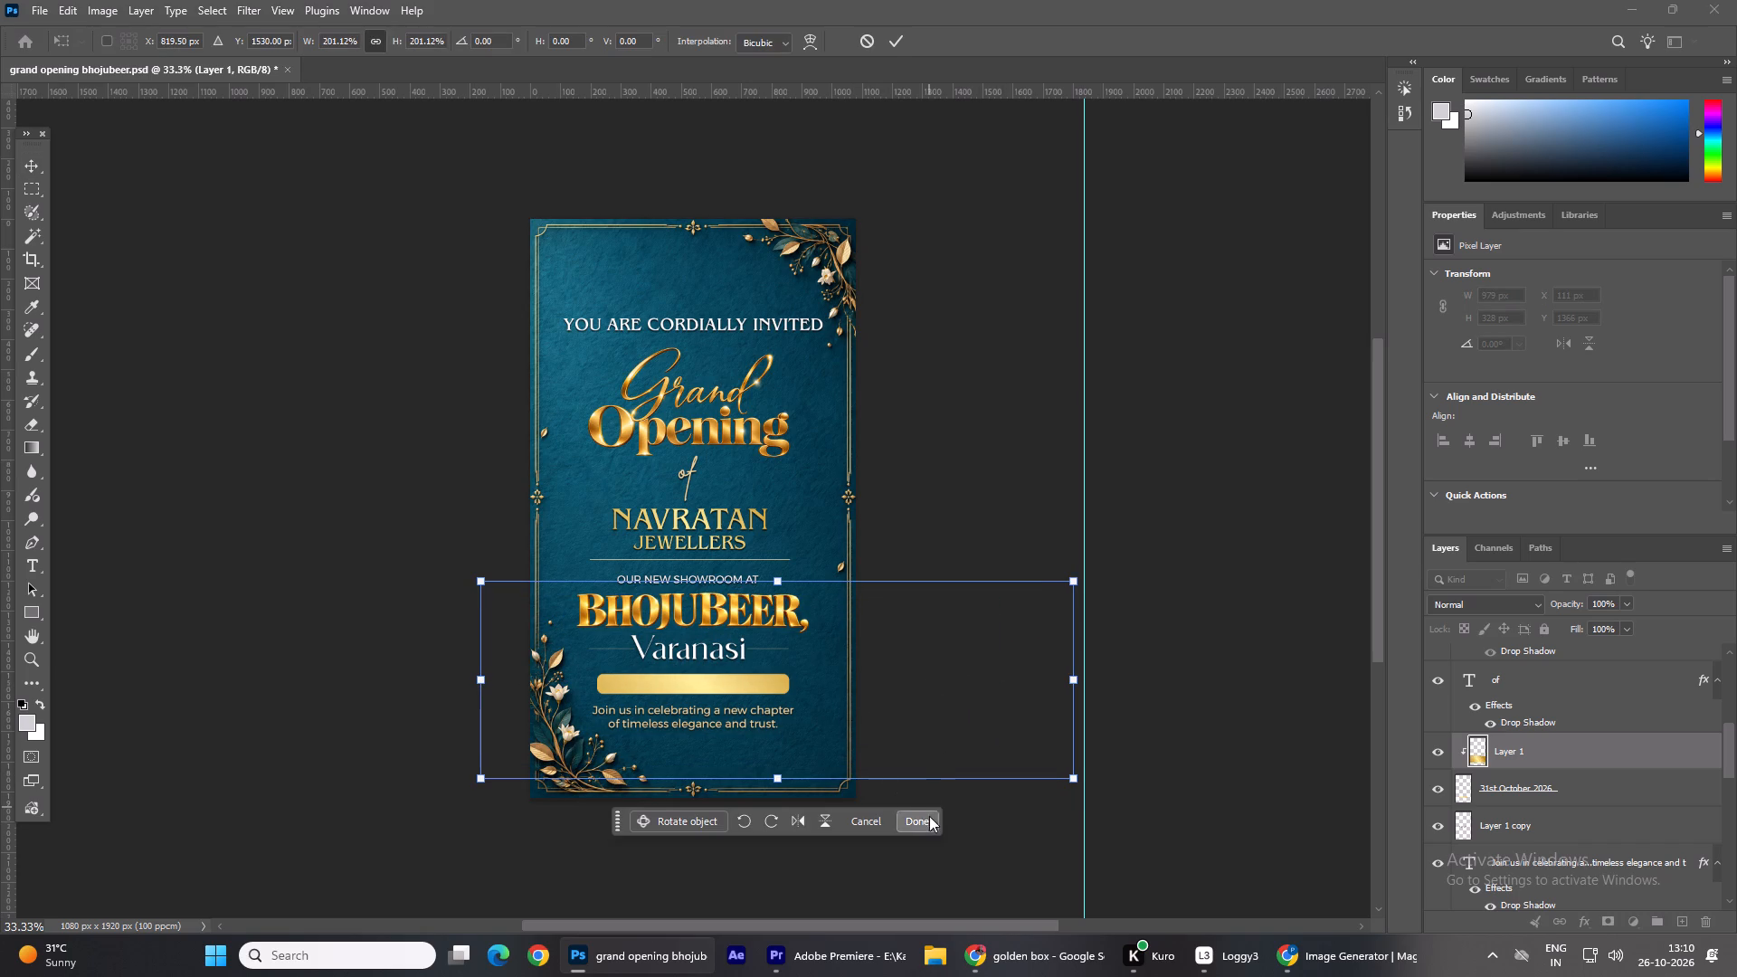
click(929, 816)
click(1176, 763)
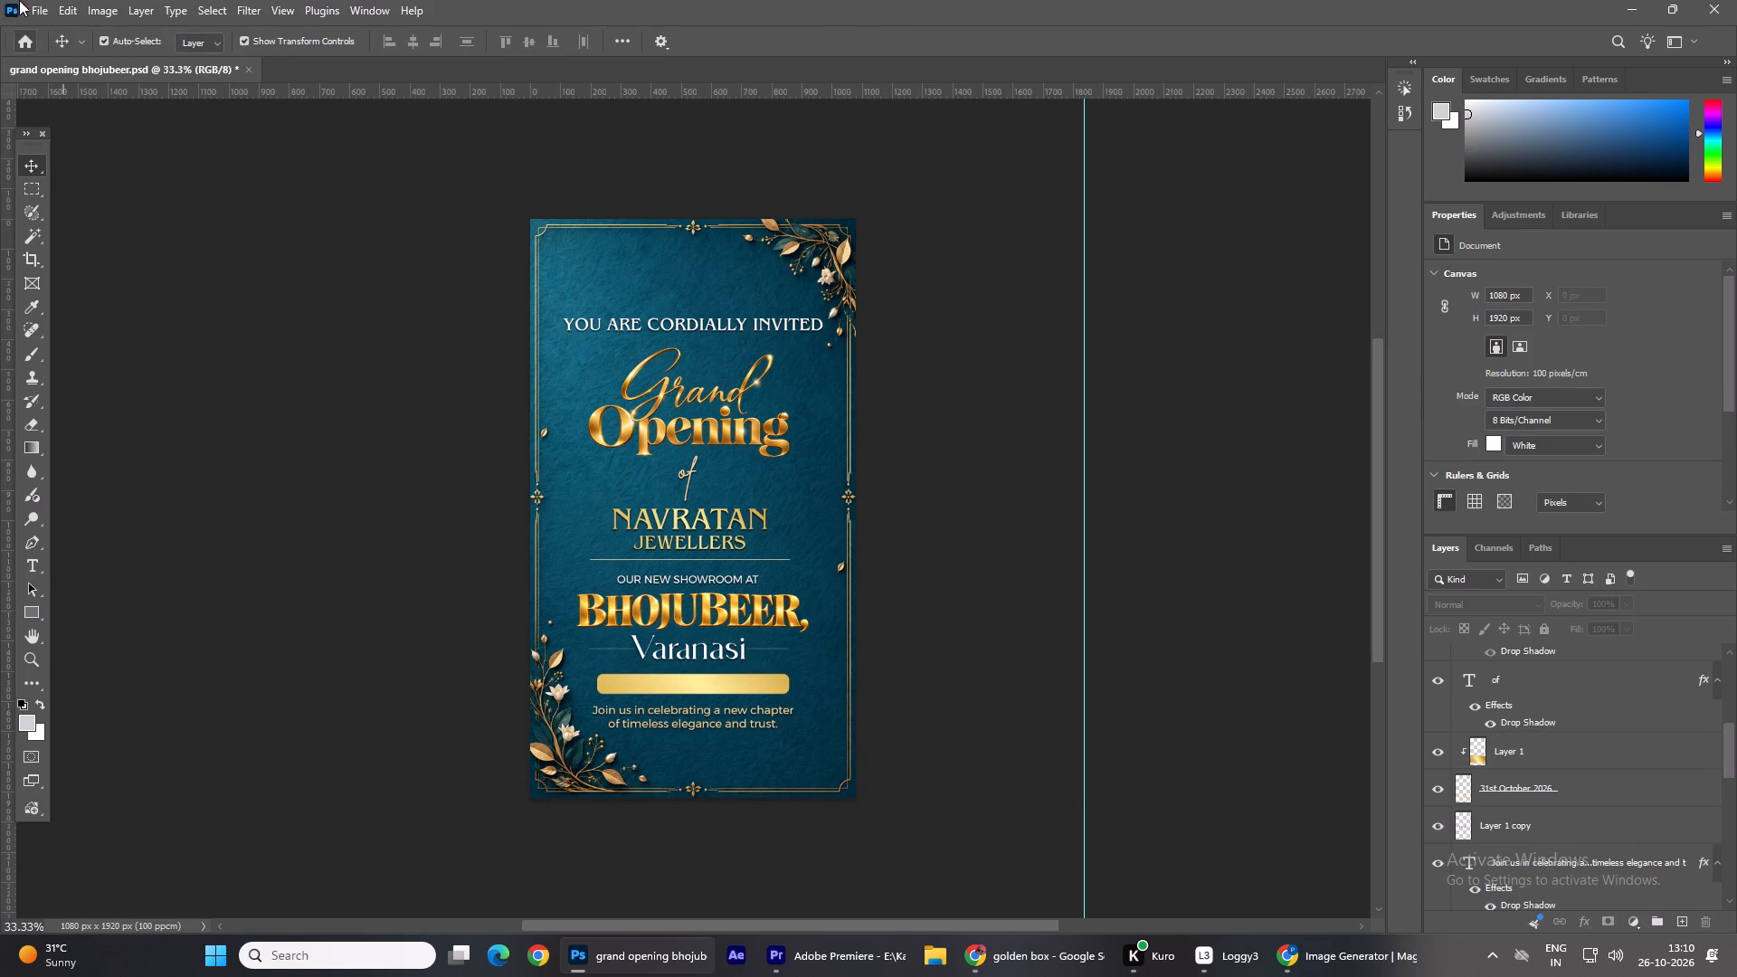
Create a new 1080 x 1920 px document at 100 pixels per centimetre.
click(32, 7)
click(102, 40)
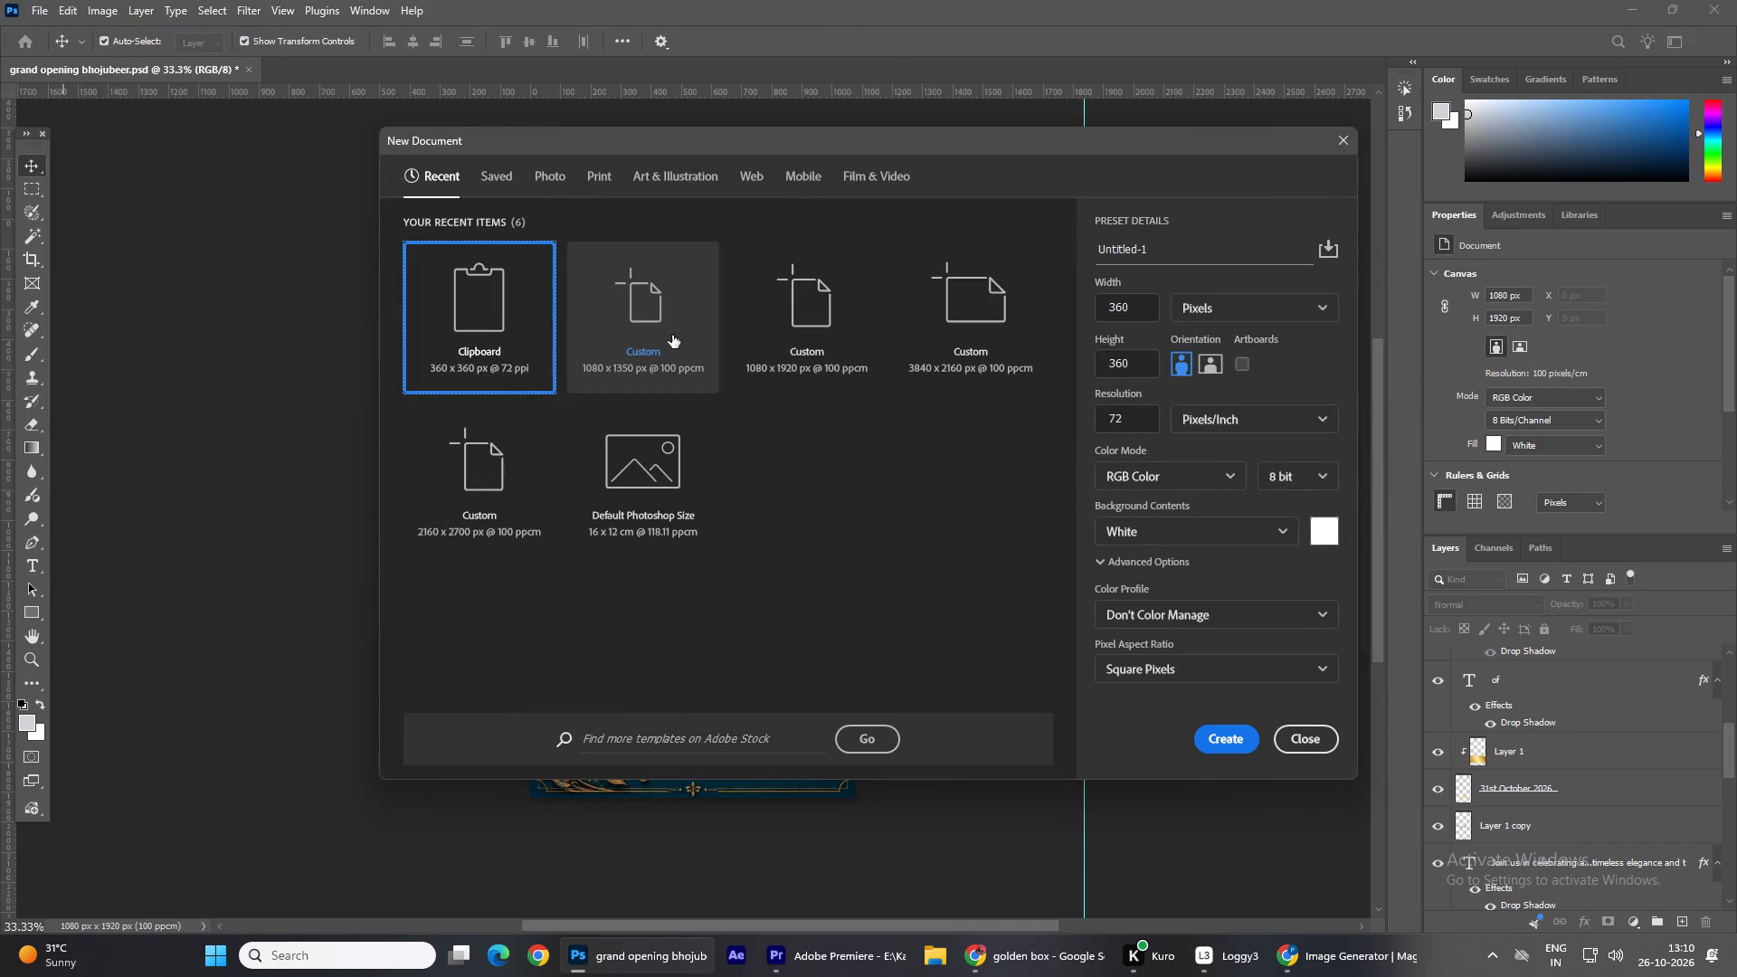
click(859, 281)
click(1227, 741)
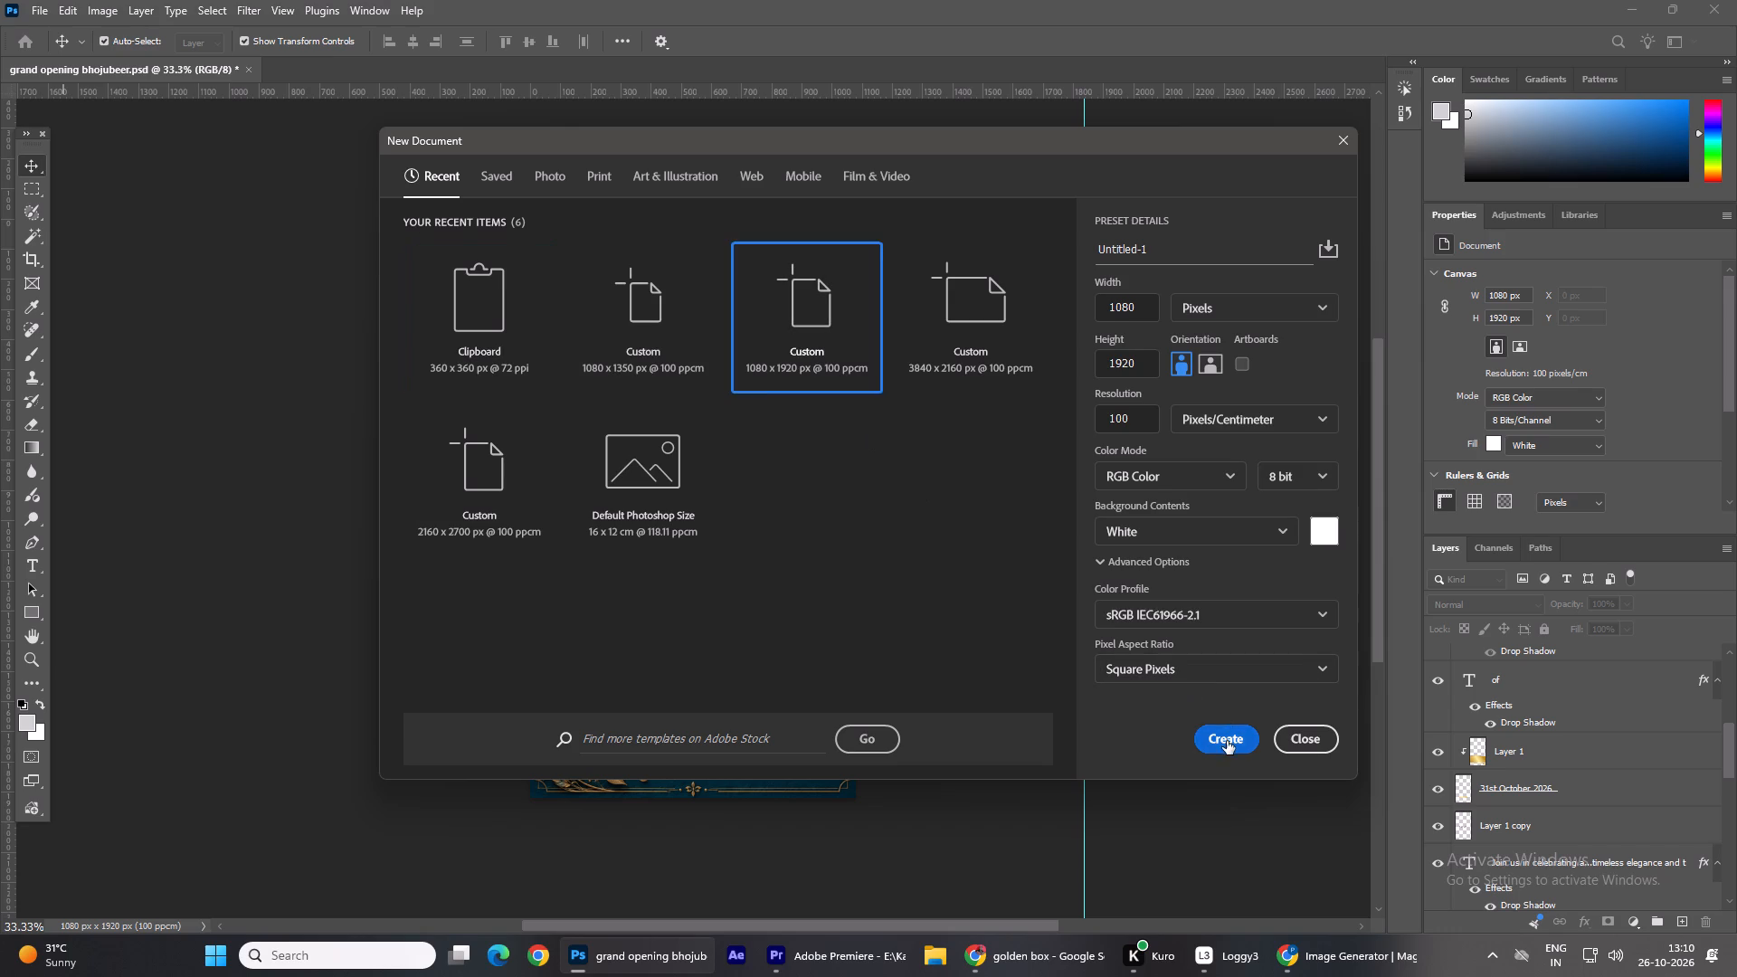
Unlock the new document's white background layer and hide it.
click(1428, 667)
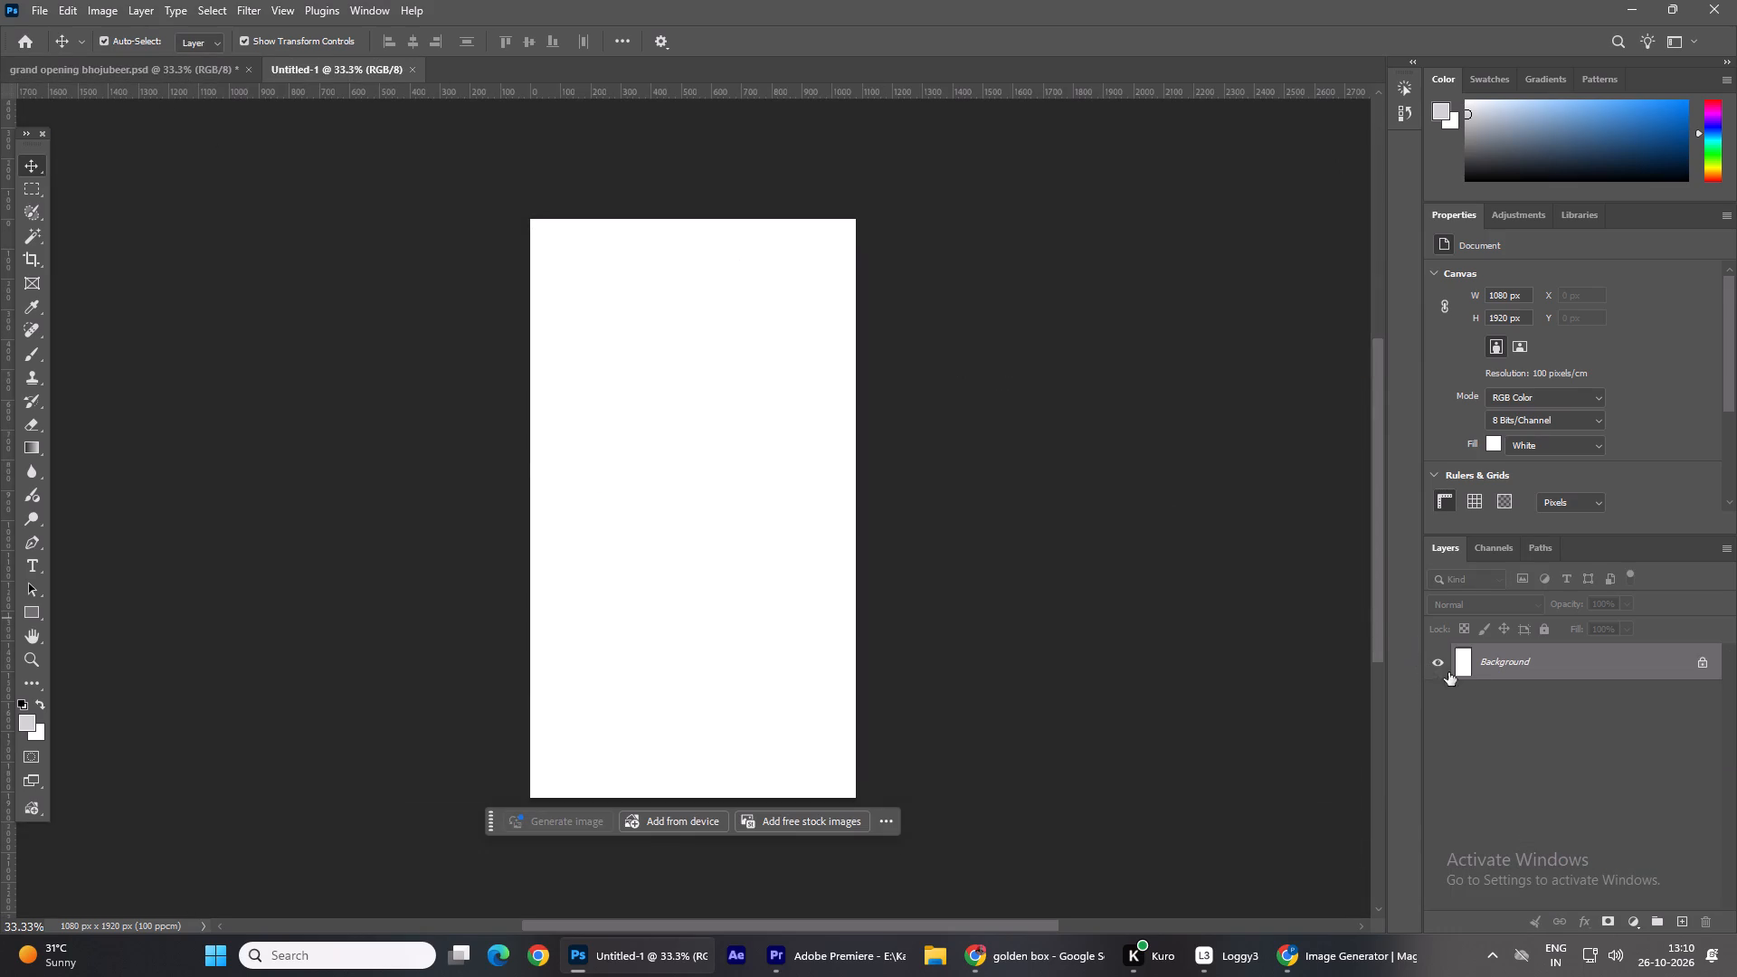
click(1700, 666)
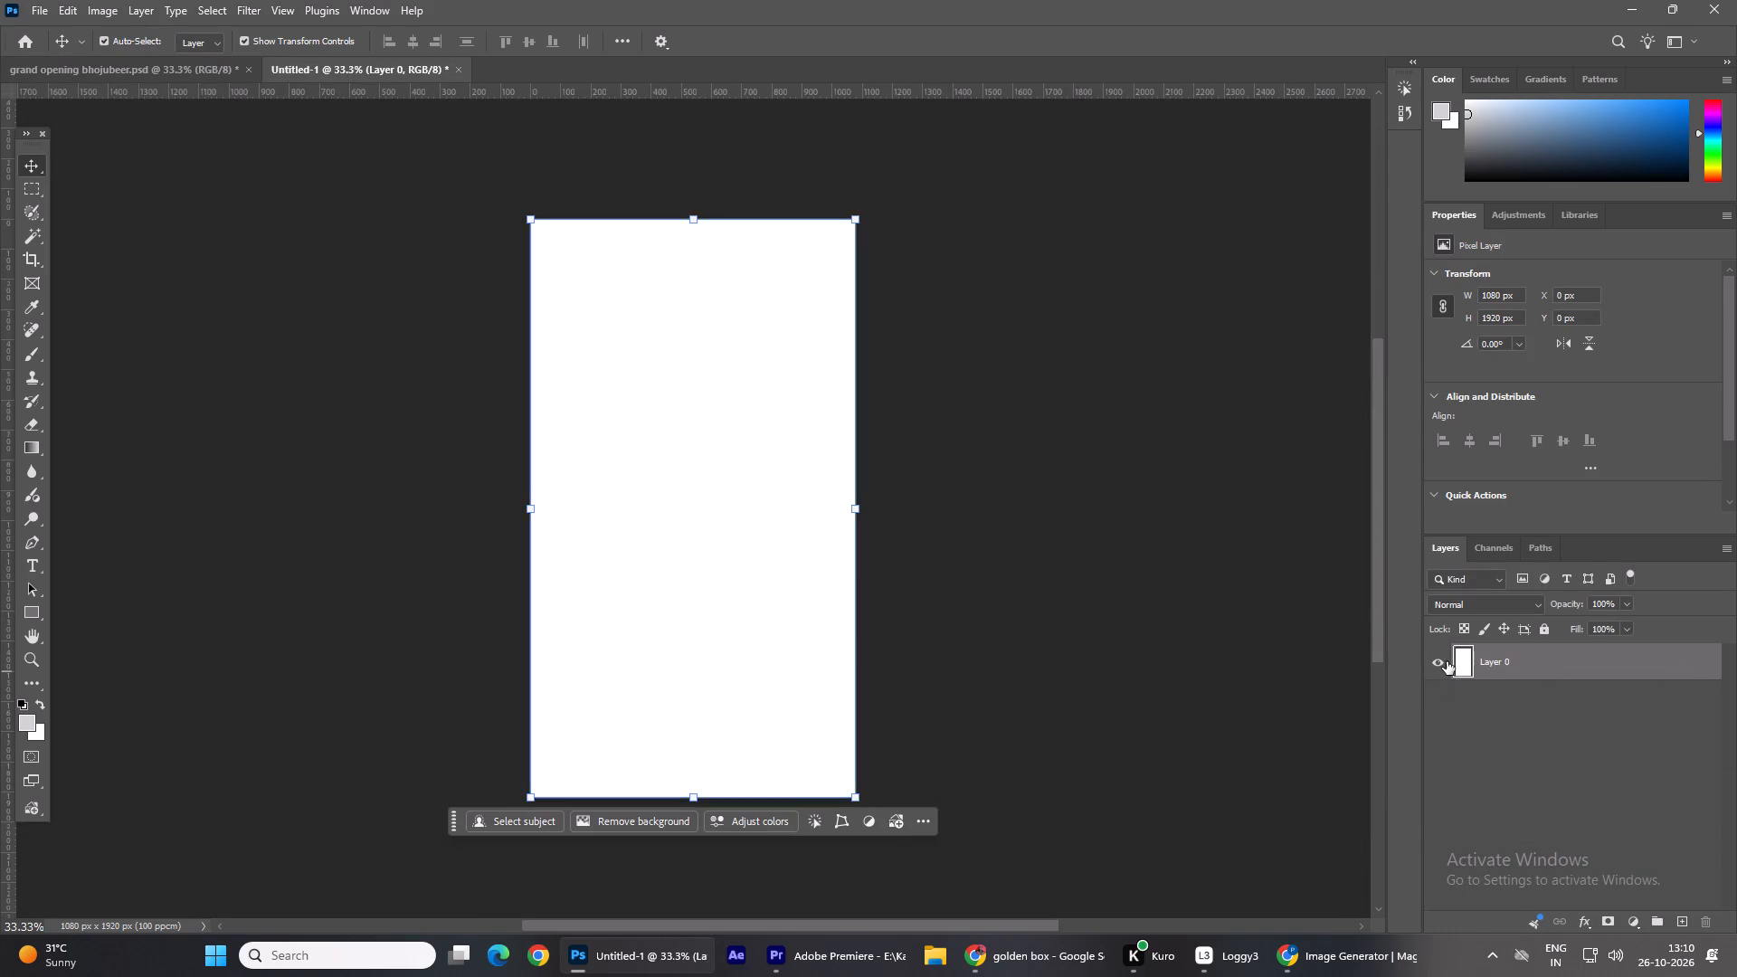
click(1447, 661)
click(966, 495)
Return to the grand opening bhojubeer.psd document.
click(121, 68)
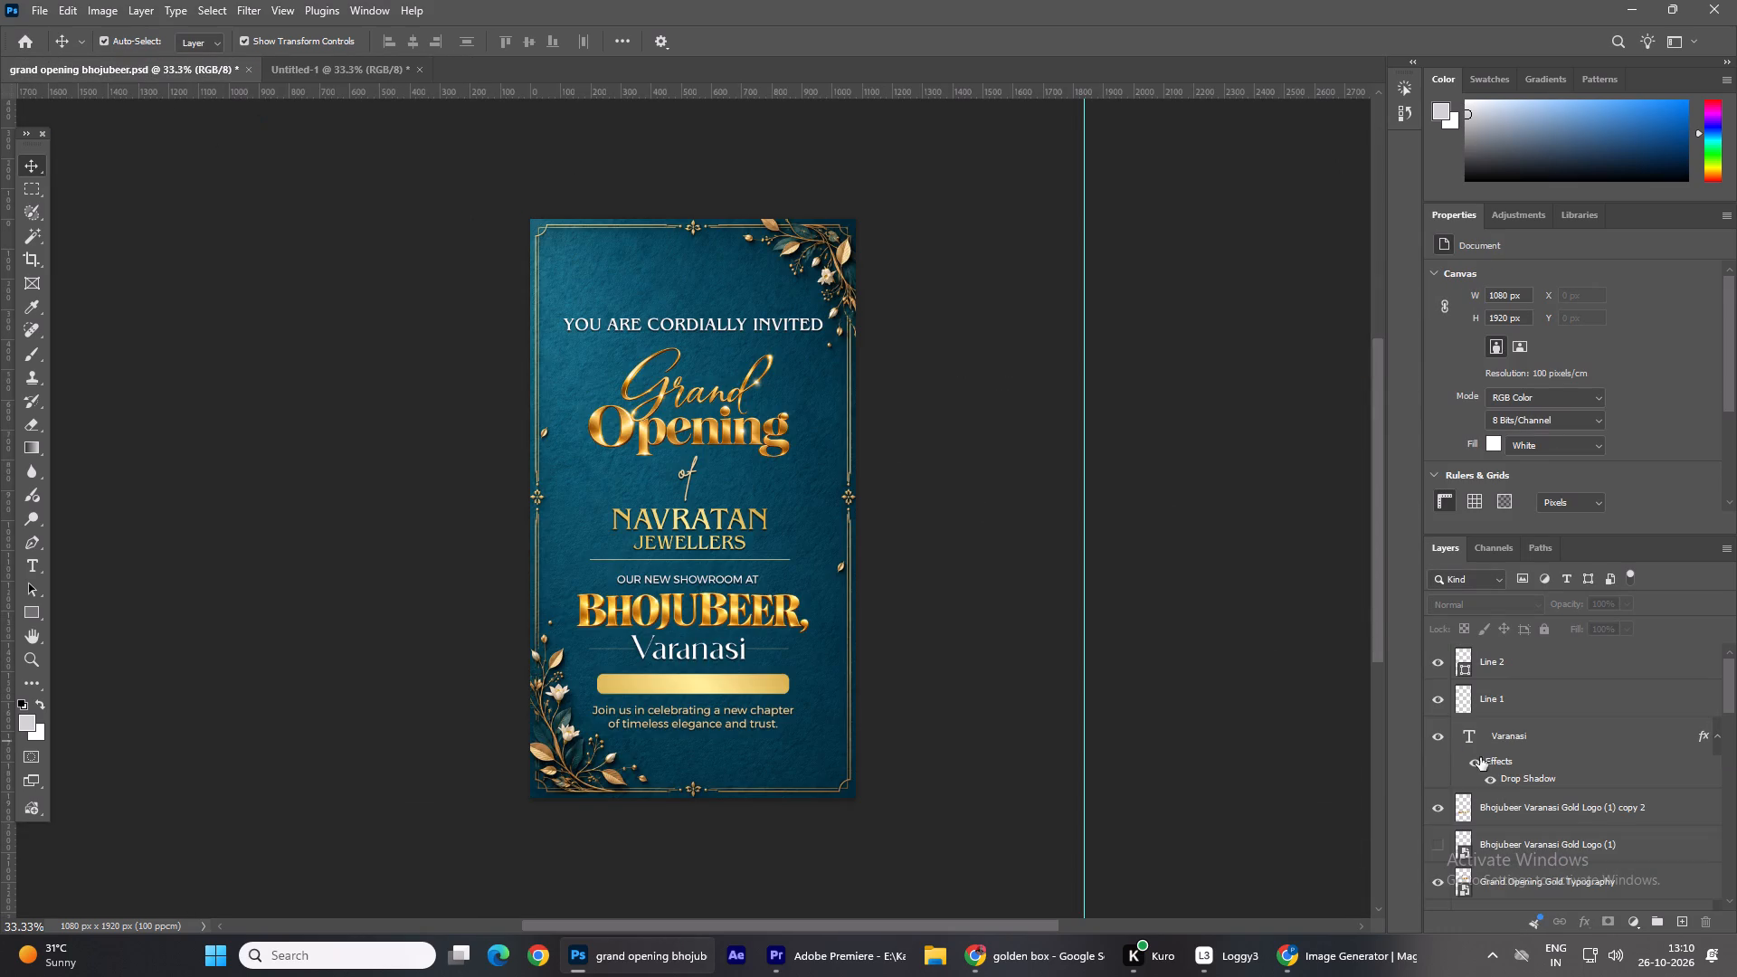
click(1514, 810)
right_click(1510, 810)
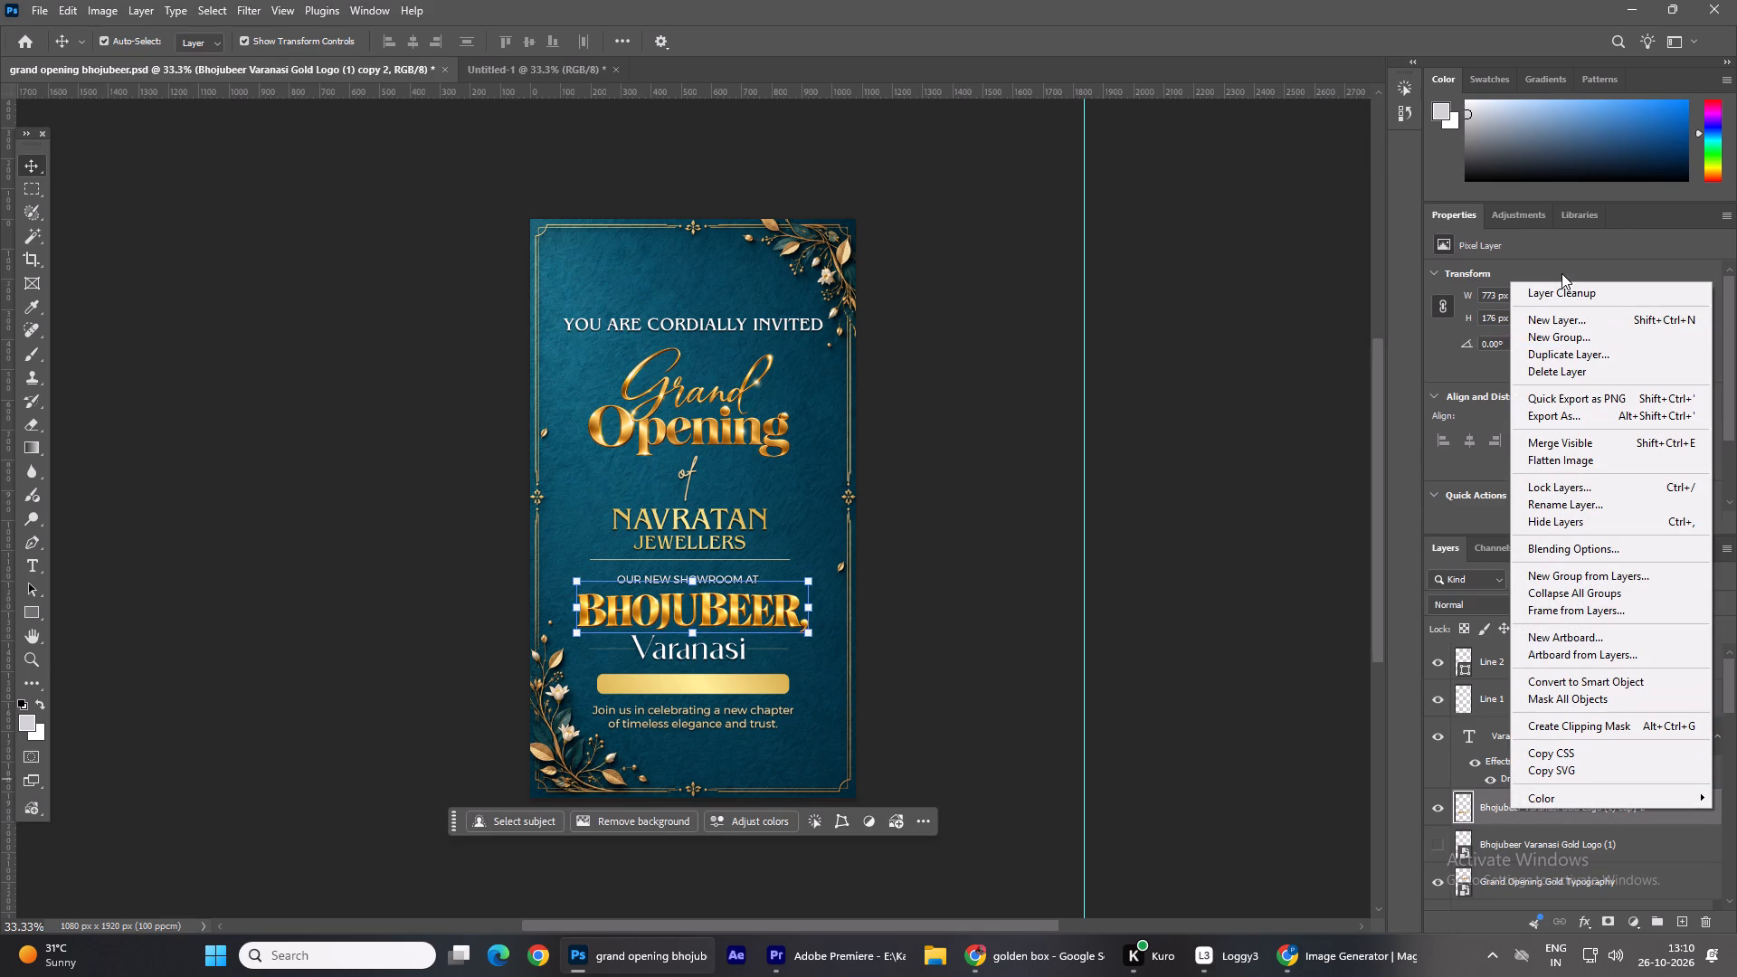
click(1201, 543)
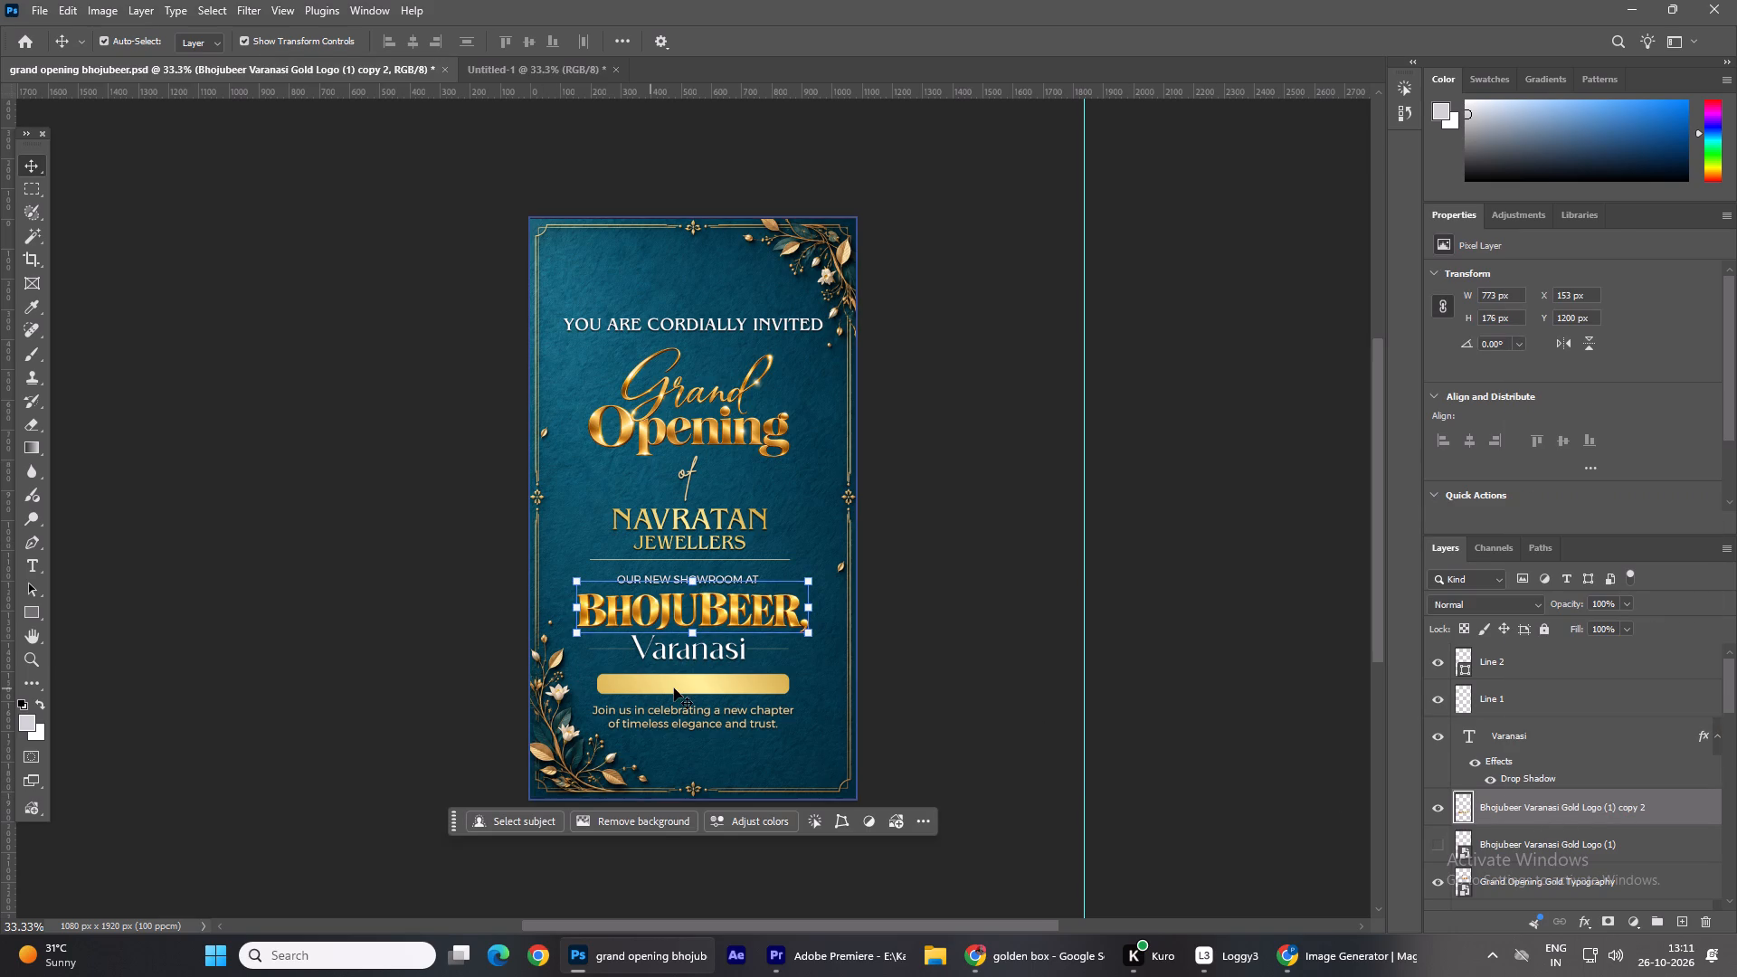
Copy the clipped gold Layer 1 together with the 31st October 2026 layer into the blank Untitled-1 document.
click(676, 689)
scroll(1534, 873, down, 1)
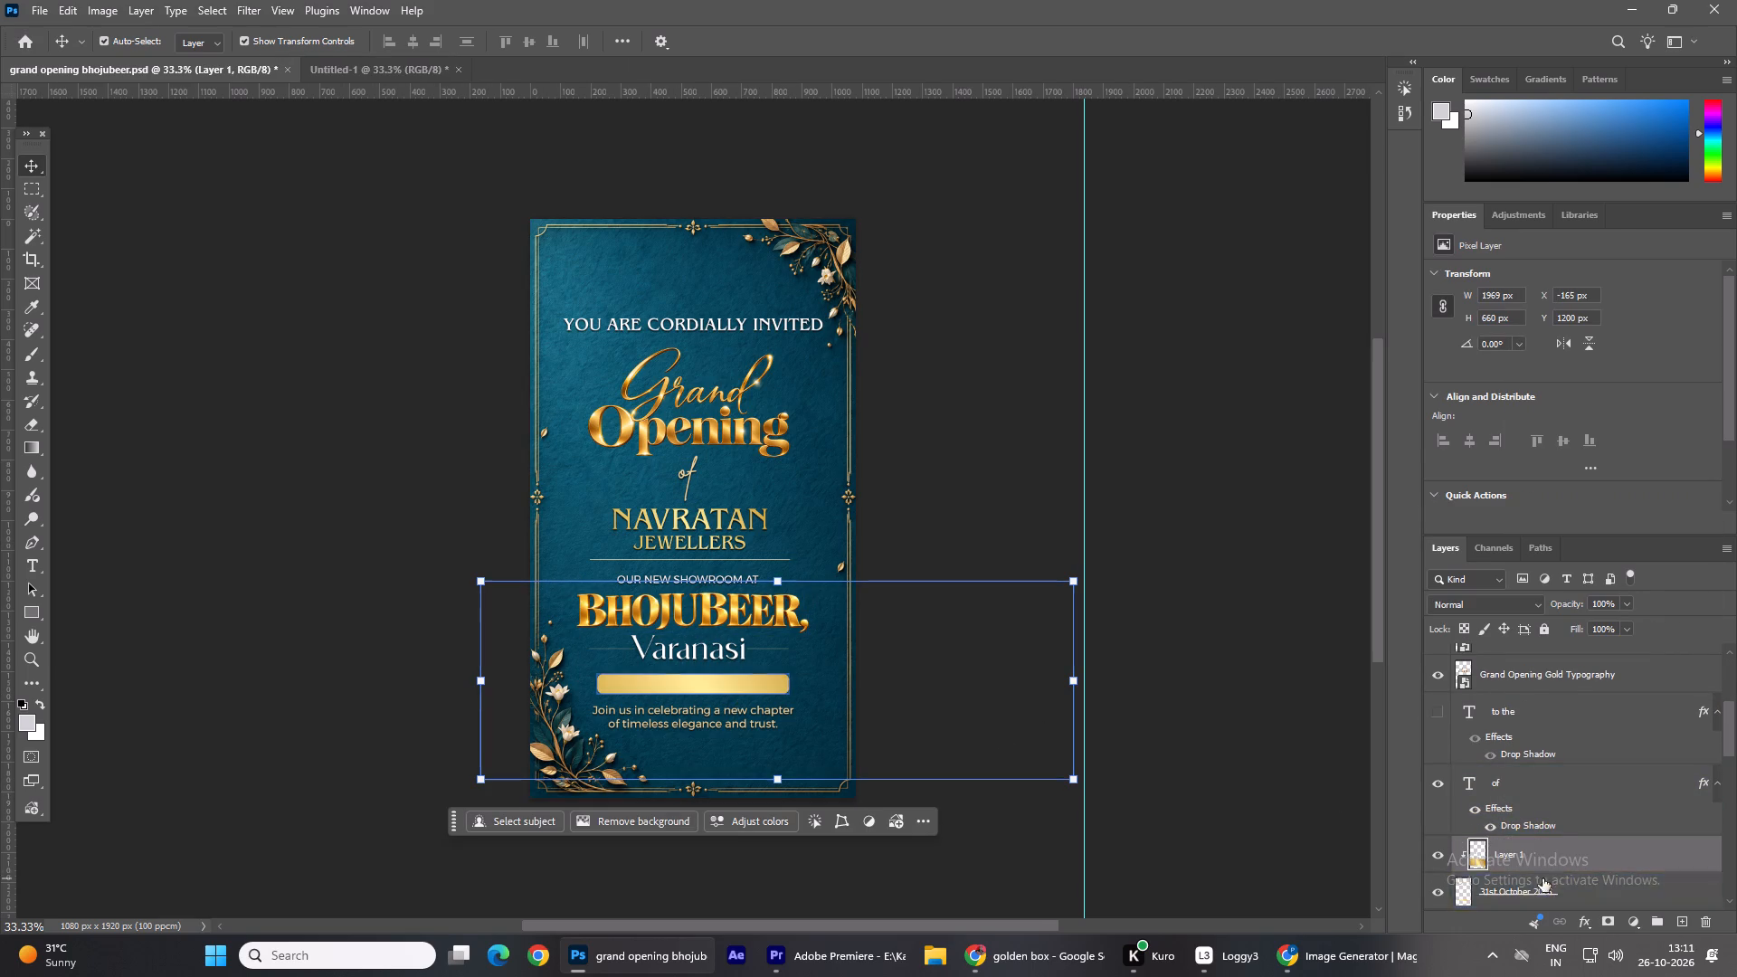
scroll(1542, 878, down, 2)
shift+click(1540, 813)
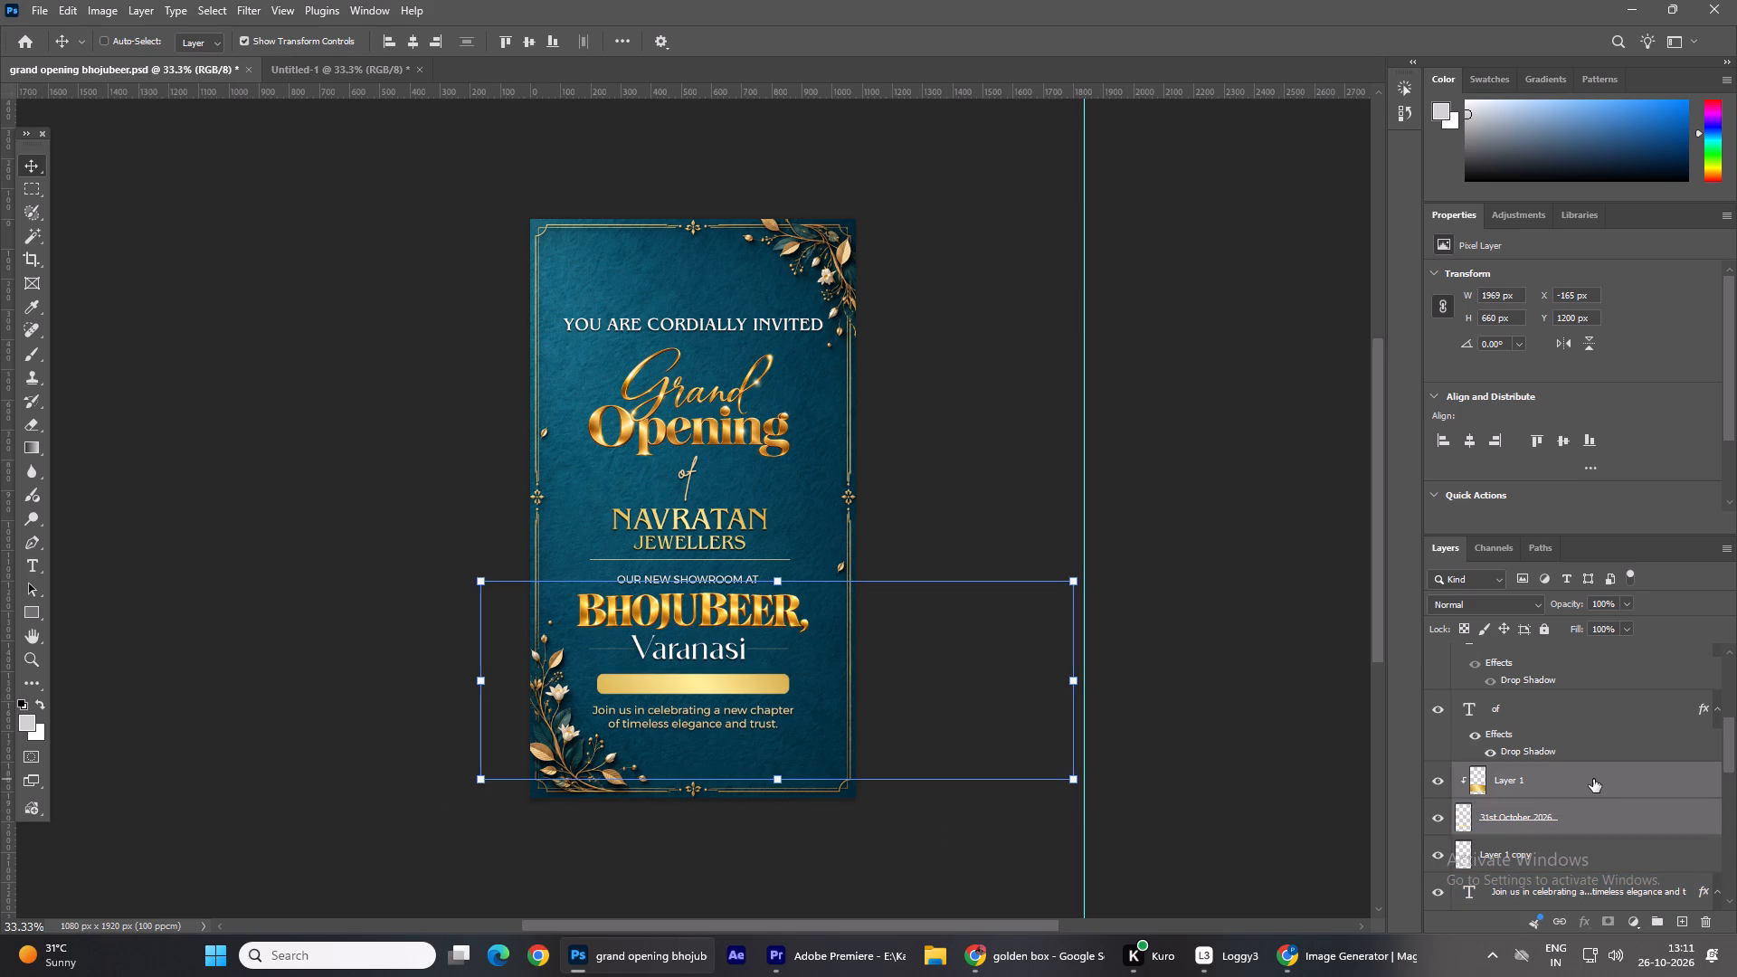
key(ctrl+c)
click(365, 61)
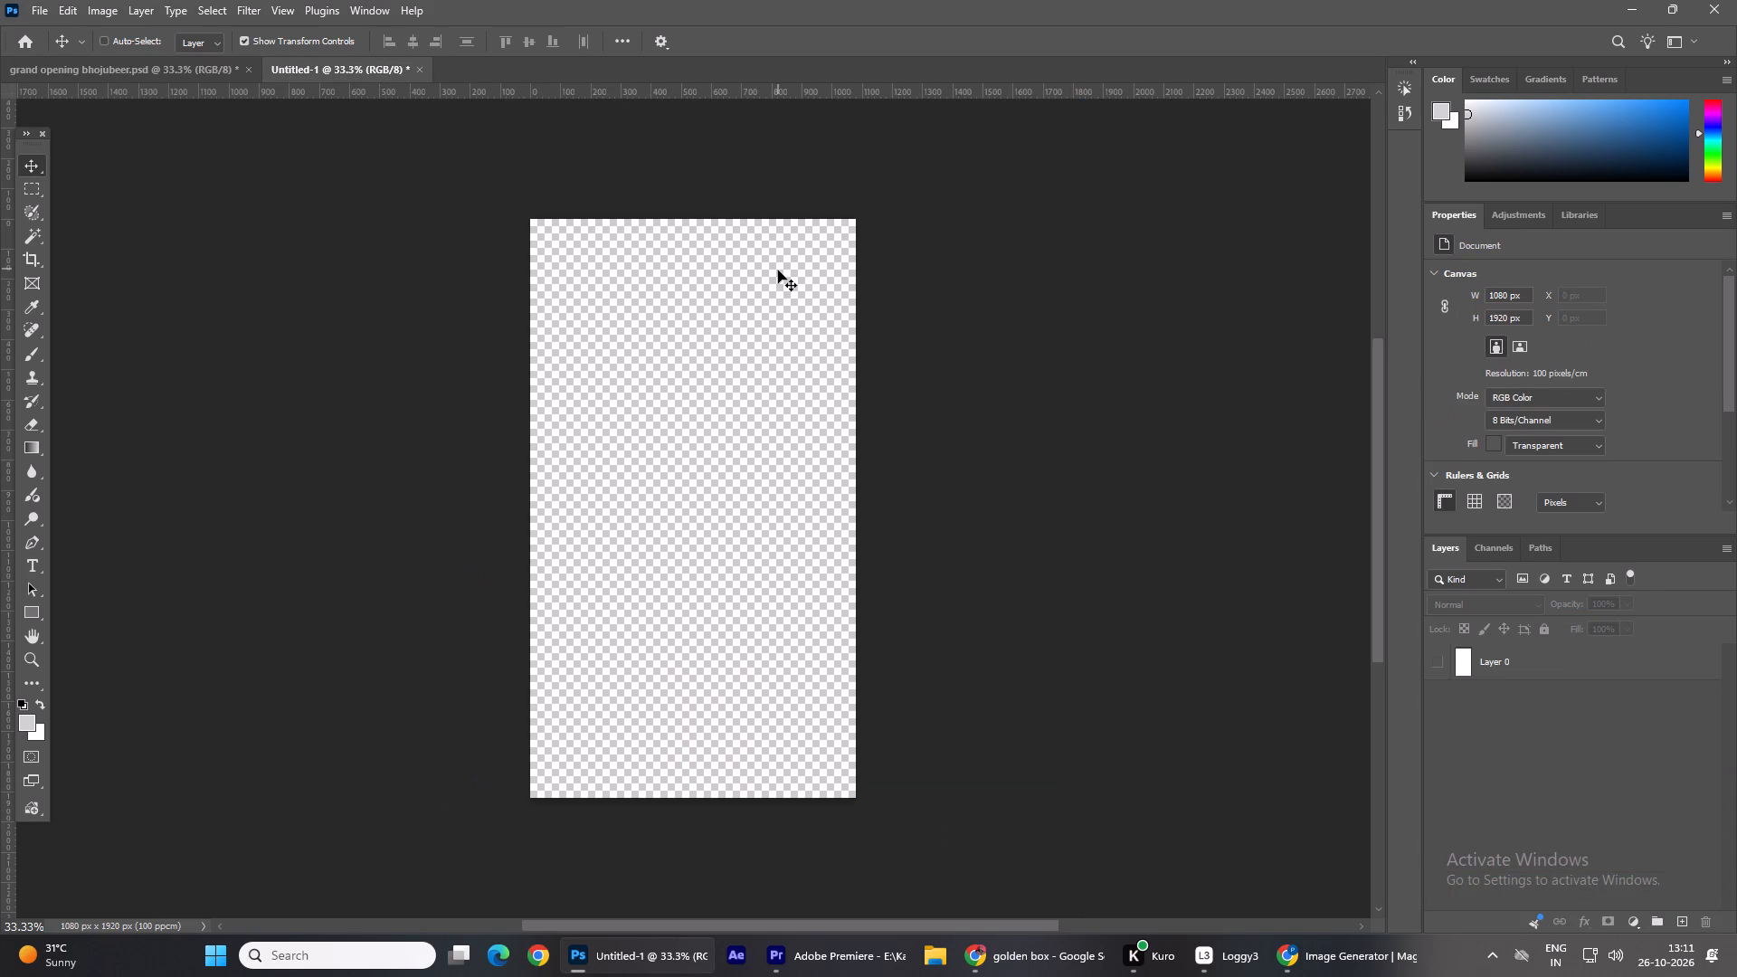
key(ctrl+c)
key(ctrl+v)
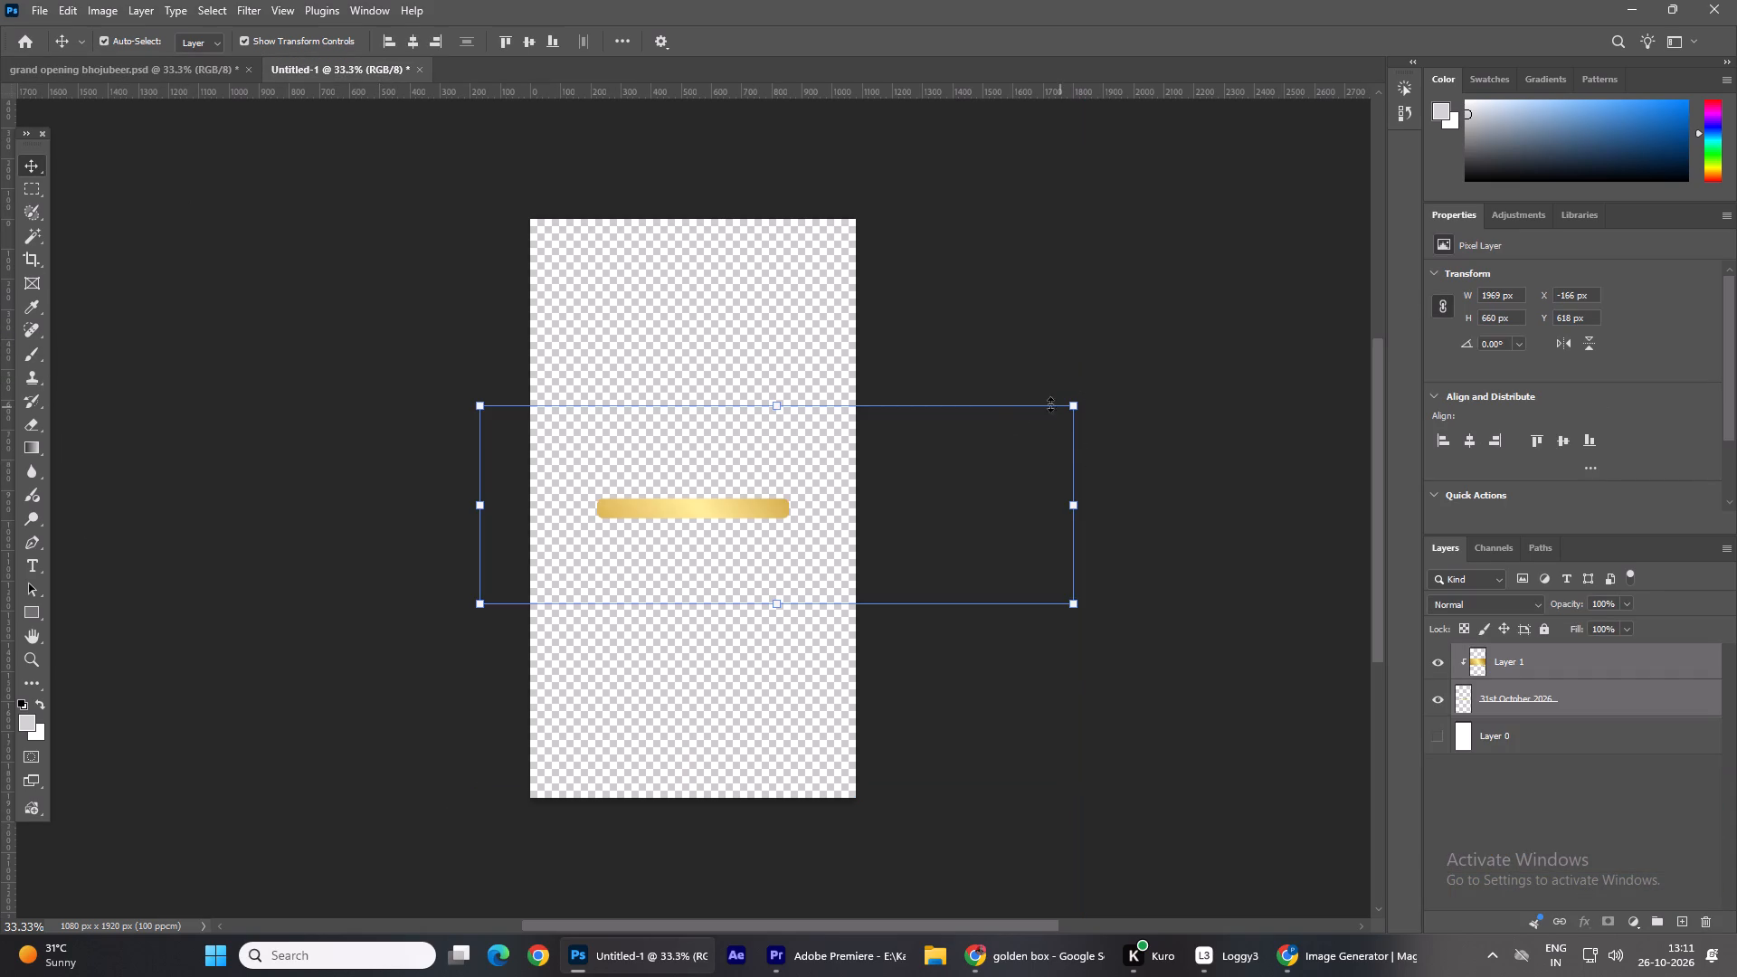
Resize the pasted gold strip to about 104% and position it above the middle of the canvas.
drag(774, 406, 776, 274)
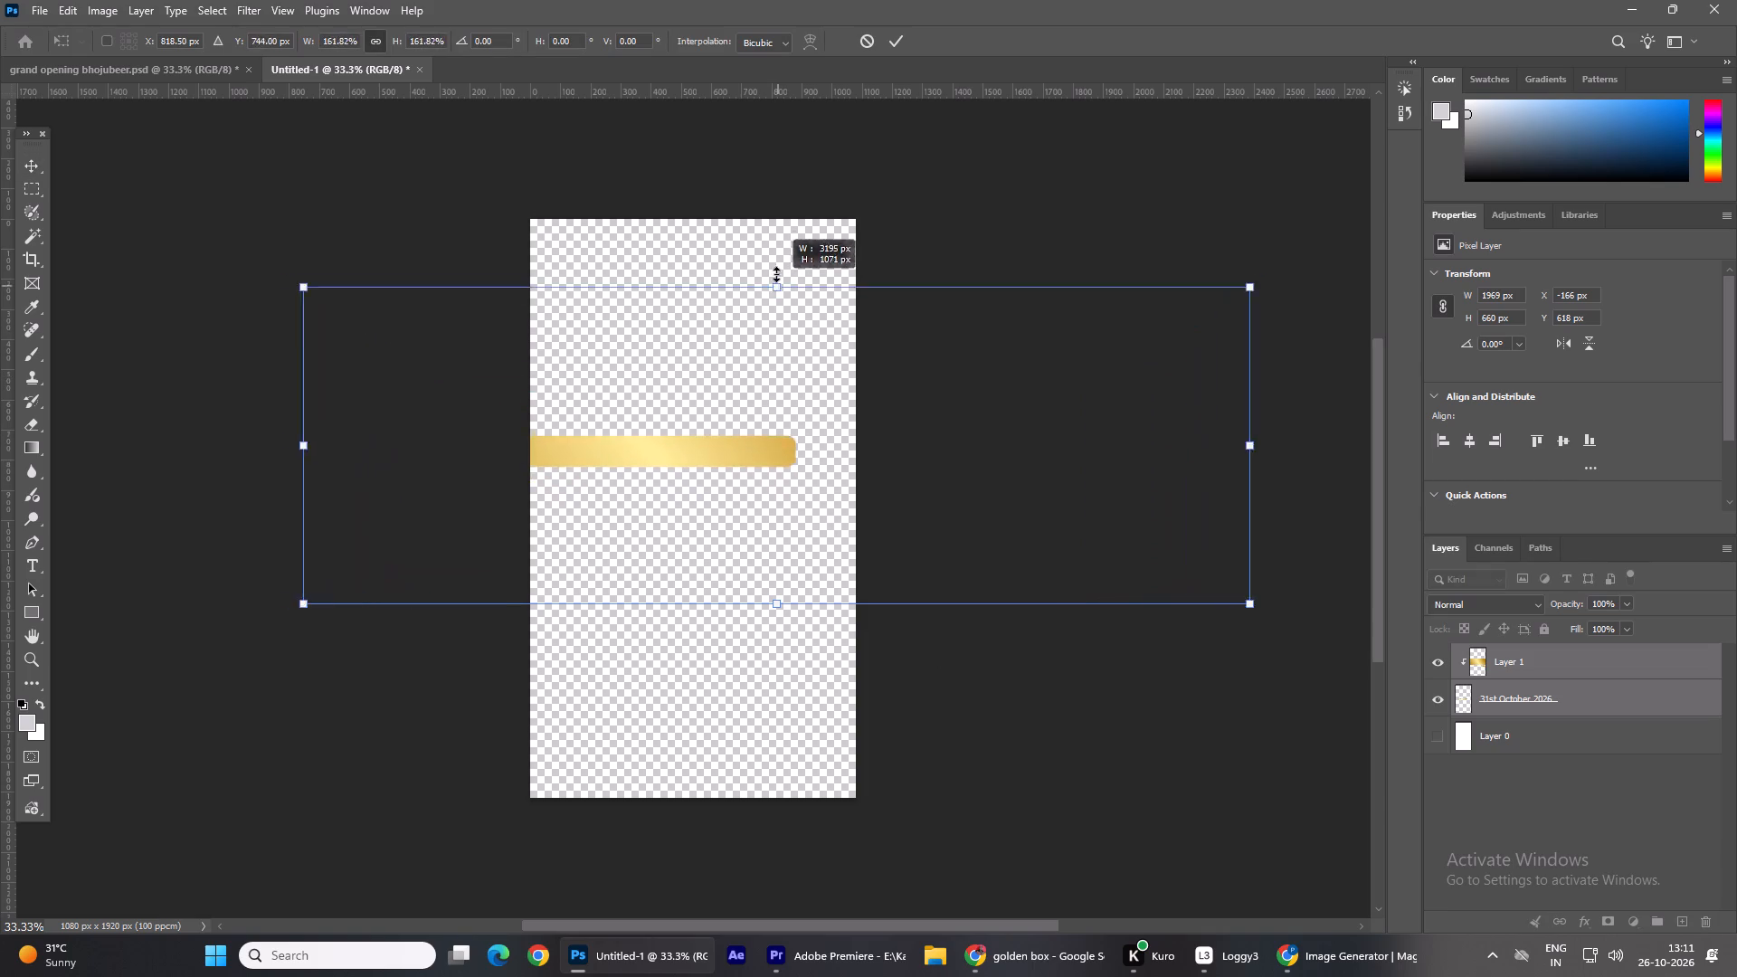
drag(776, 274, 774, 292)
drag(711, 443, 773, 434)
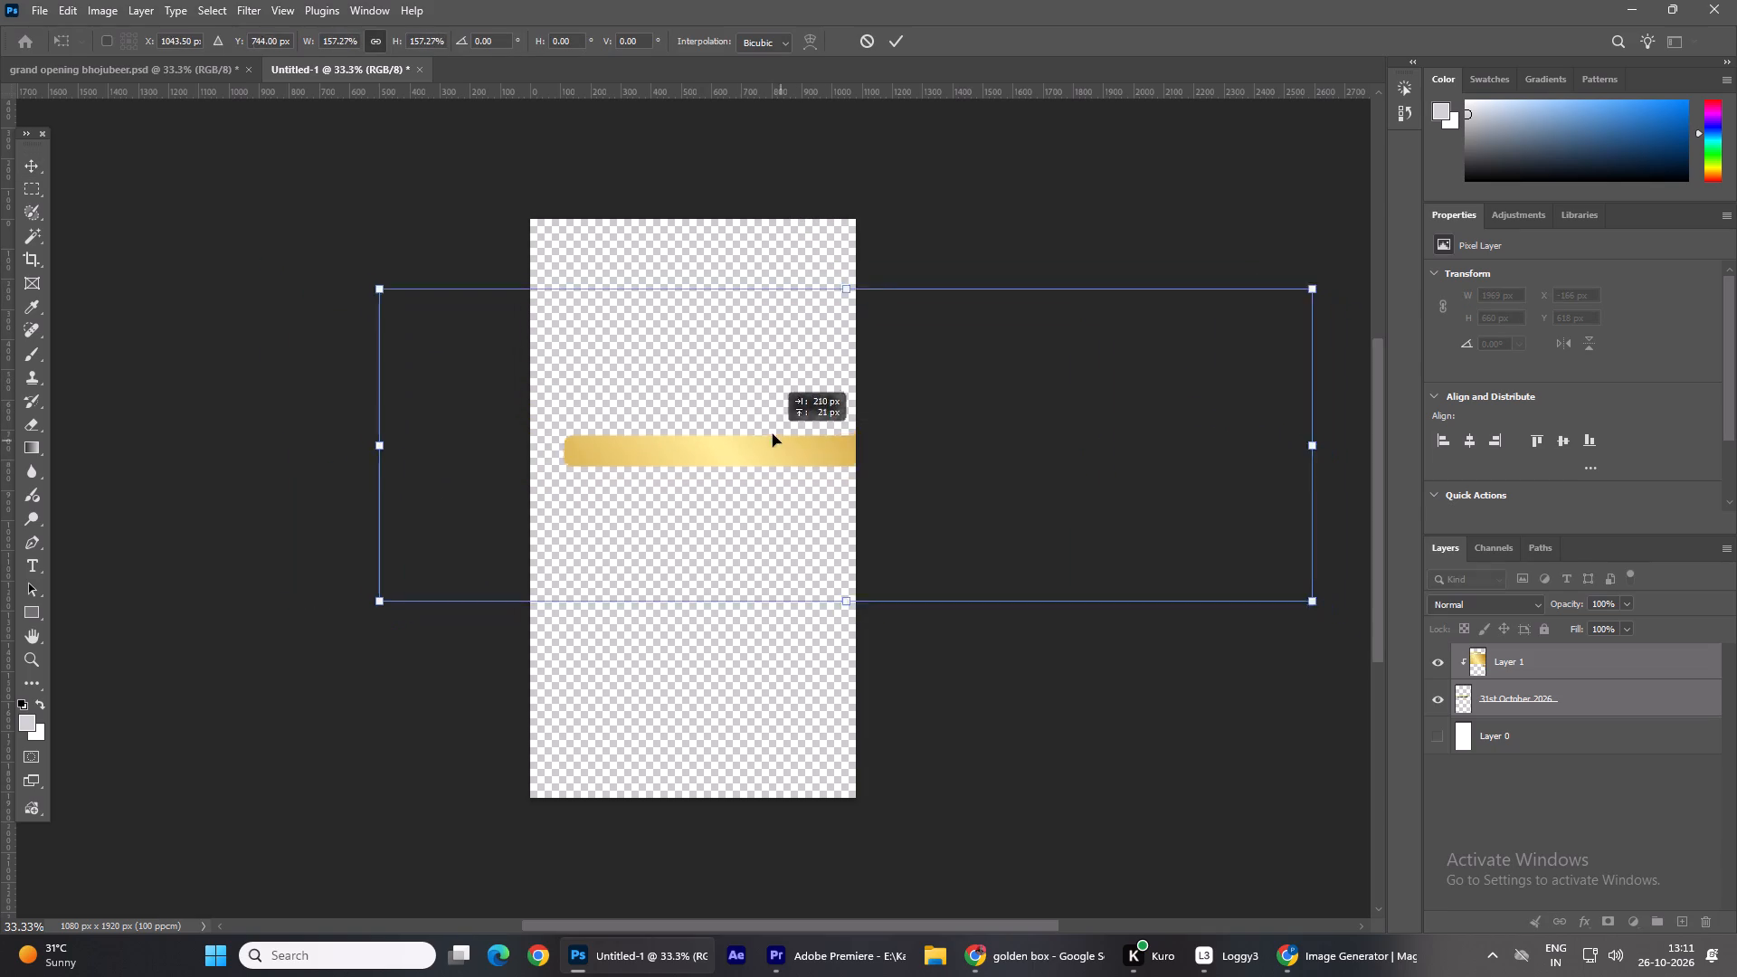
drag(773, 434, 756, 421)
drag(1288, 583, 1176, 548)
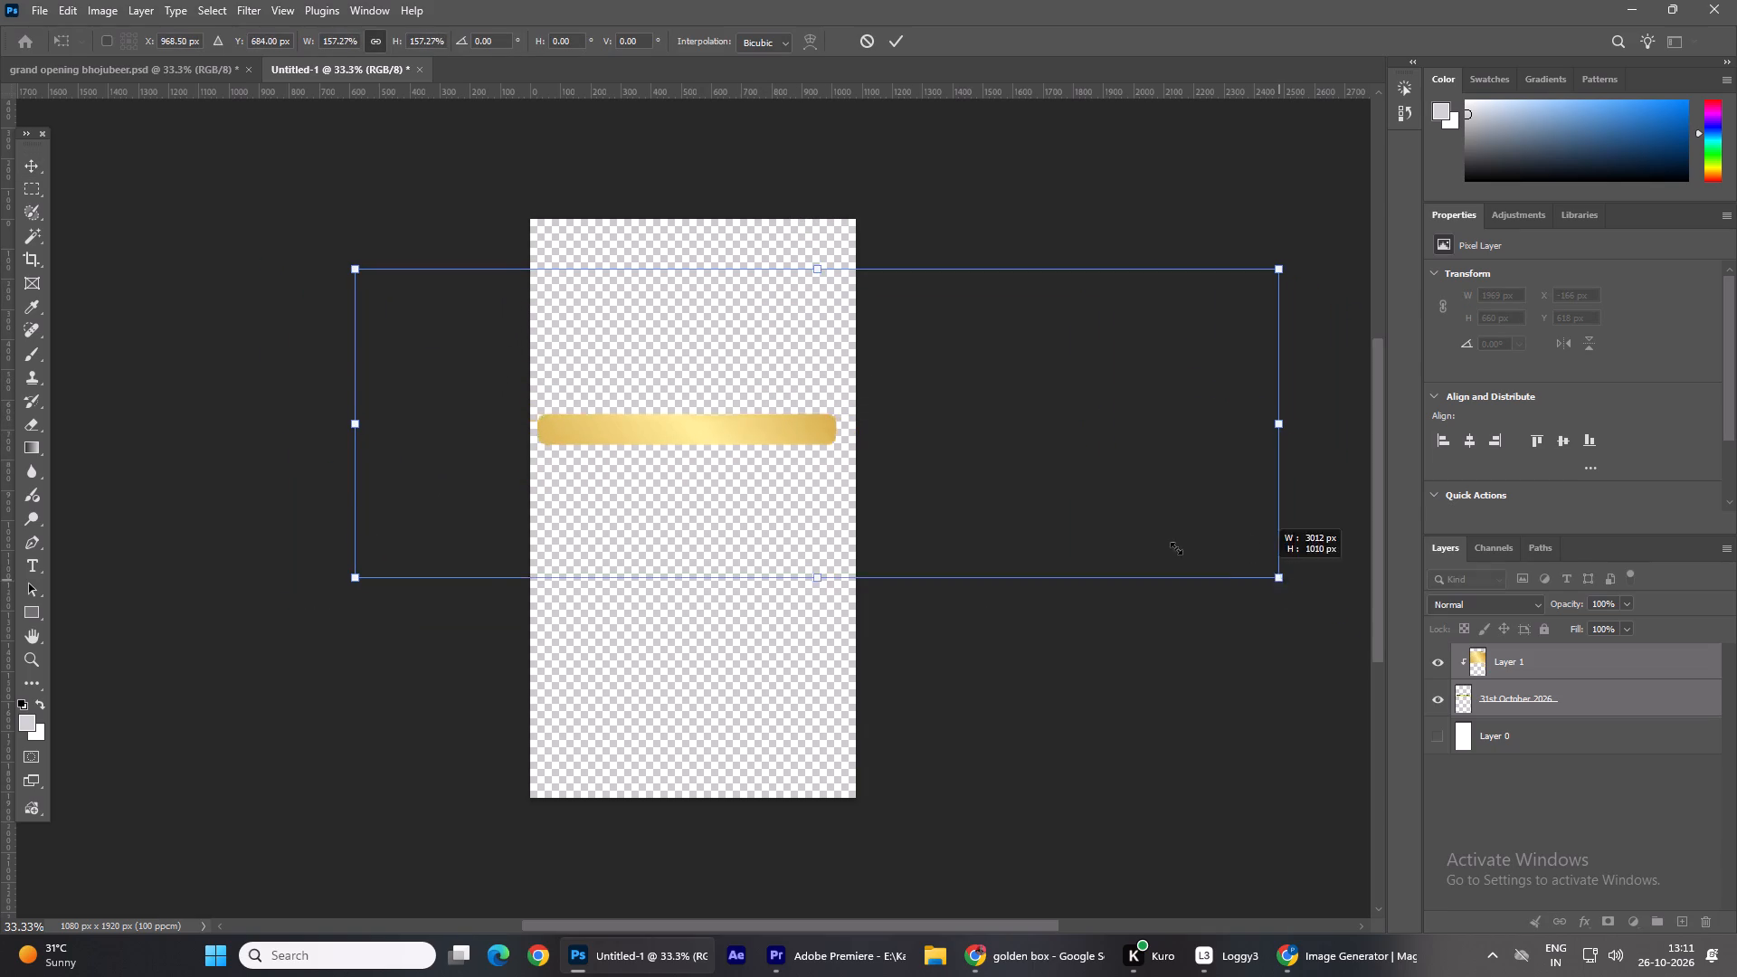
drag(1176, 548, 968, 498)
drag(636, 402, 744, 440)
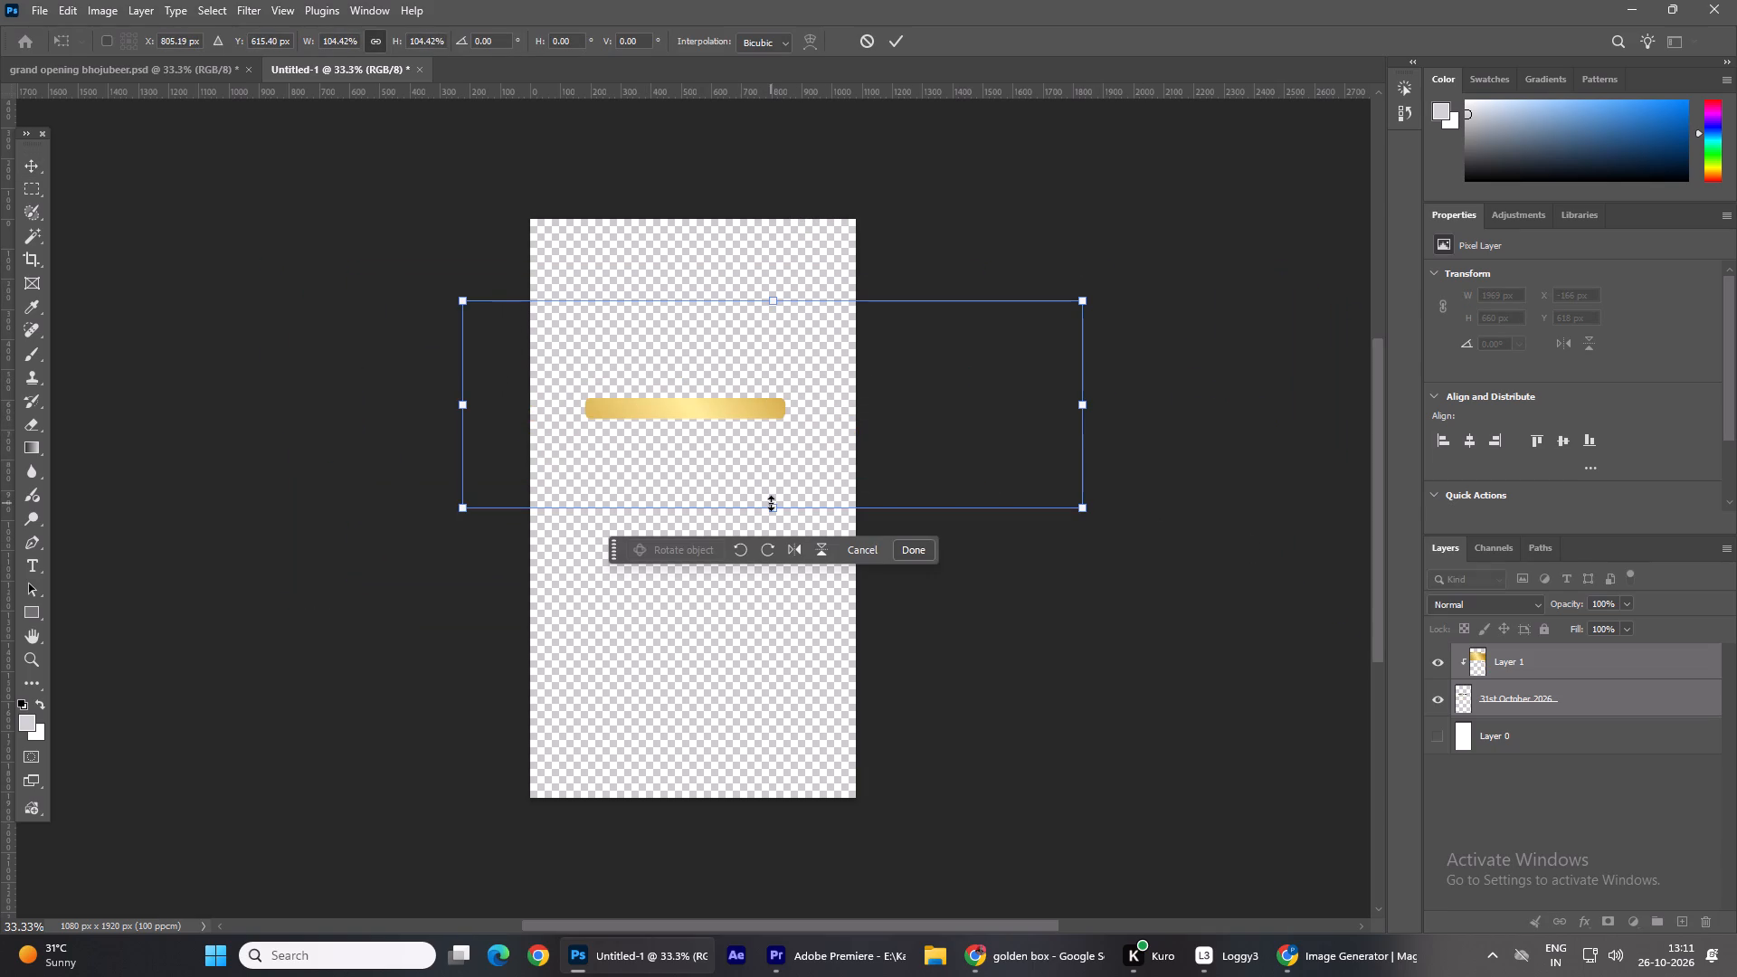
Stretch the gold strip's height to about 188%, keeping its width at about 104%.
drag(773, 505, 778, 510)
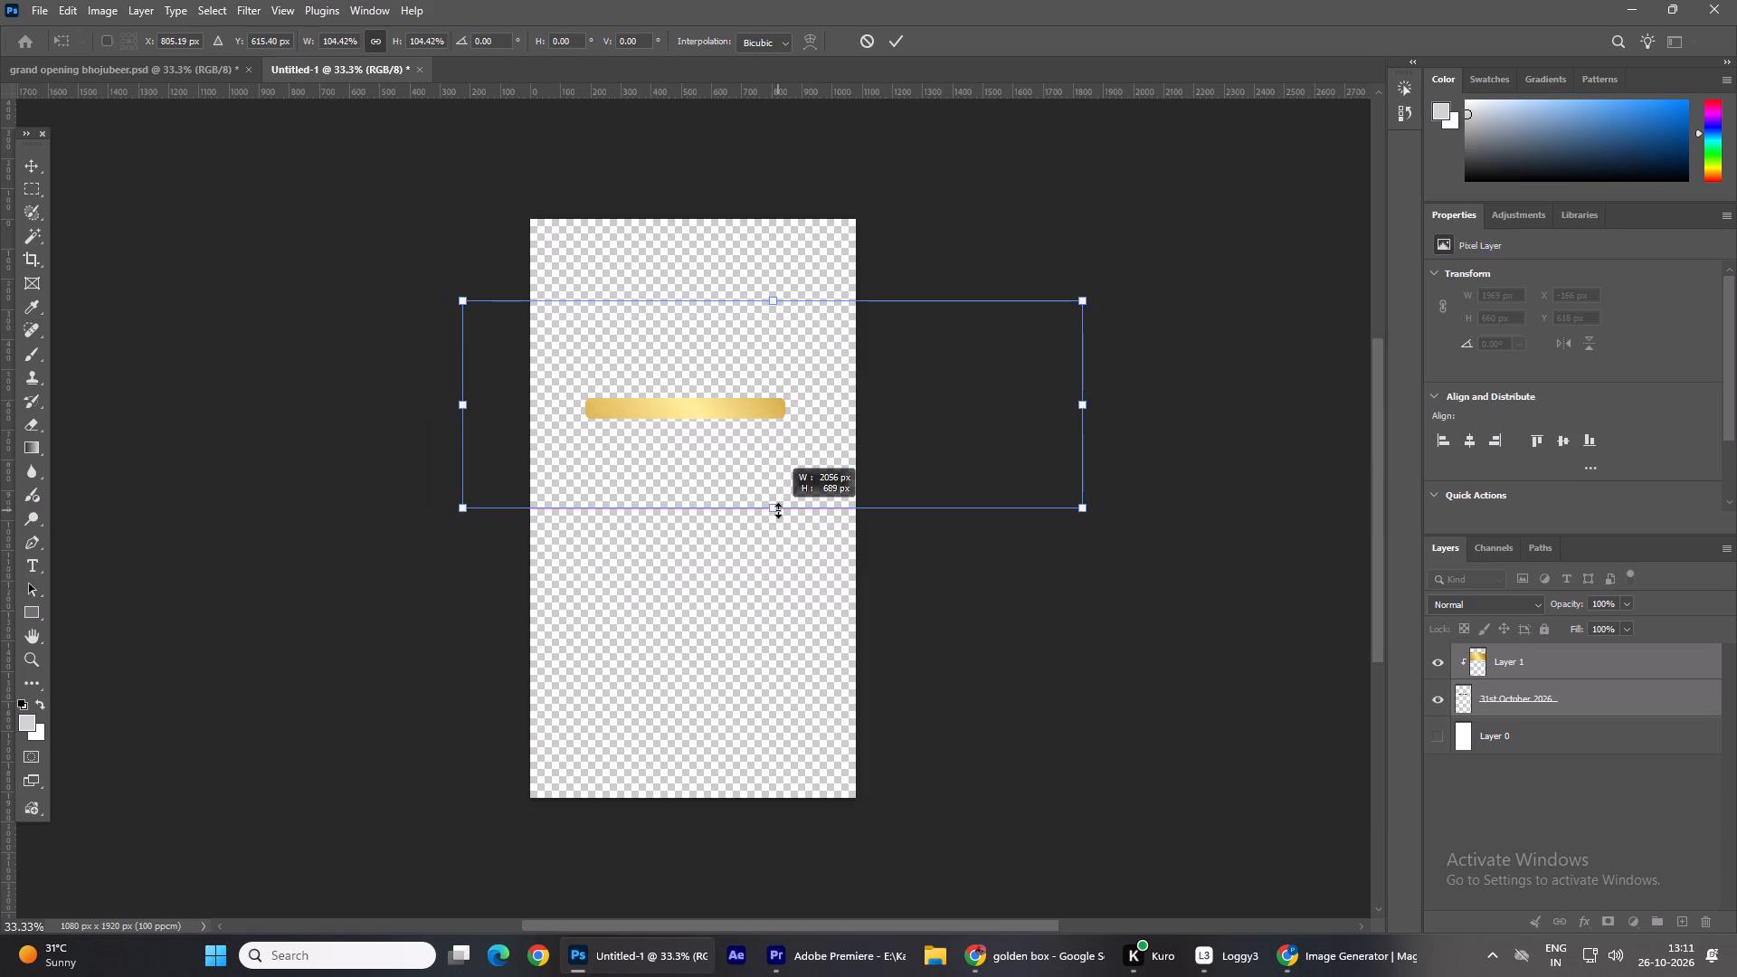
drag(778, 510, 777, 519)
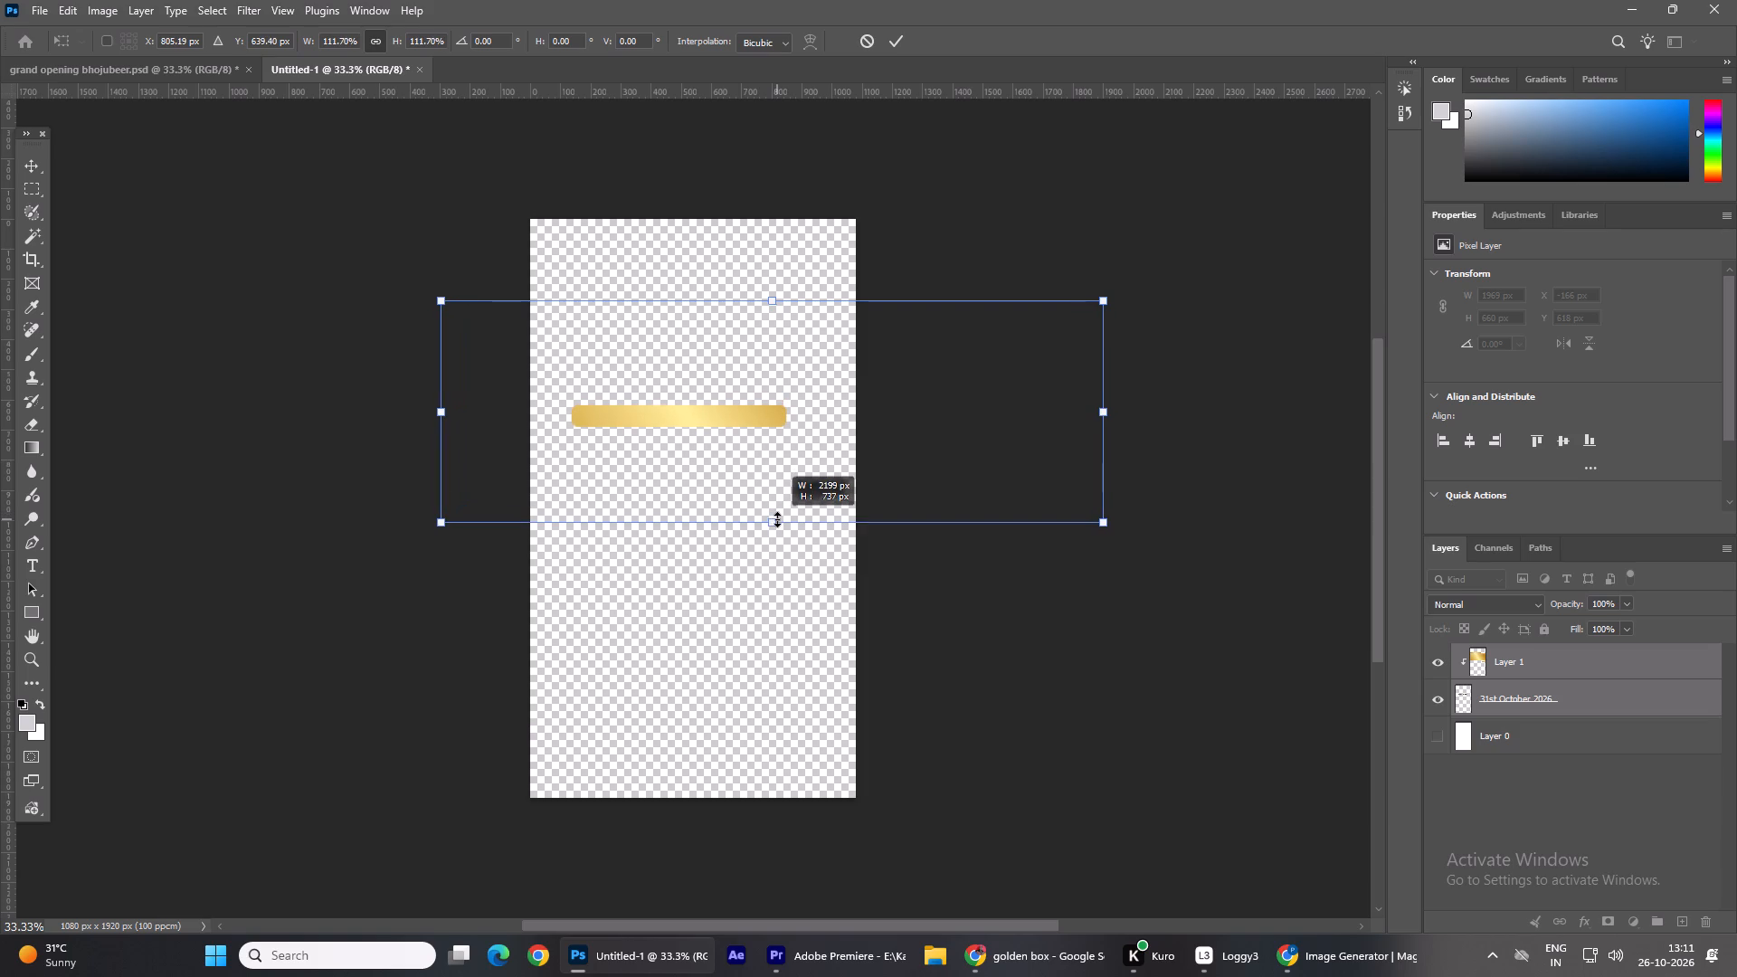
drag(777, 519, 776, 566)
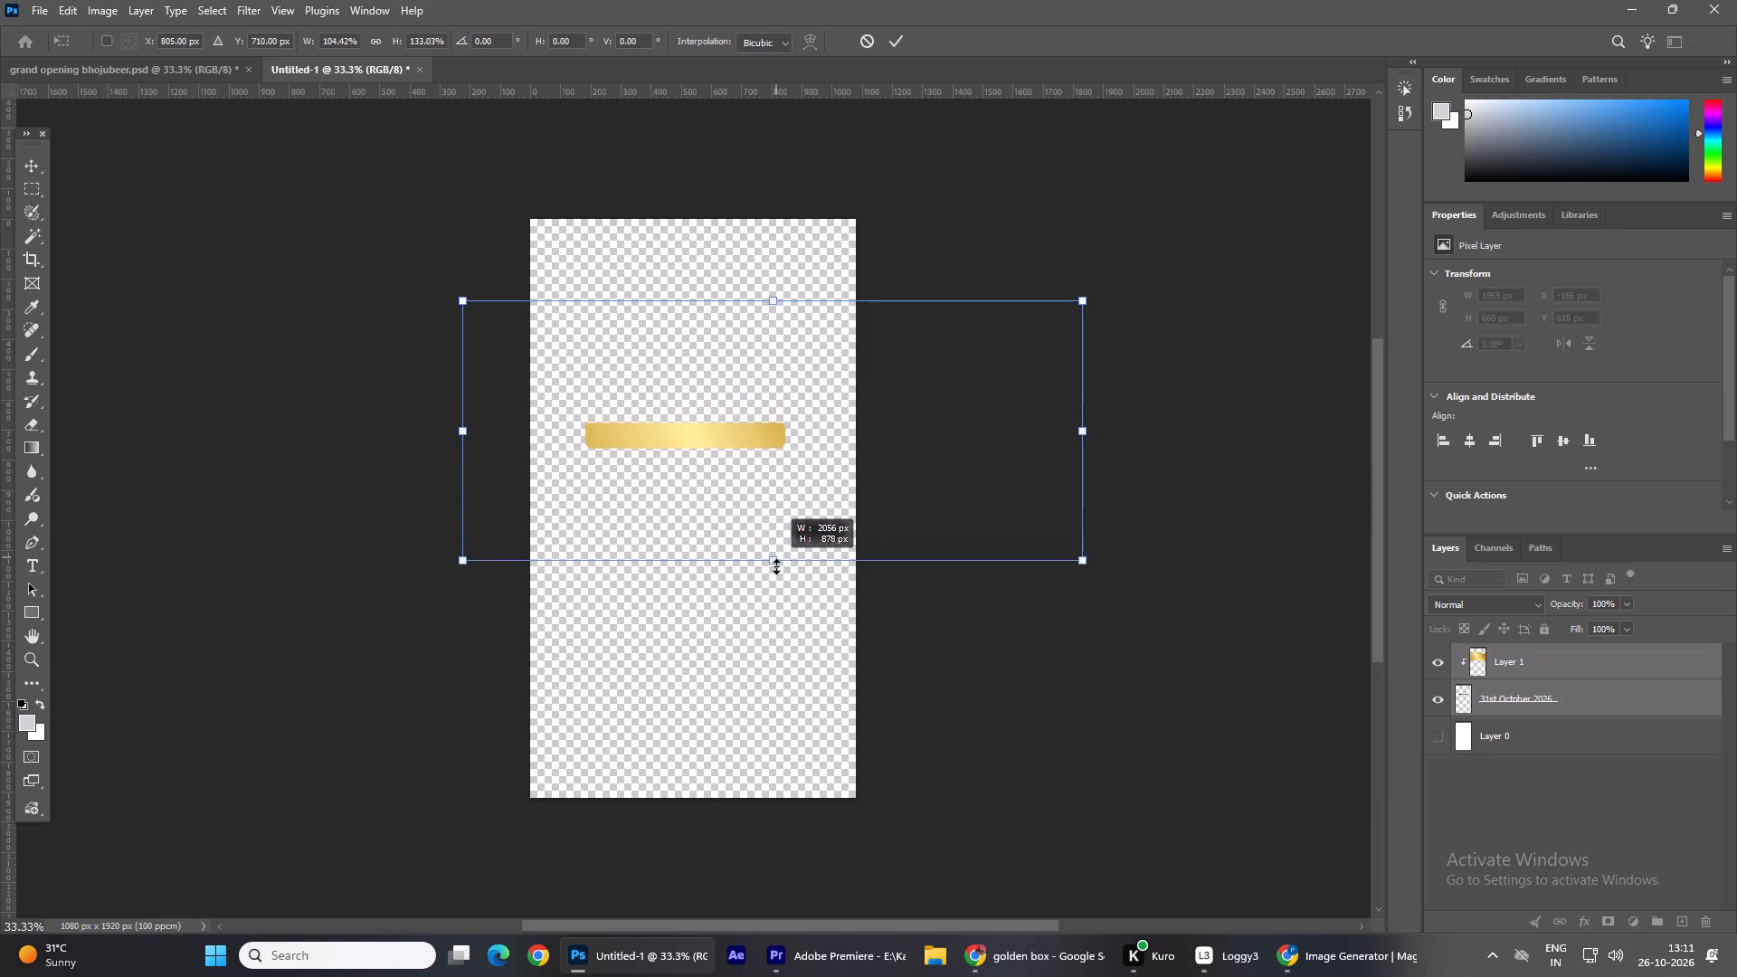
drag(776, 566, 798, 672)
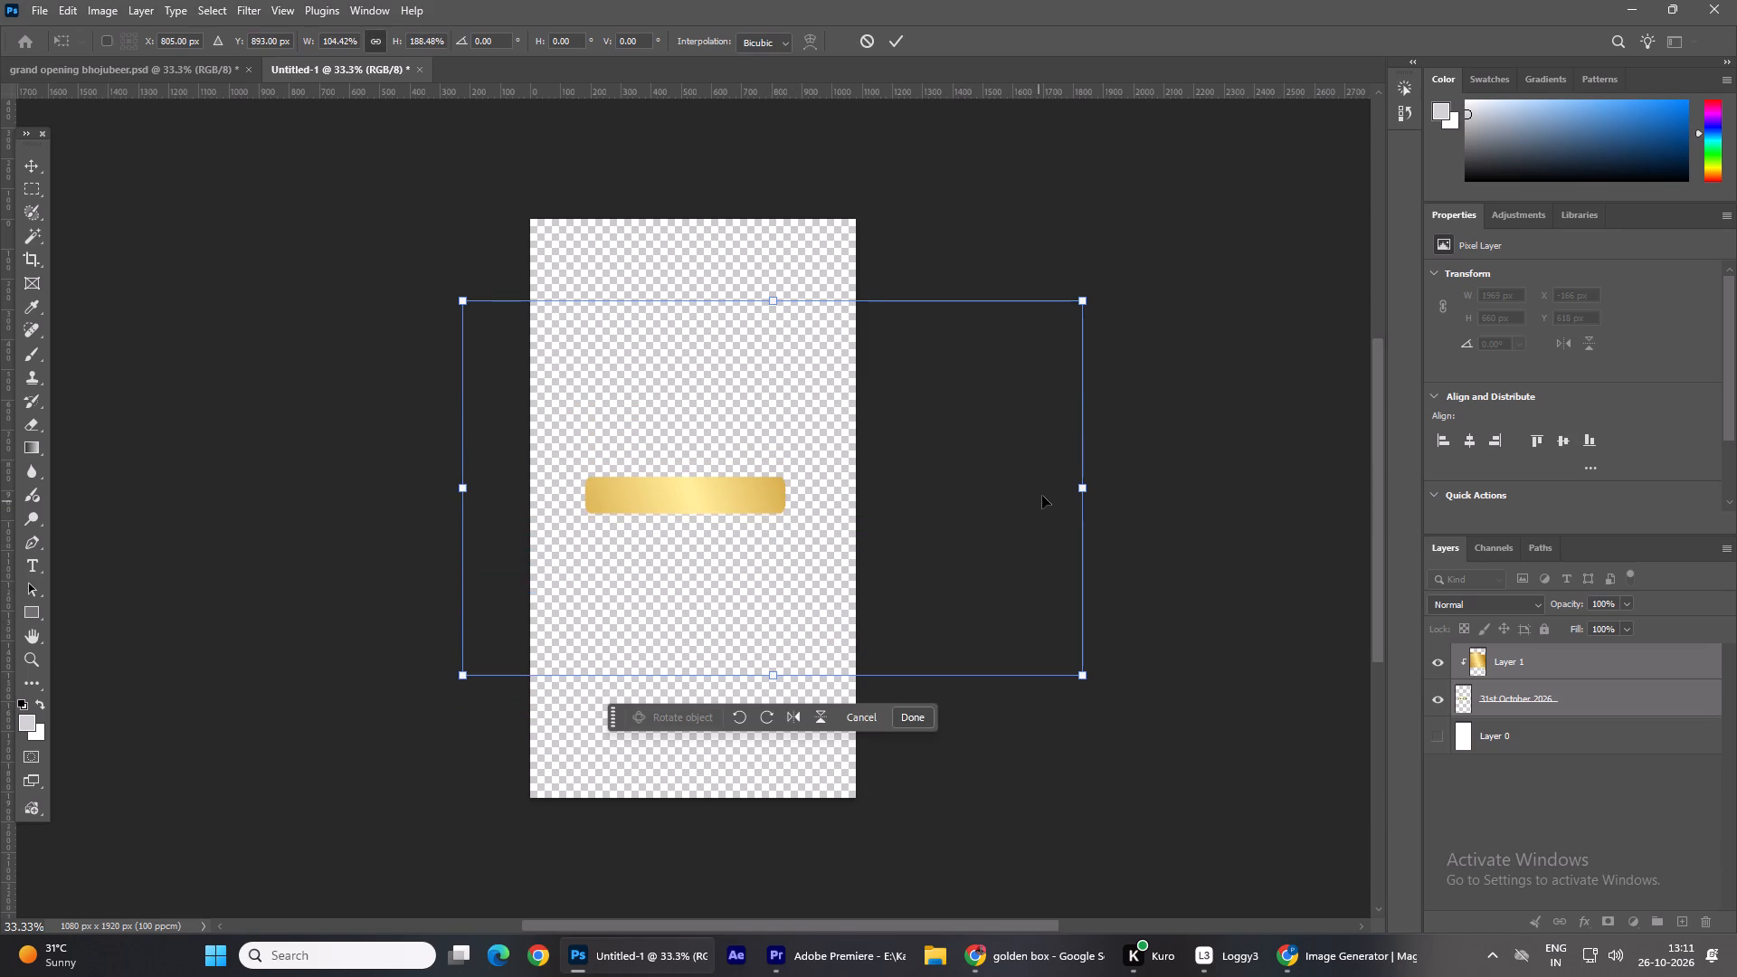
Enlarge the gold strip to about 139% width and 217% height, and move it higher on the canvas.
shift+drag(1091, 483, 1154, 472)
drag(742, 482, 733, 447)
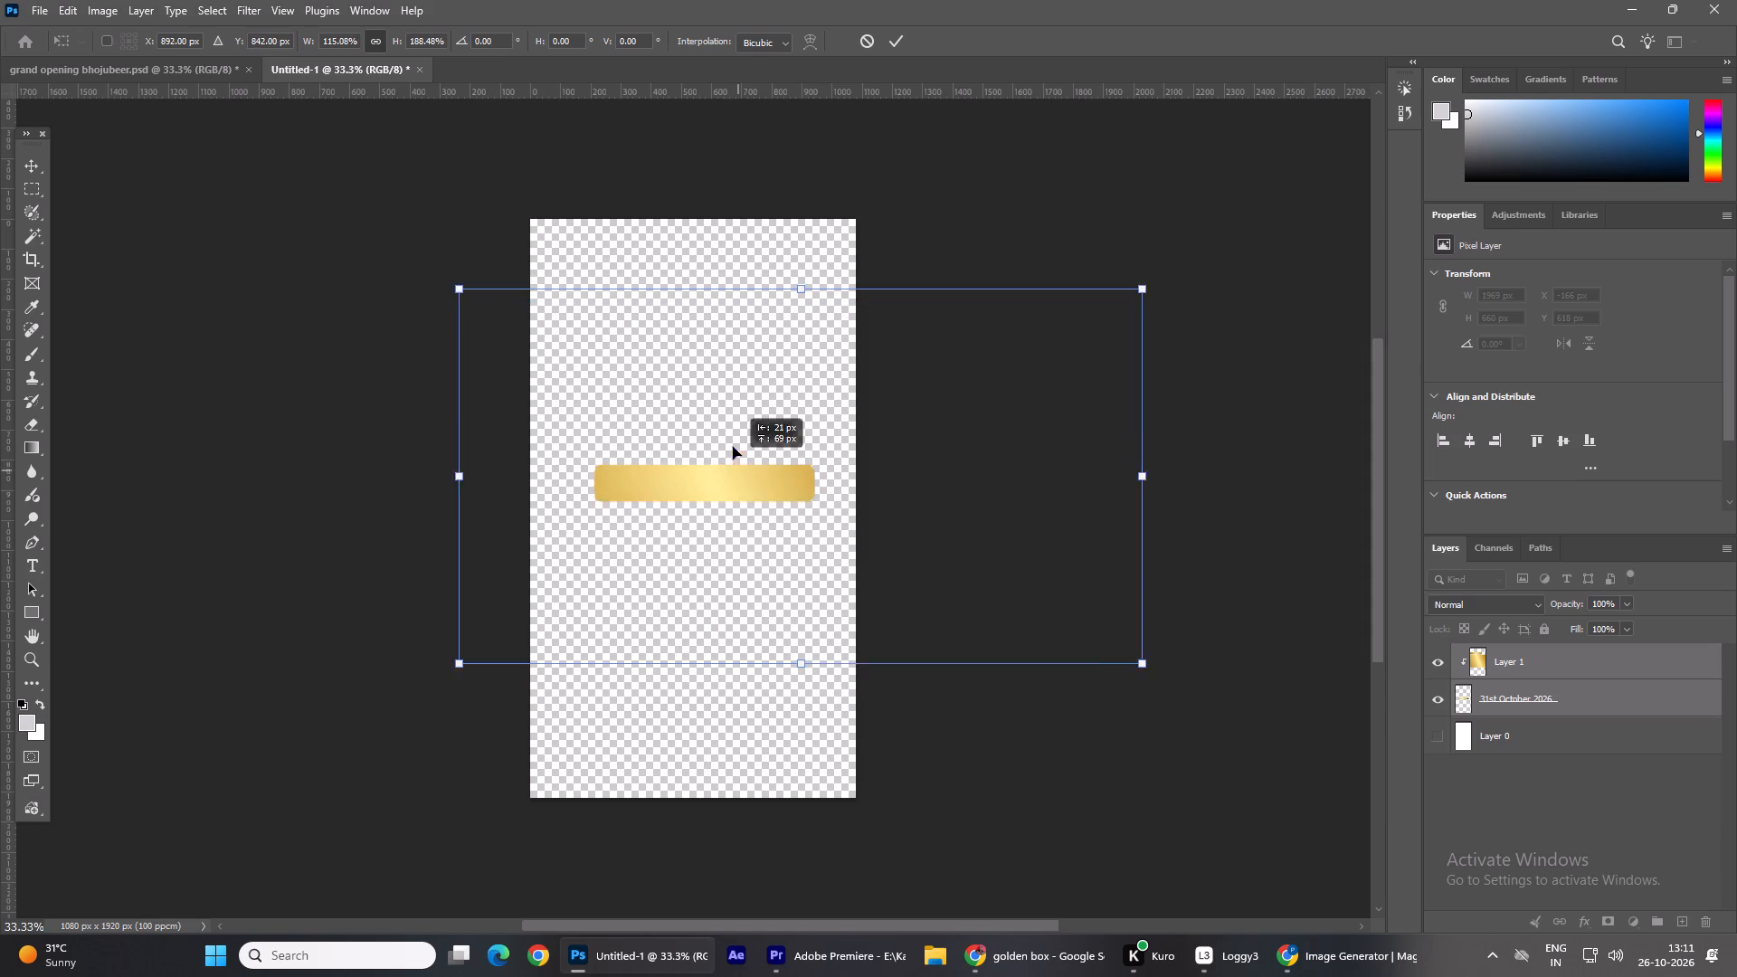
drag(733, 447, 736, 428)
shift+drag(1149, 435, 1182, 436)
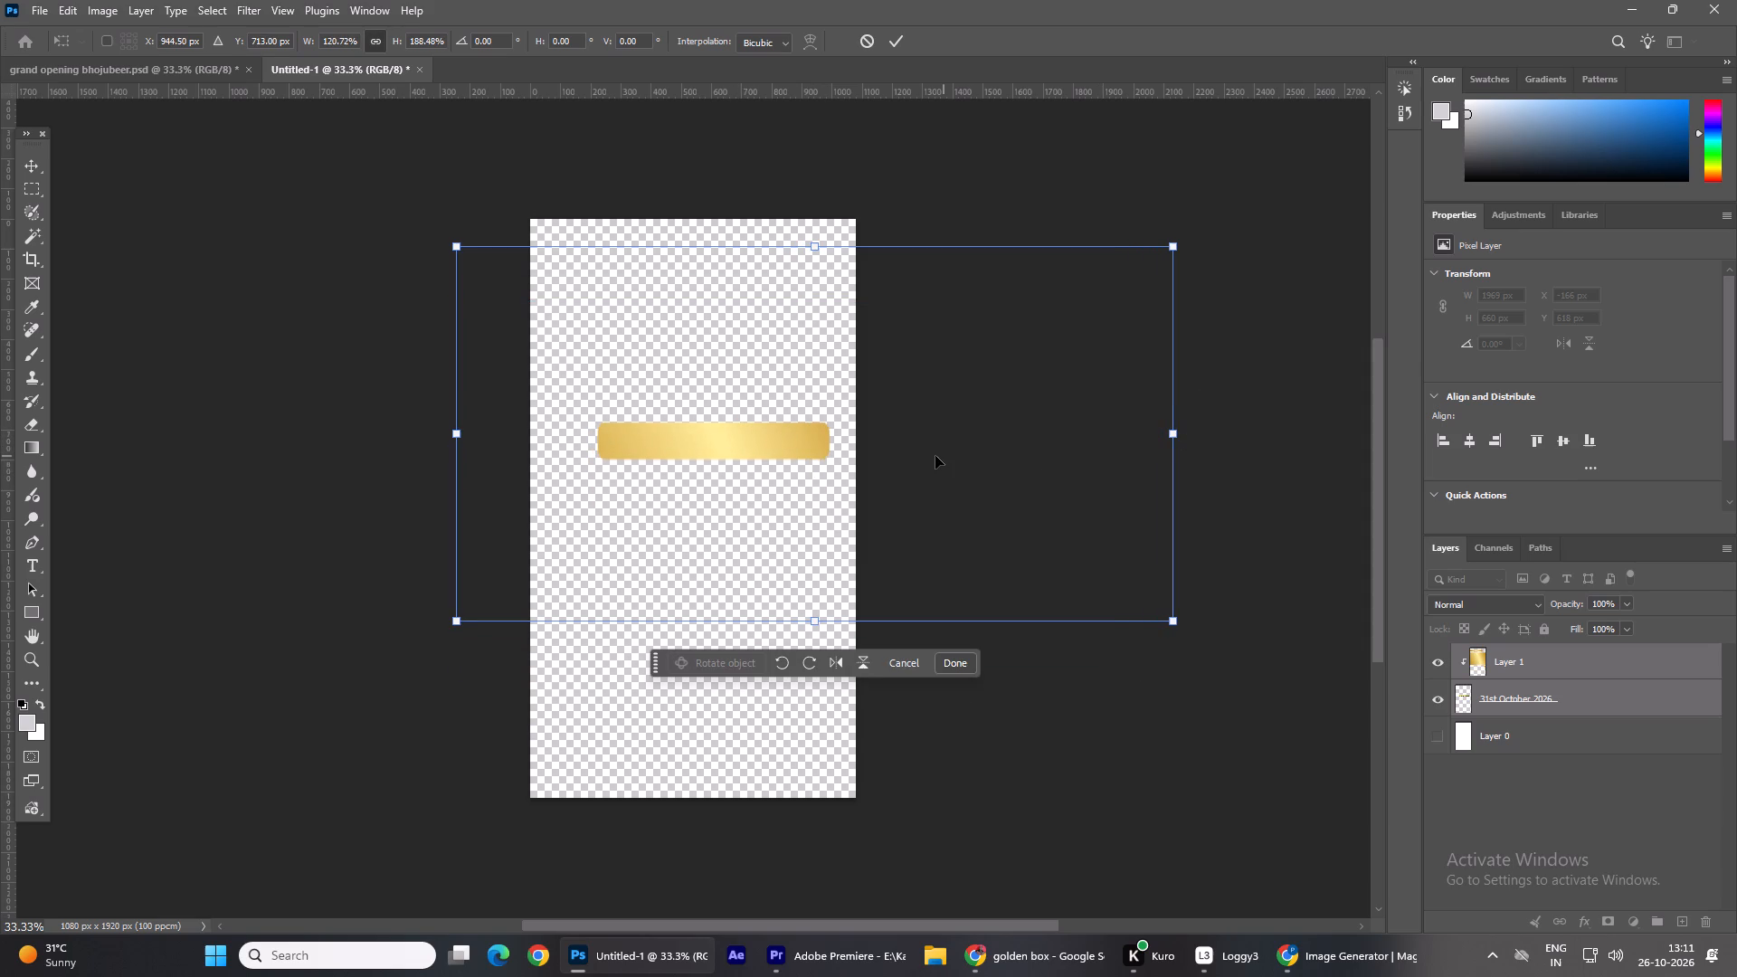
drag(464, 436, 427, 437)
drag(1169, 439, 1210, 430)
drag(428, 433, 422, 435)
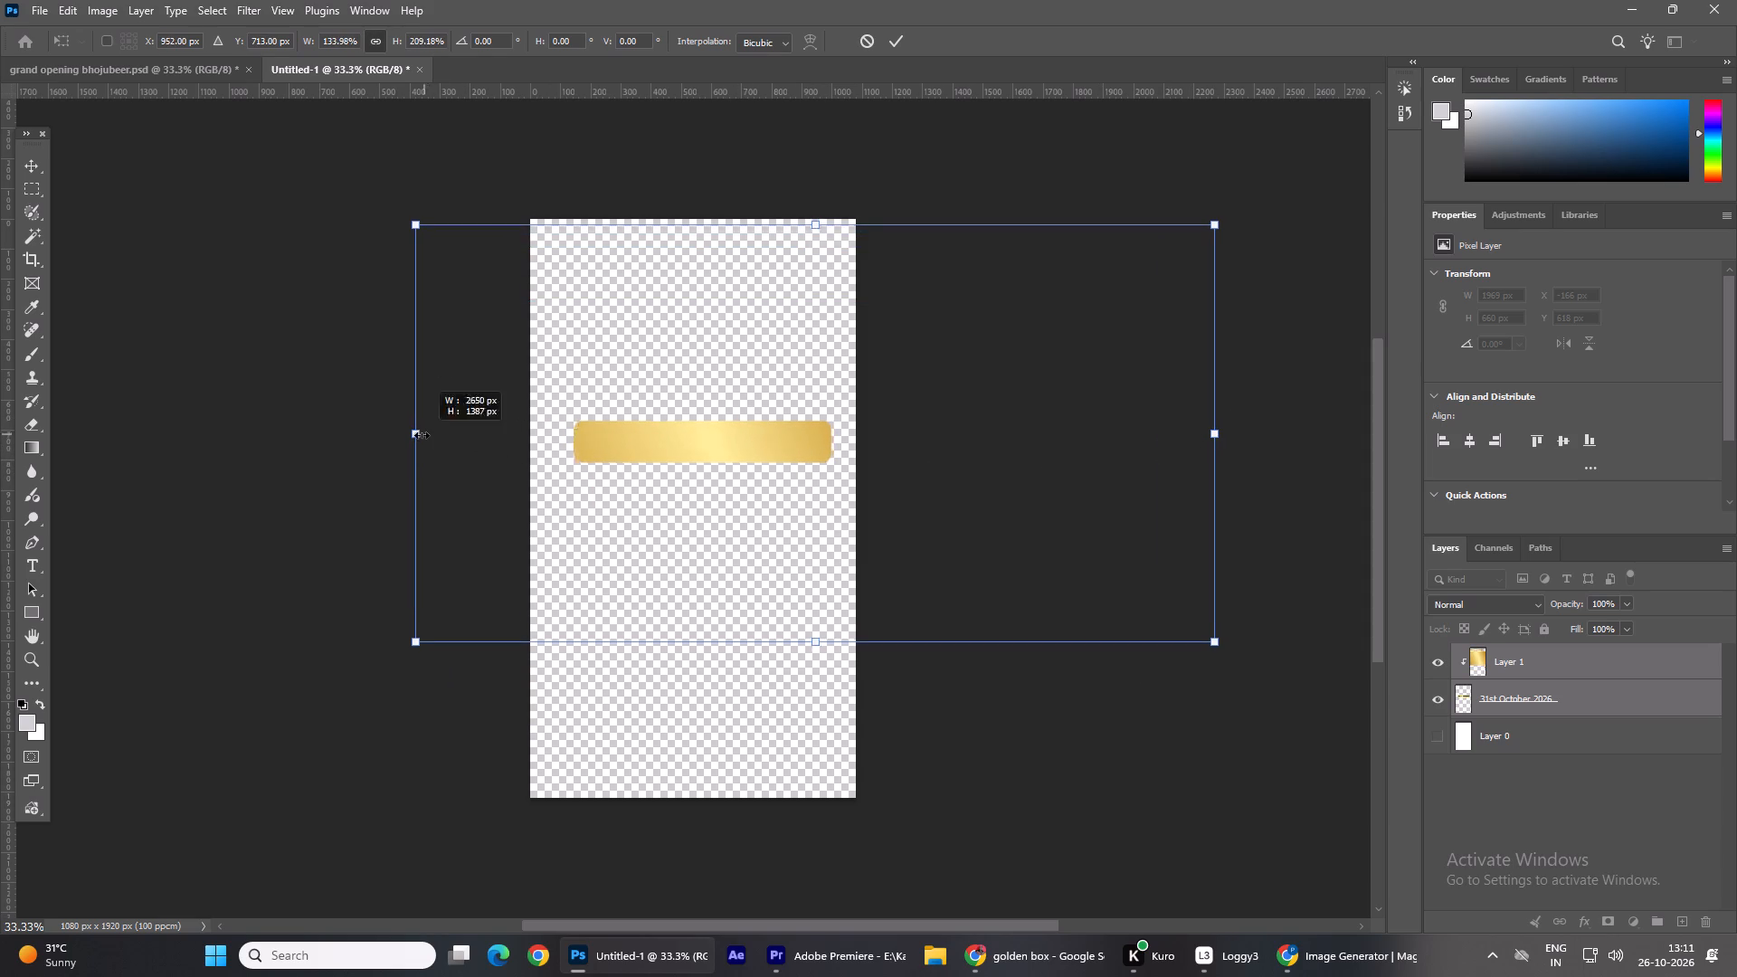
drag(422, 435, 398, 432)
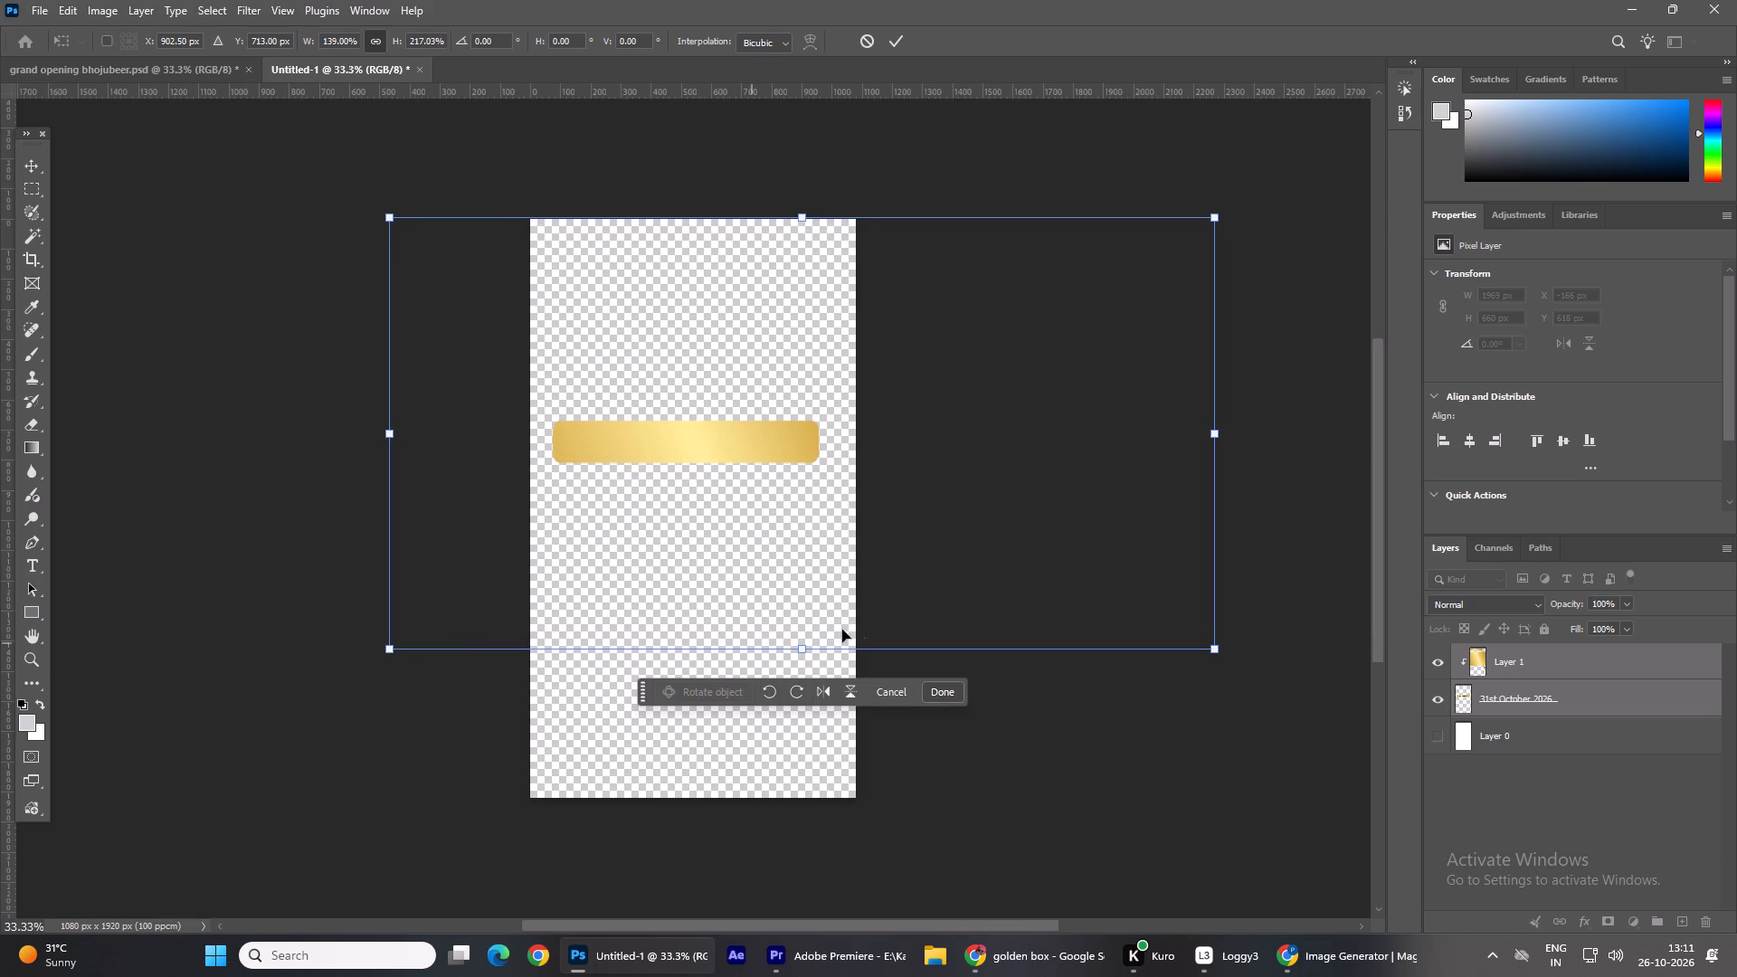
Resize the gold strip to about 142% width and 221% height, centre it across the canvas, and apply the transform.
alt+drag(803, 653, 799, 683)
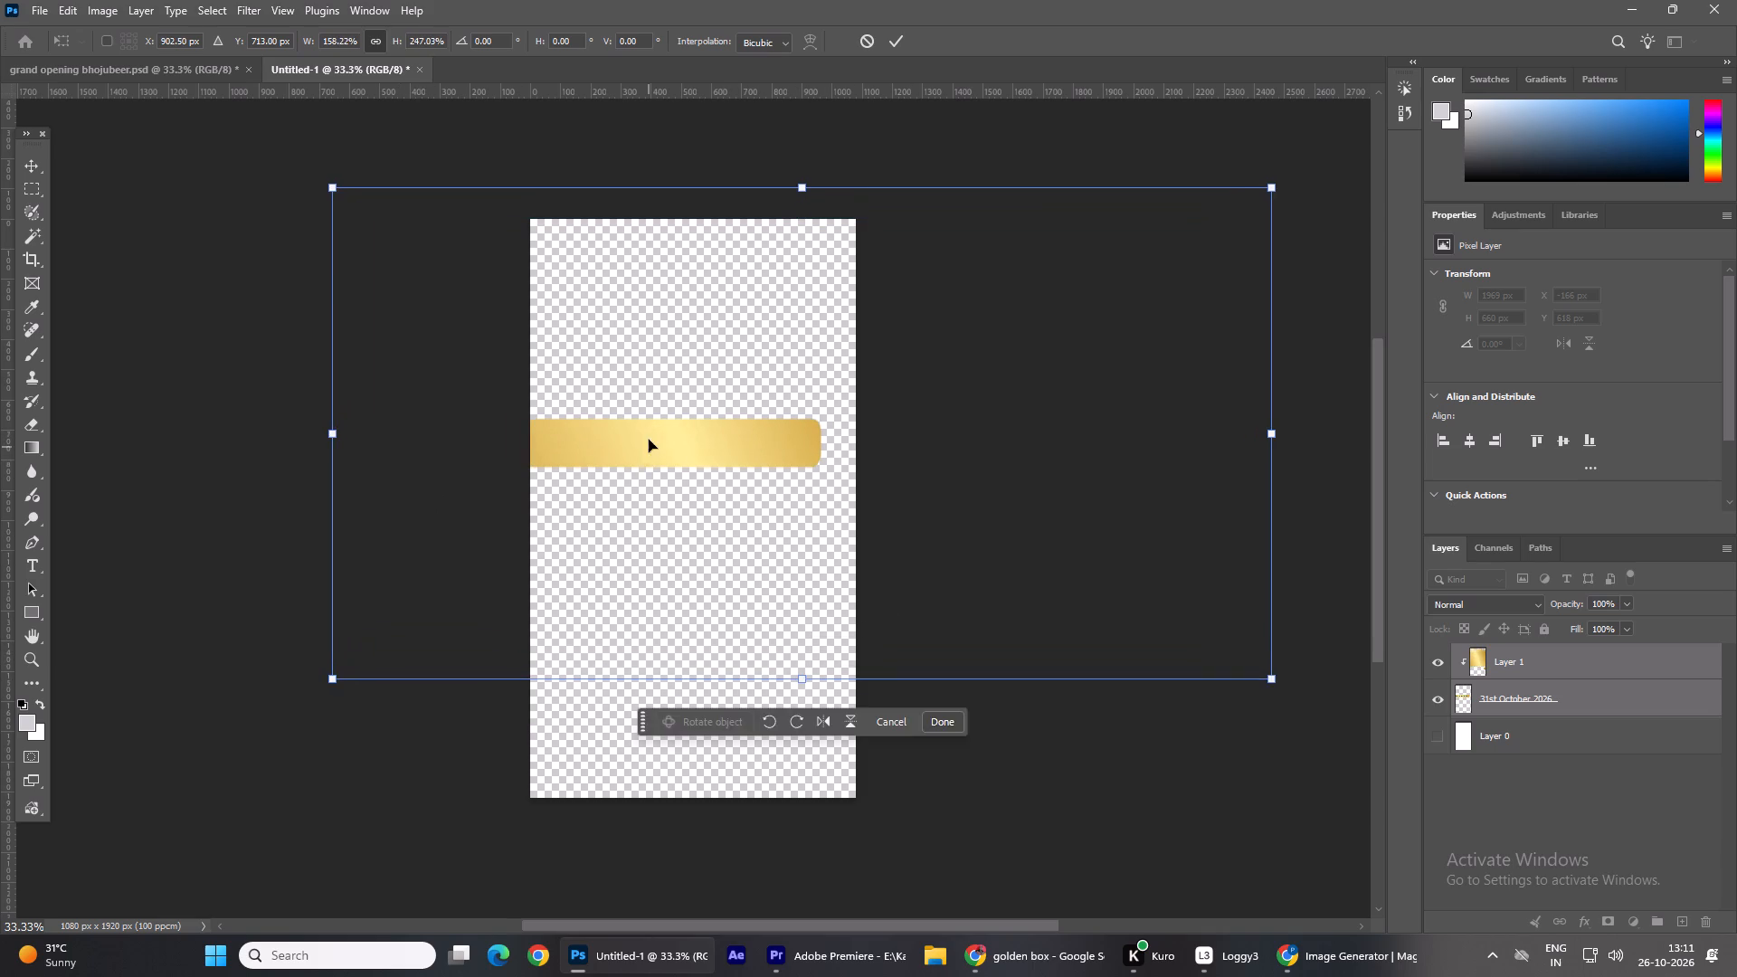
drag(649, 440, 709, 442)
drag(707, 442, 690, 448)
drag(692, 450, 673, 446)
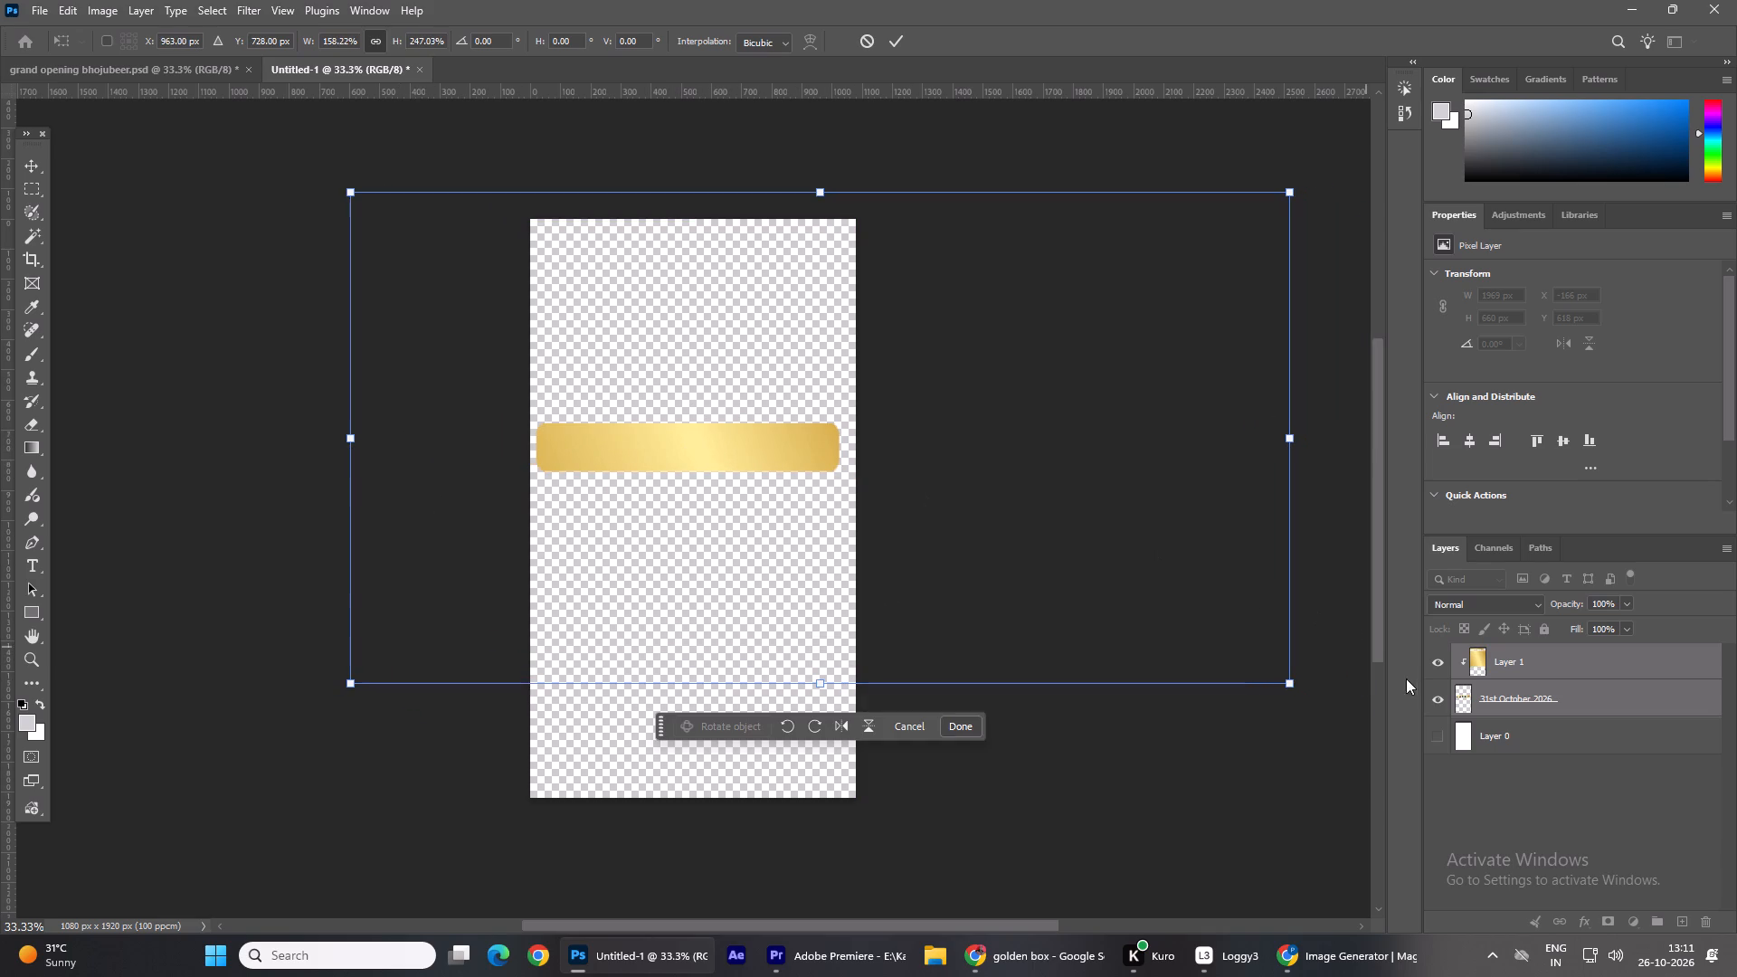
drag(1295, 683, 1247, 655)
click(688, 474)
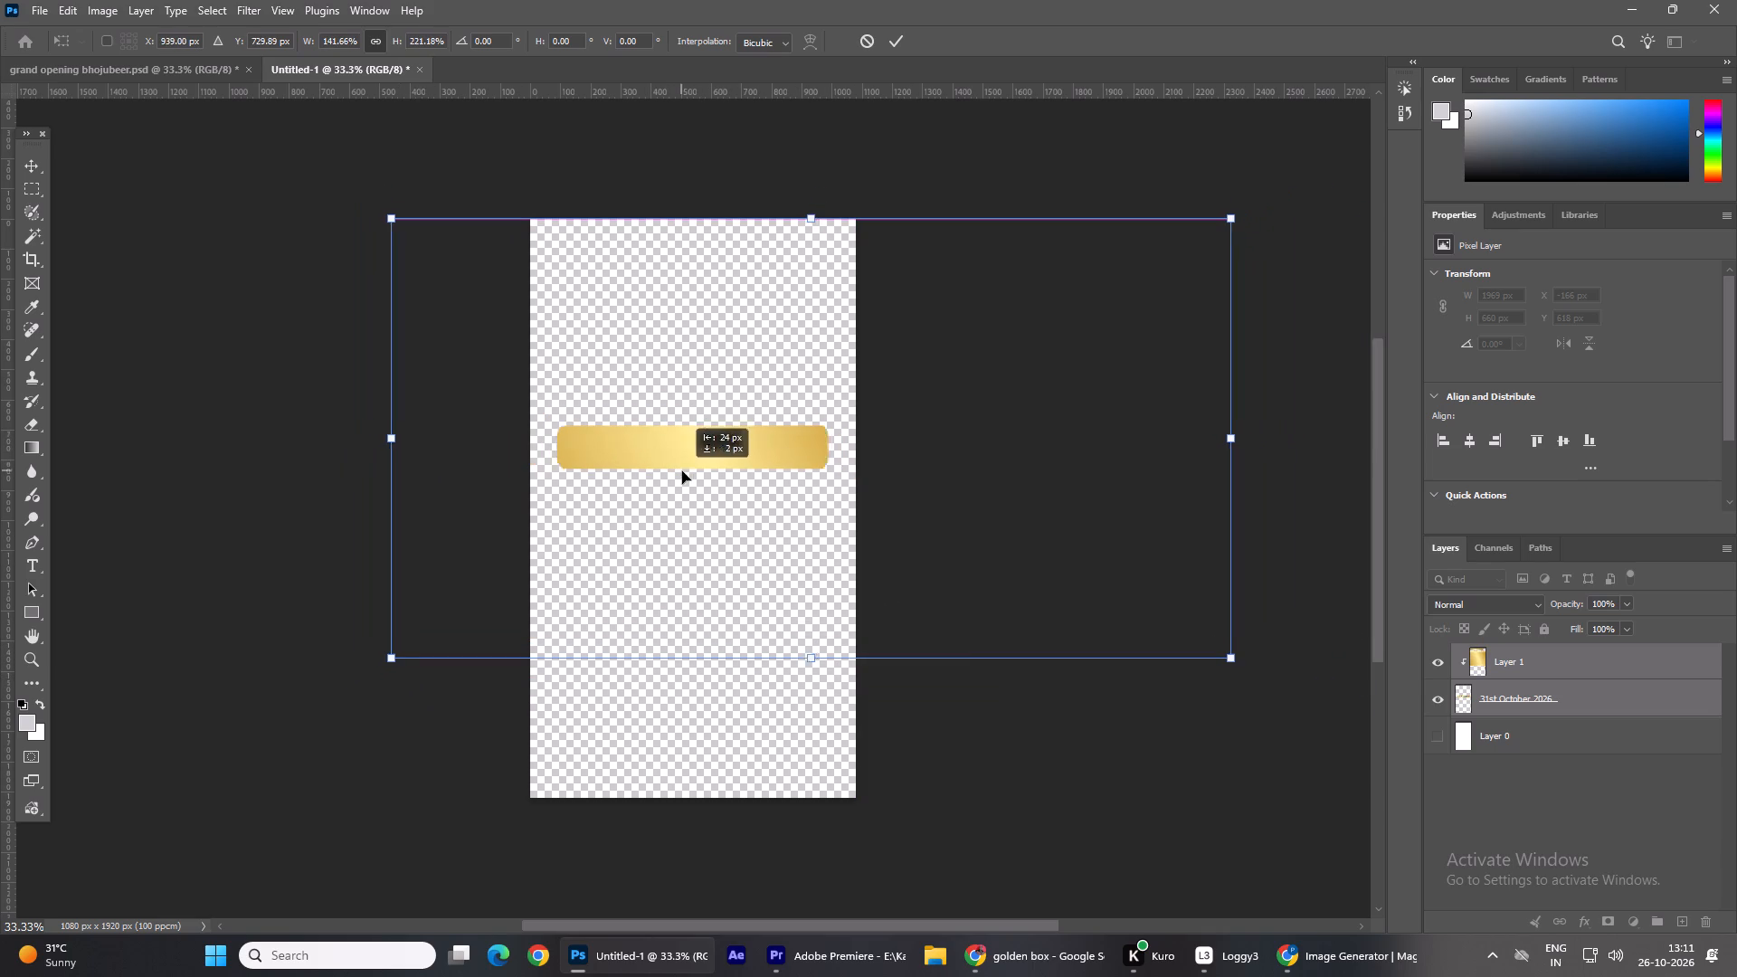
drag(959, 701, 977, 707)
click(1144, 735)
click(960, 709)
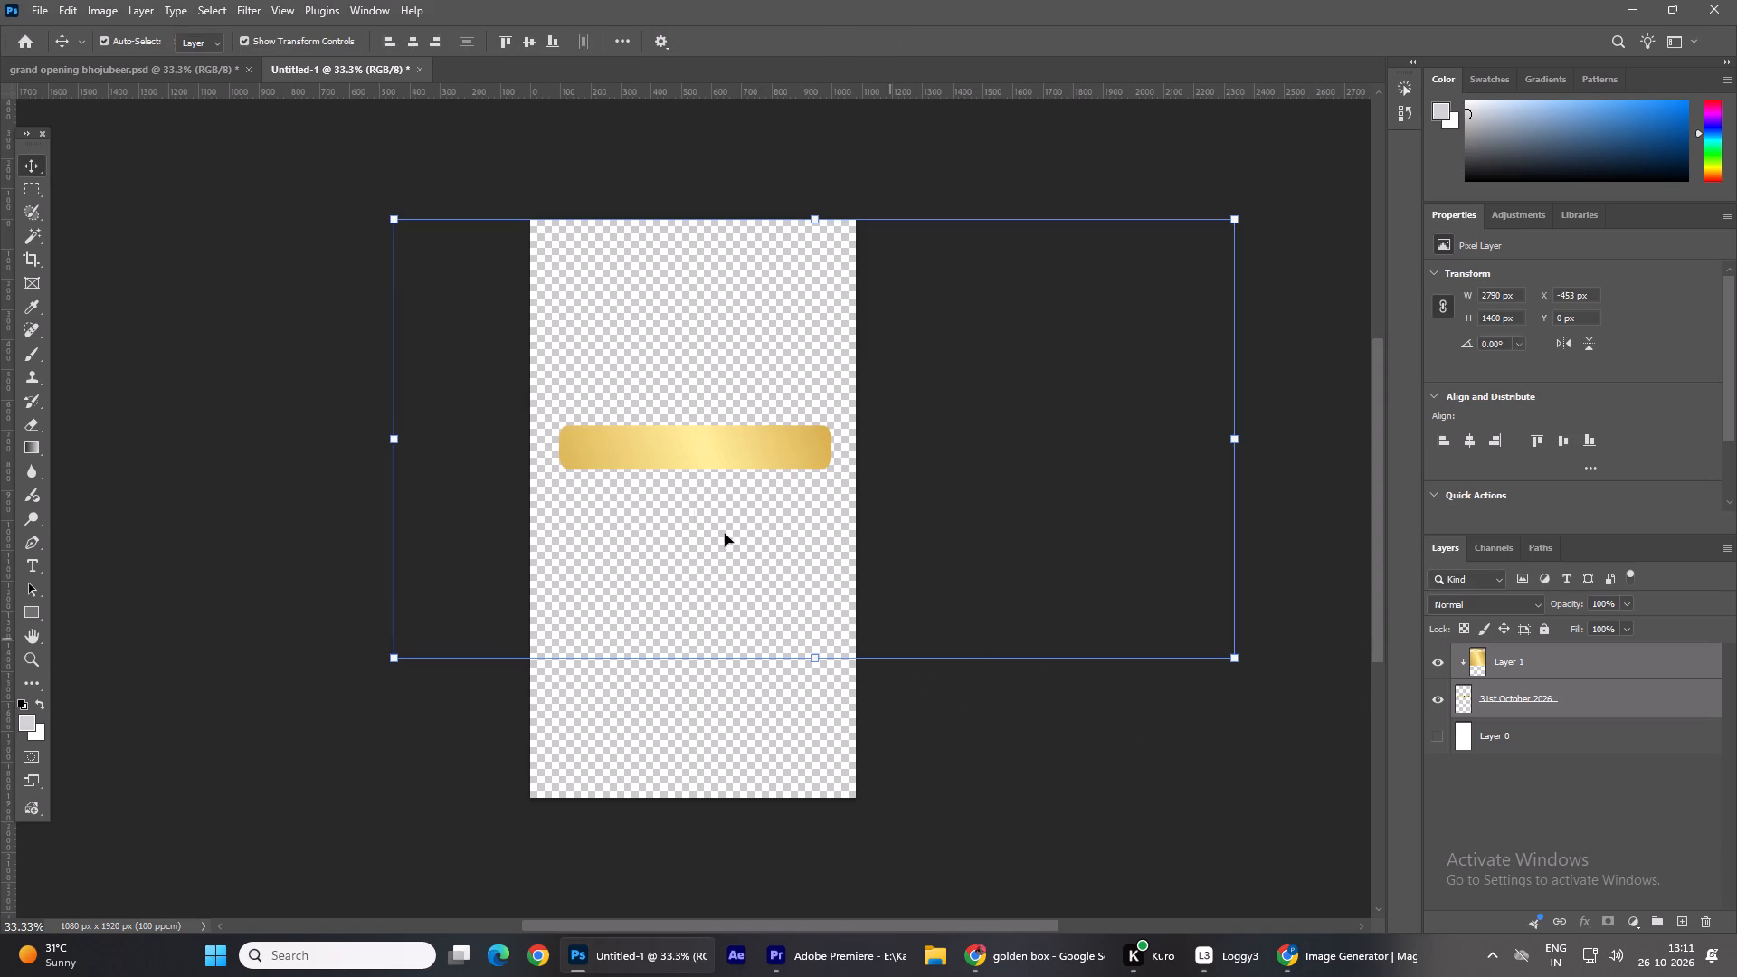
Shift the strip slightly left, and slide the clipped gold Layer 1 right within it to X -408 px.
drag(703, 464, 687, 467)
click(1058, 708)
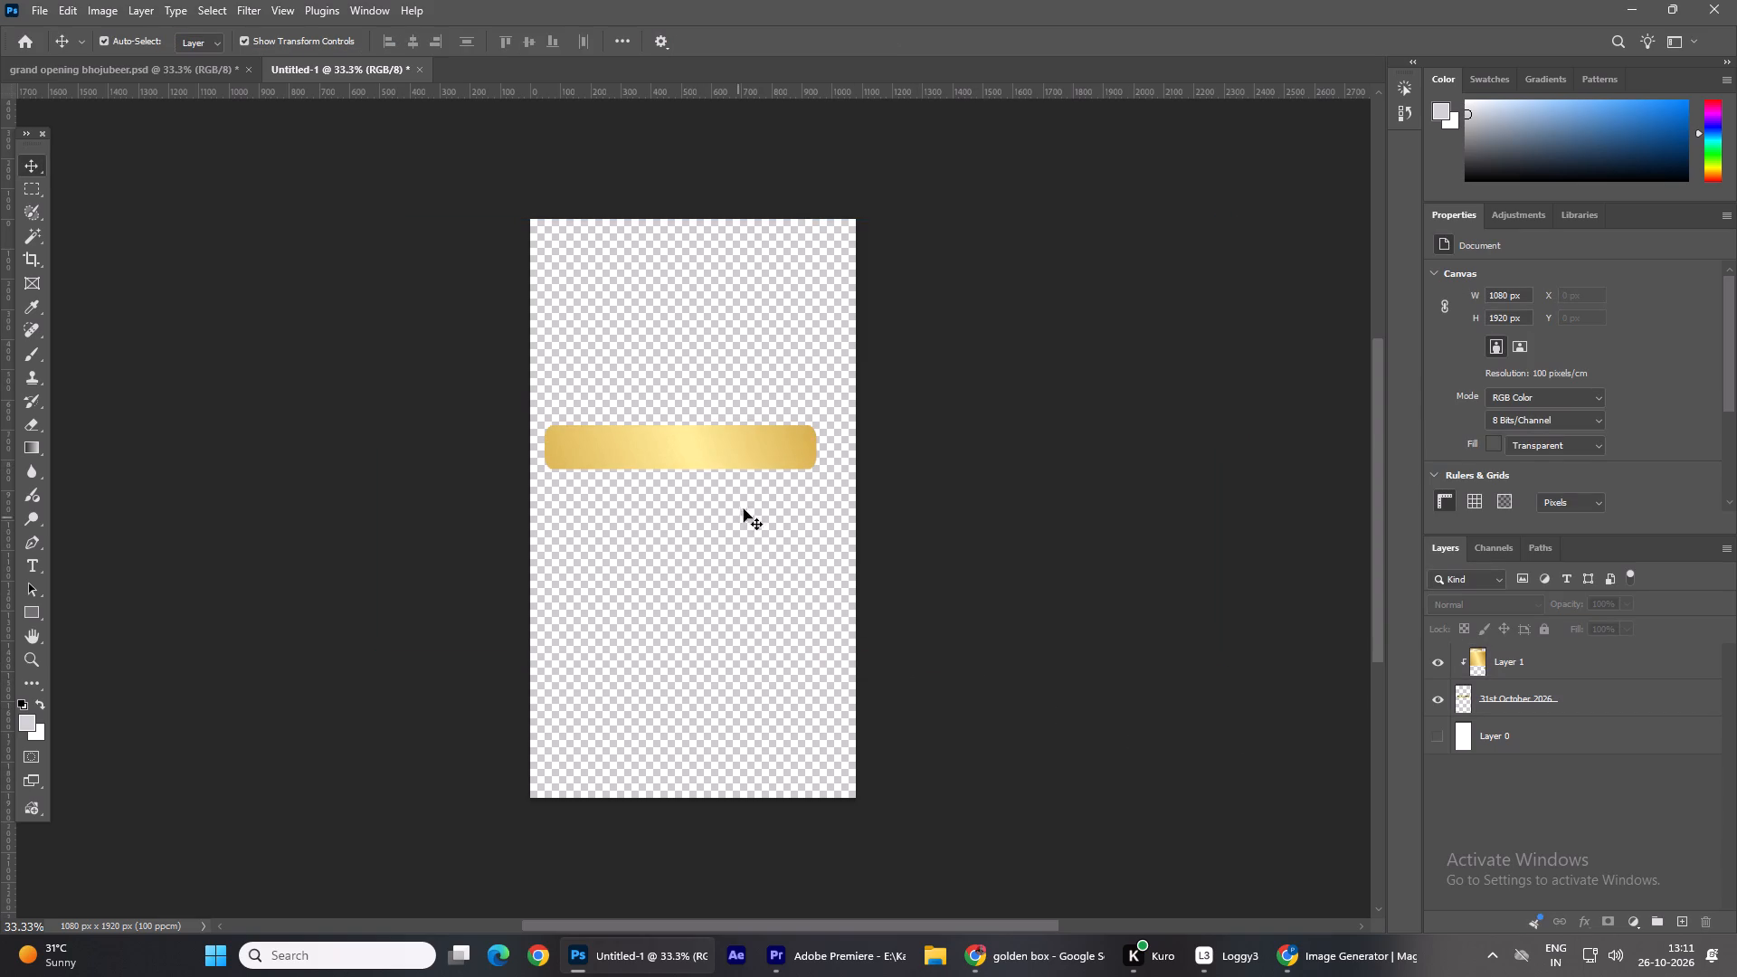
drag(755, 487, 774, 485)
drag(728, 447, 756, 448)
click(1018, 660)
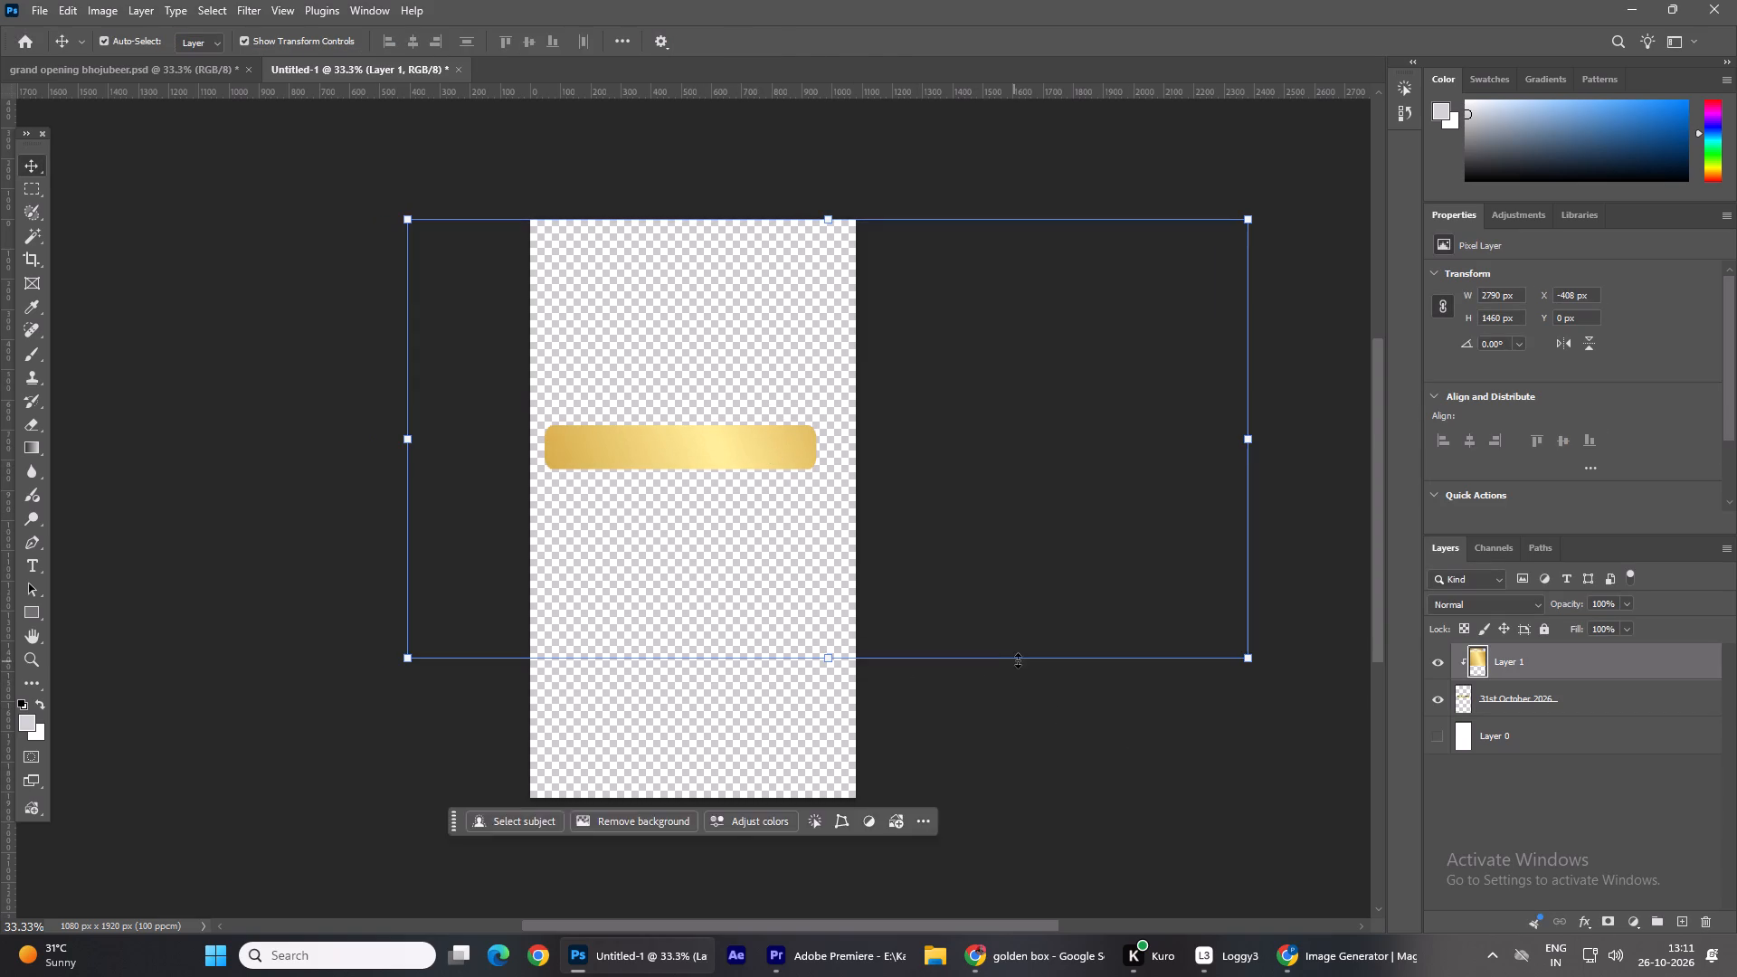
Nudge Layer 1 and the 31st October 2026 layer right together until Layer 1 is at X -384 px.
click(1591, 681)
shift+click(1570, 702)
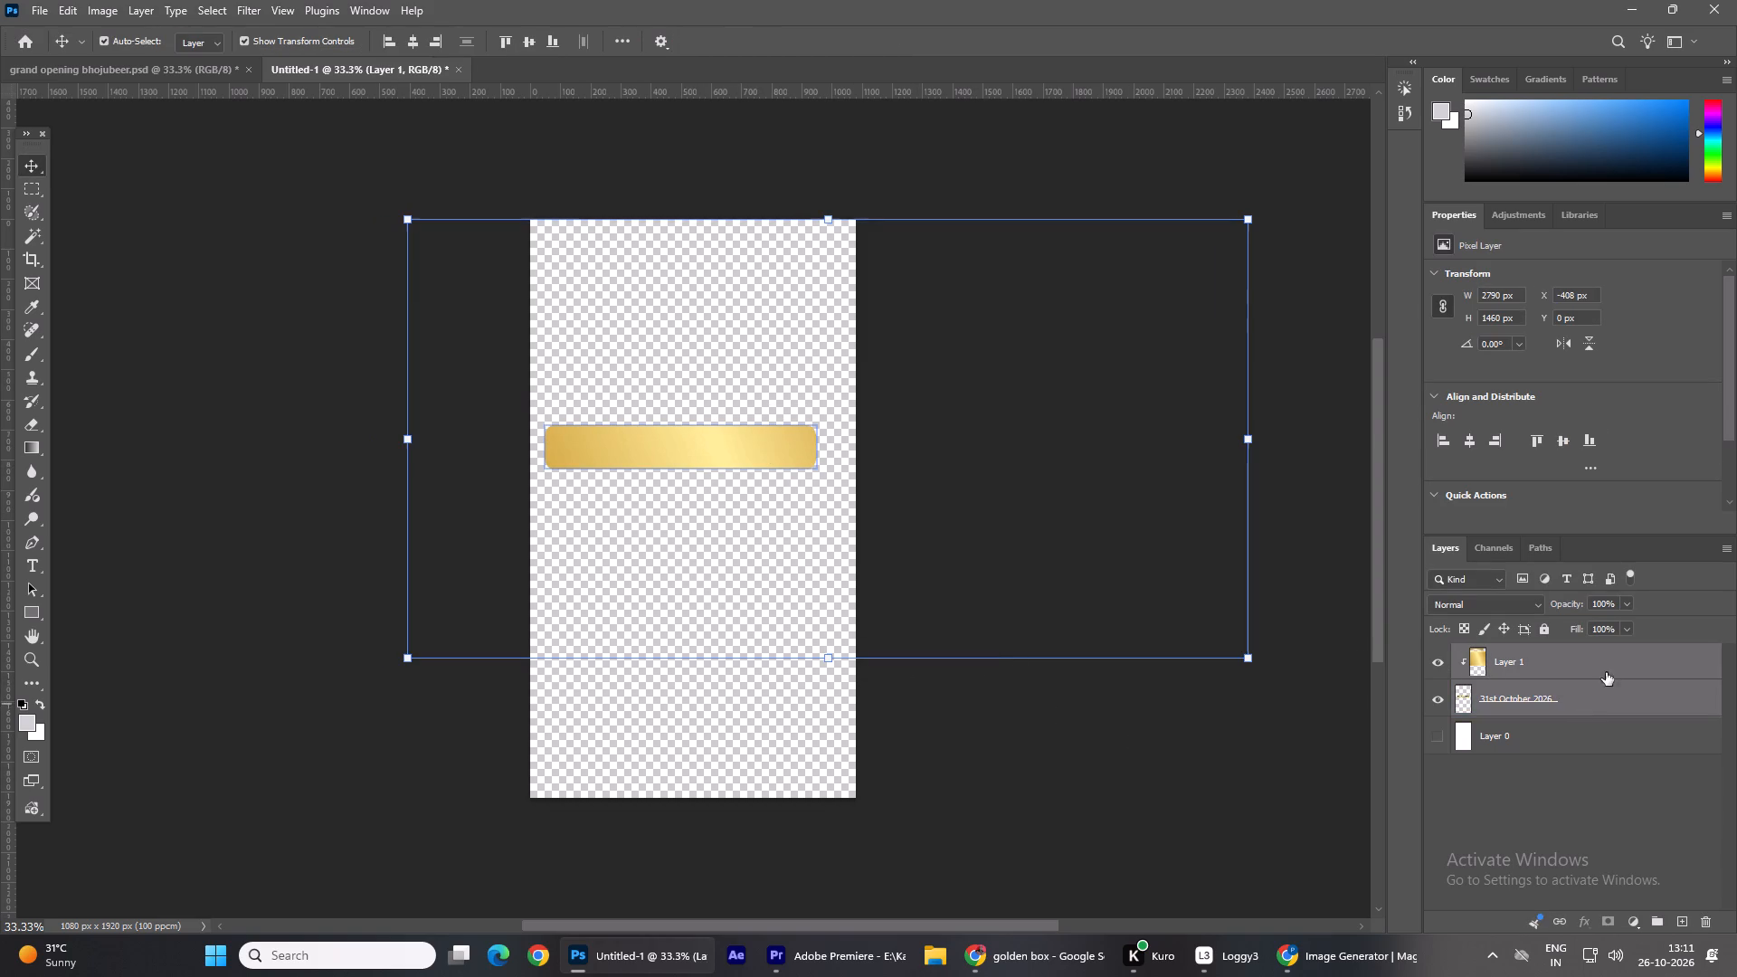
key(Right)
key(Right)
key(Right)
key(Right)
key(Right)
key(Right)
key(Right)
key(Right)
key(Right)
key(Right)
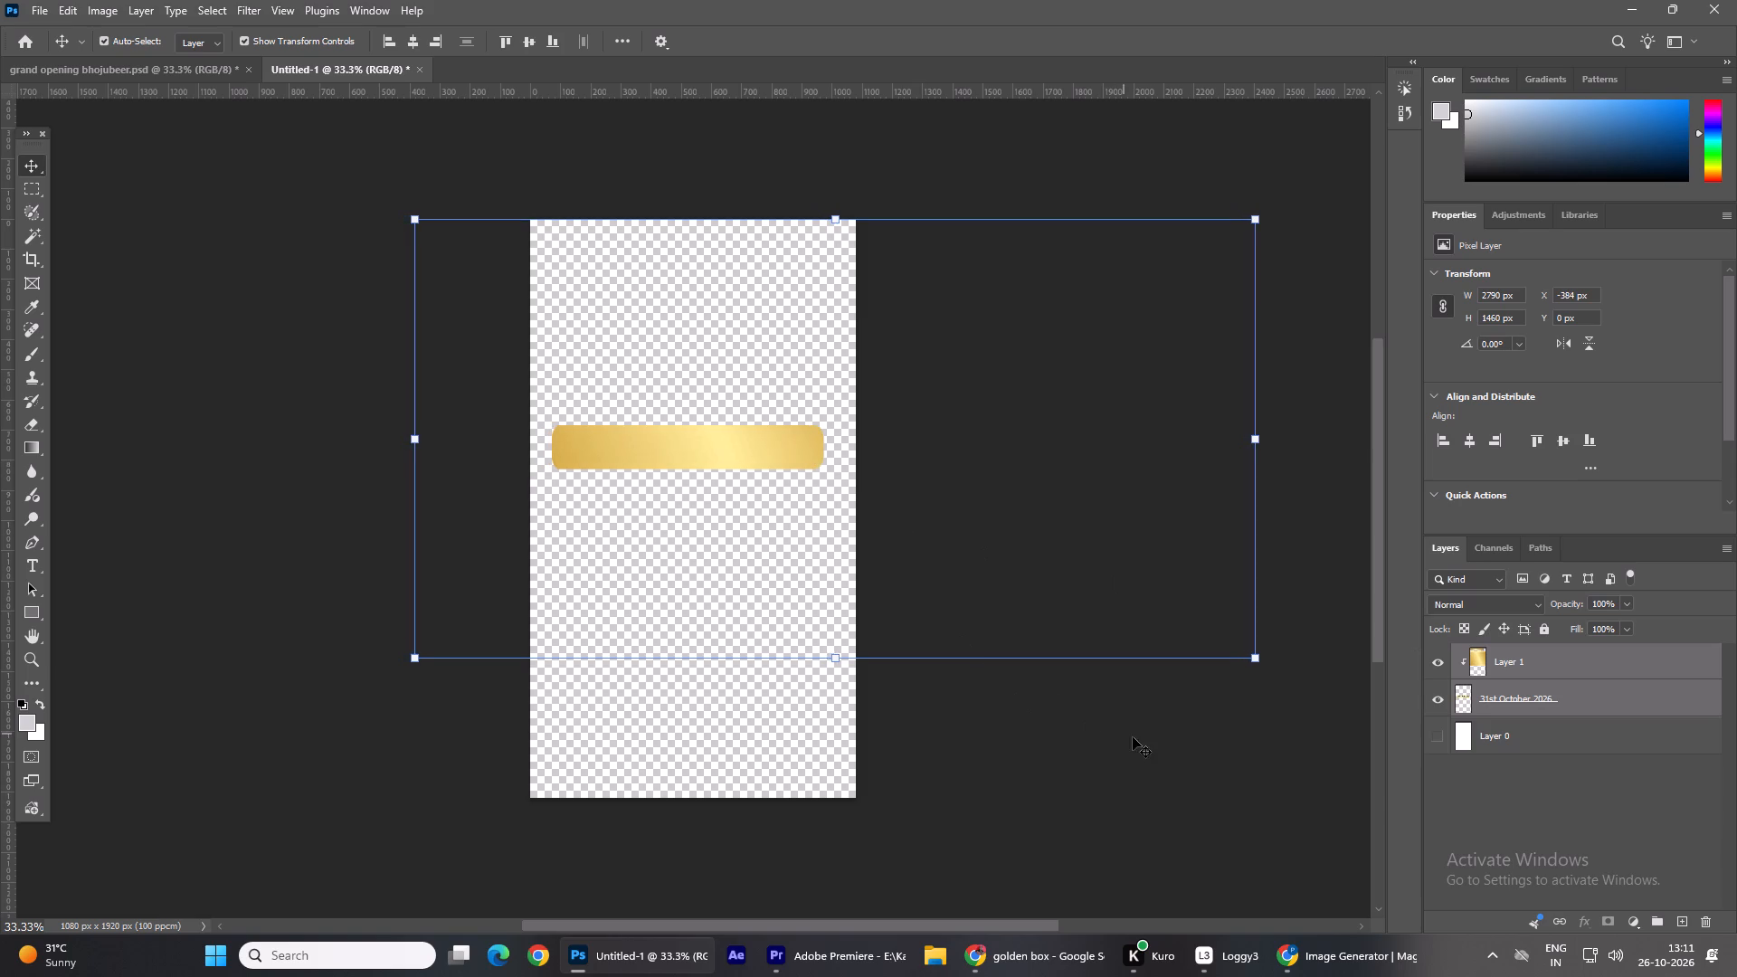
click(1133, 737)
Hide the clipped Layer 1 above the 31st October 2026 layer in grand opening bhojubeer.psd.
click(24, 556)
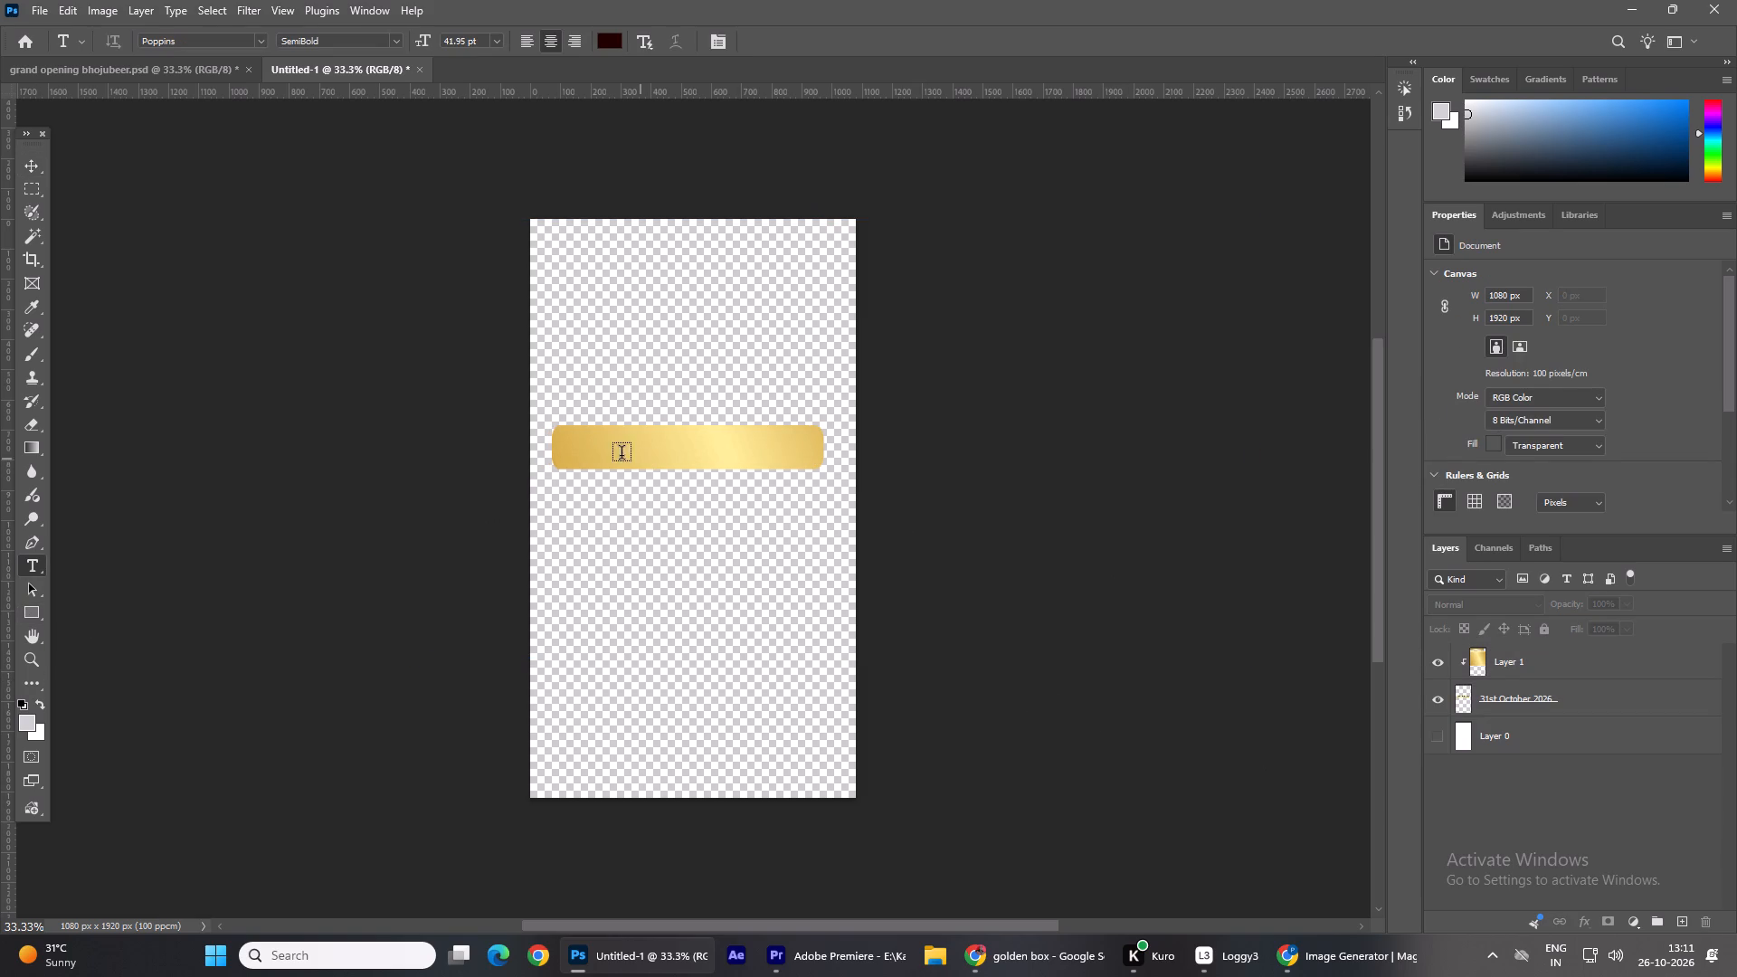
click(131, 77)
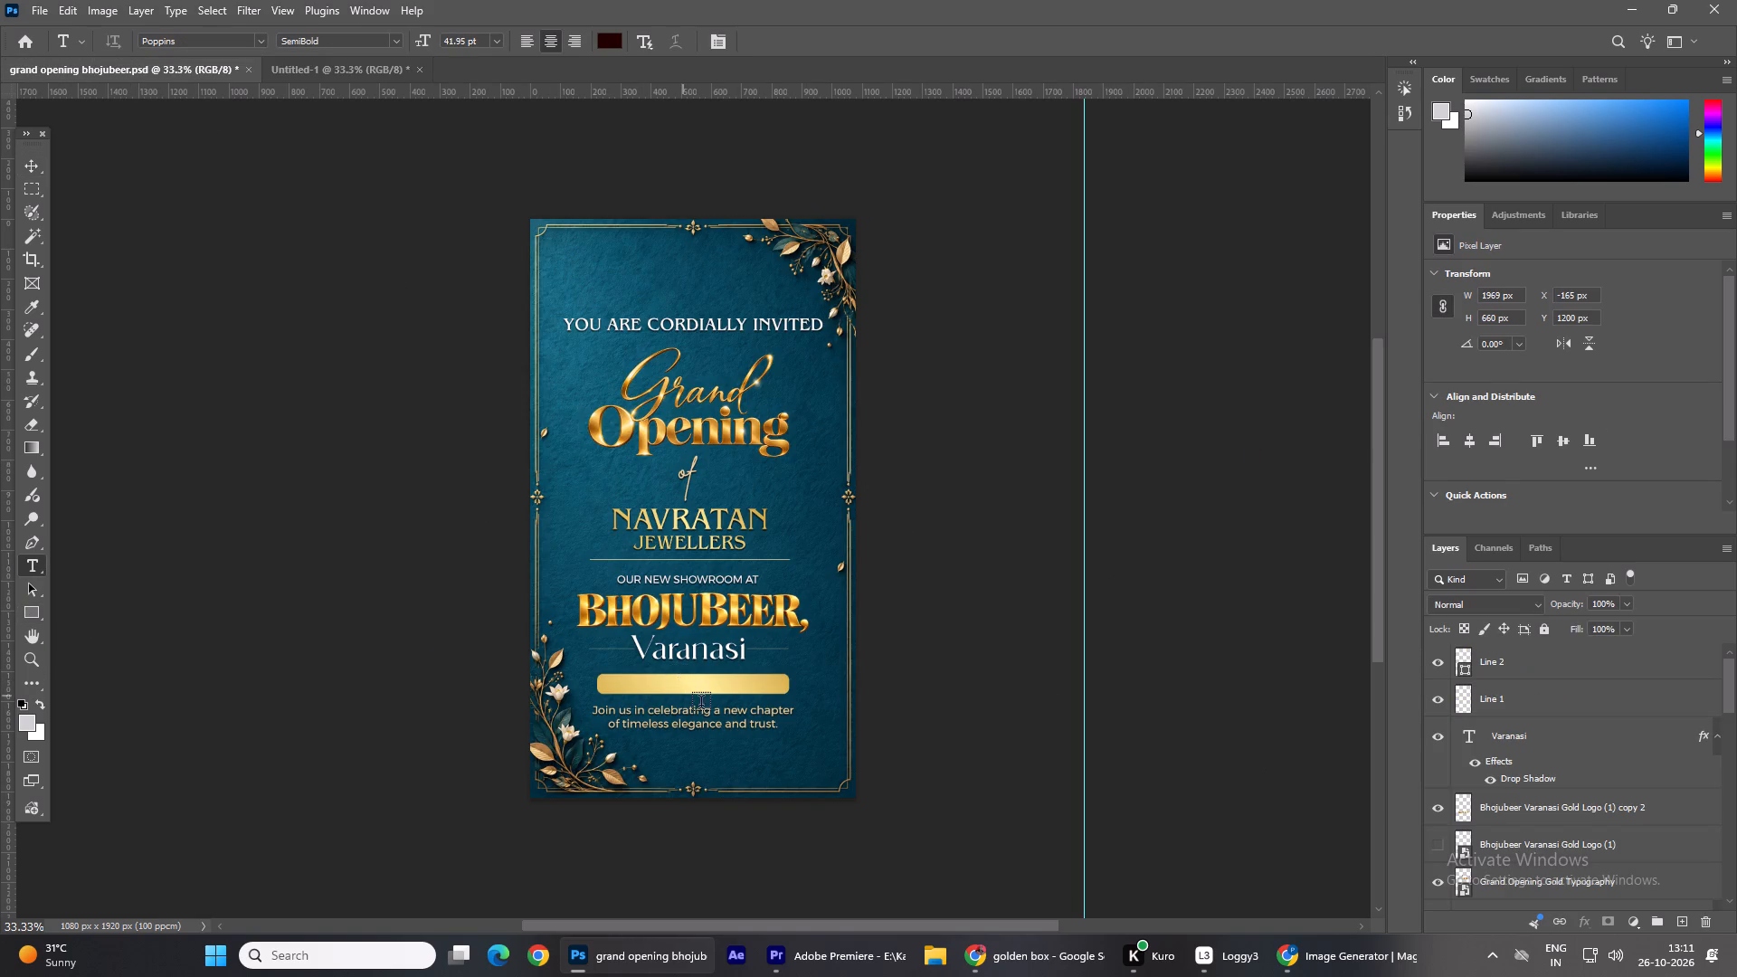
scroll(1422, 849, down, 4)
scroll(1511, 863, down, 7)
click(1434, 806)
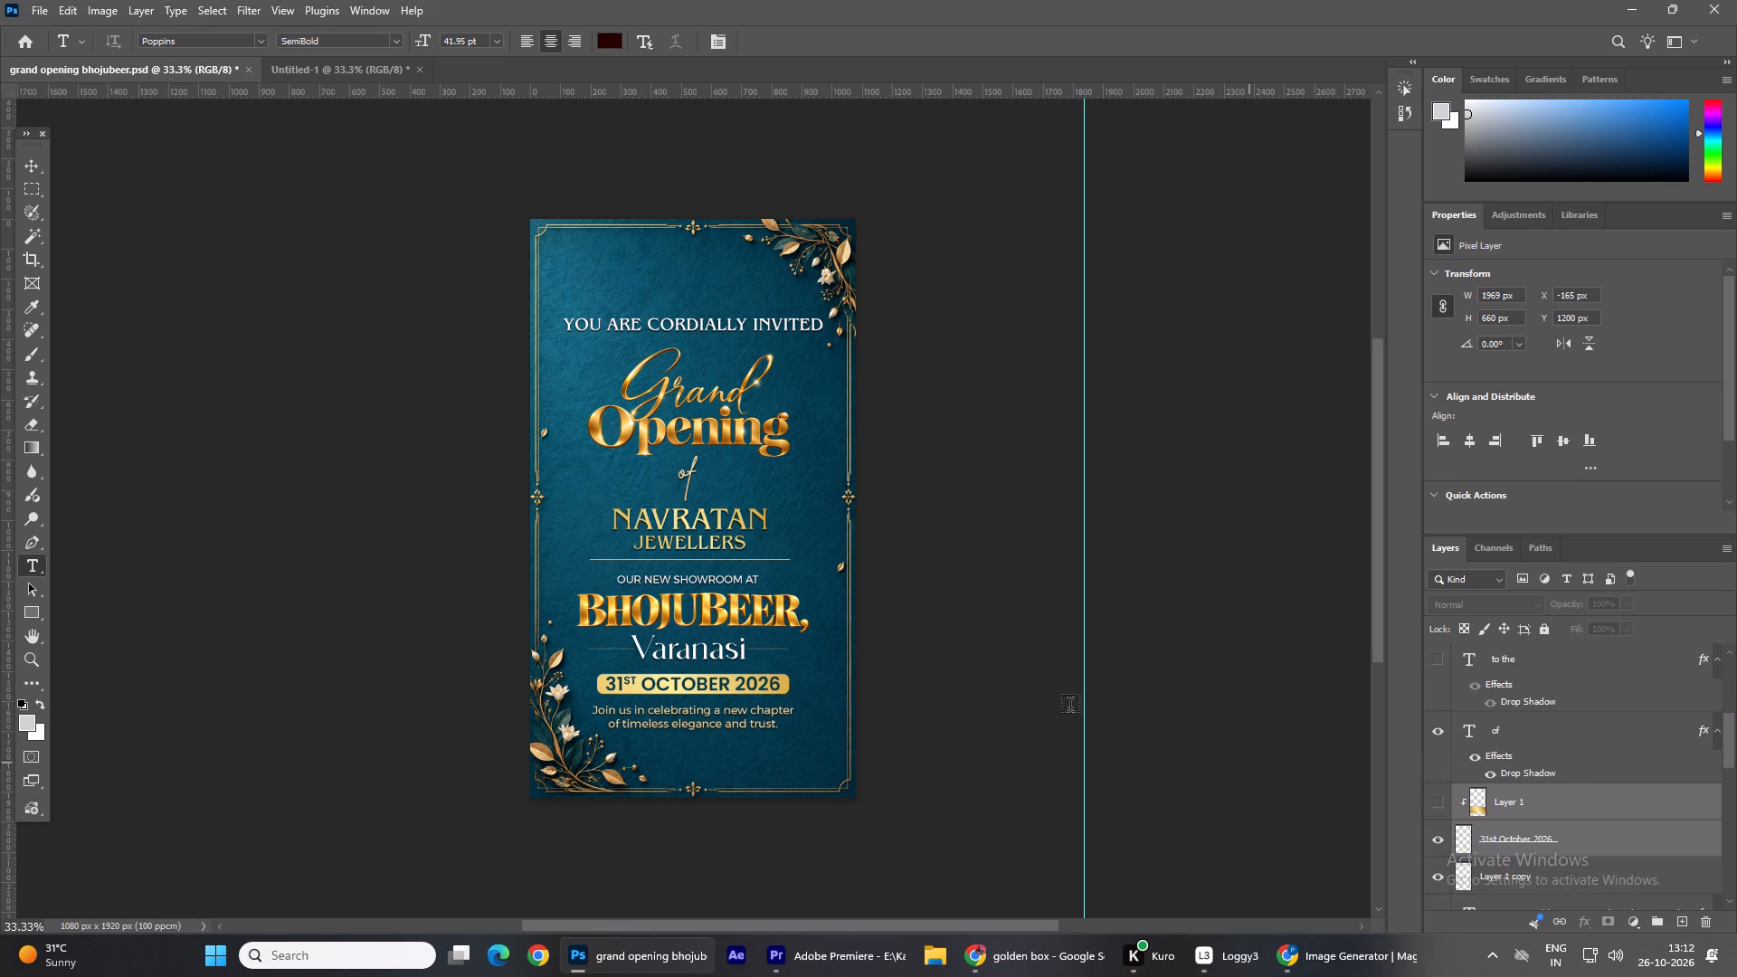
Add the text "31st oct & 01 NOV 2026" in Poppins SemiBold over the gold strip in Untitled-1.
click(333, 67)
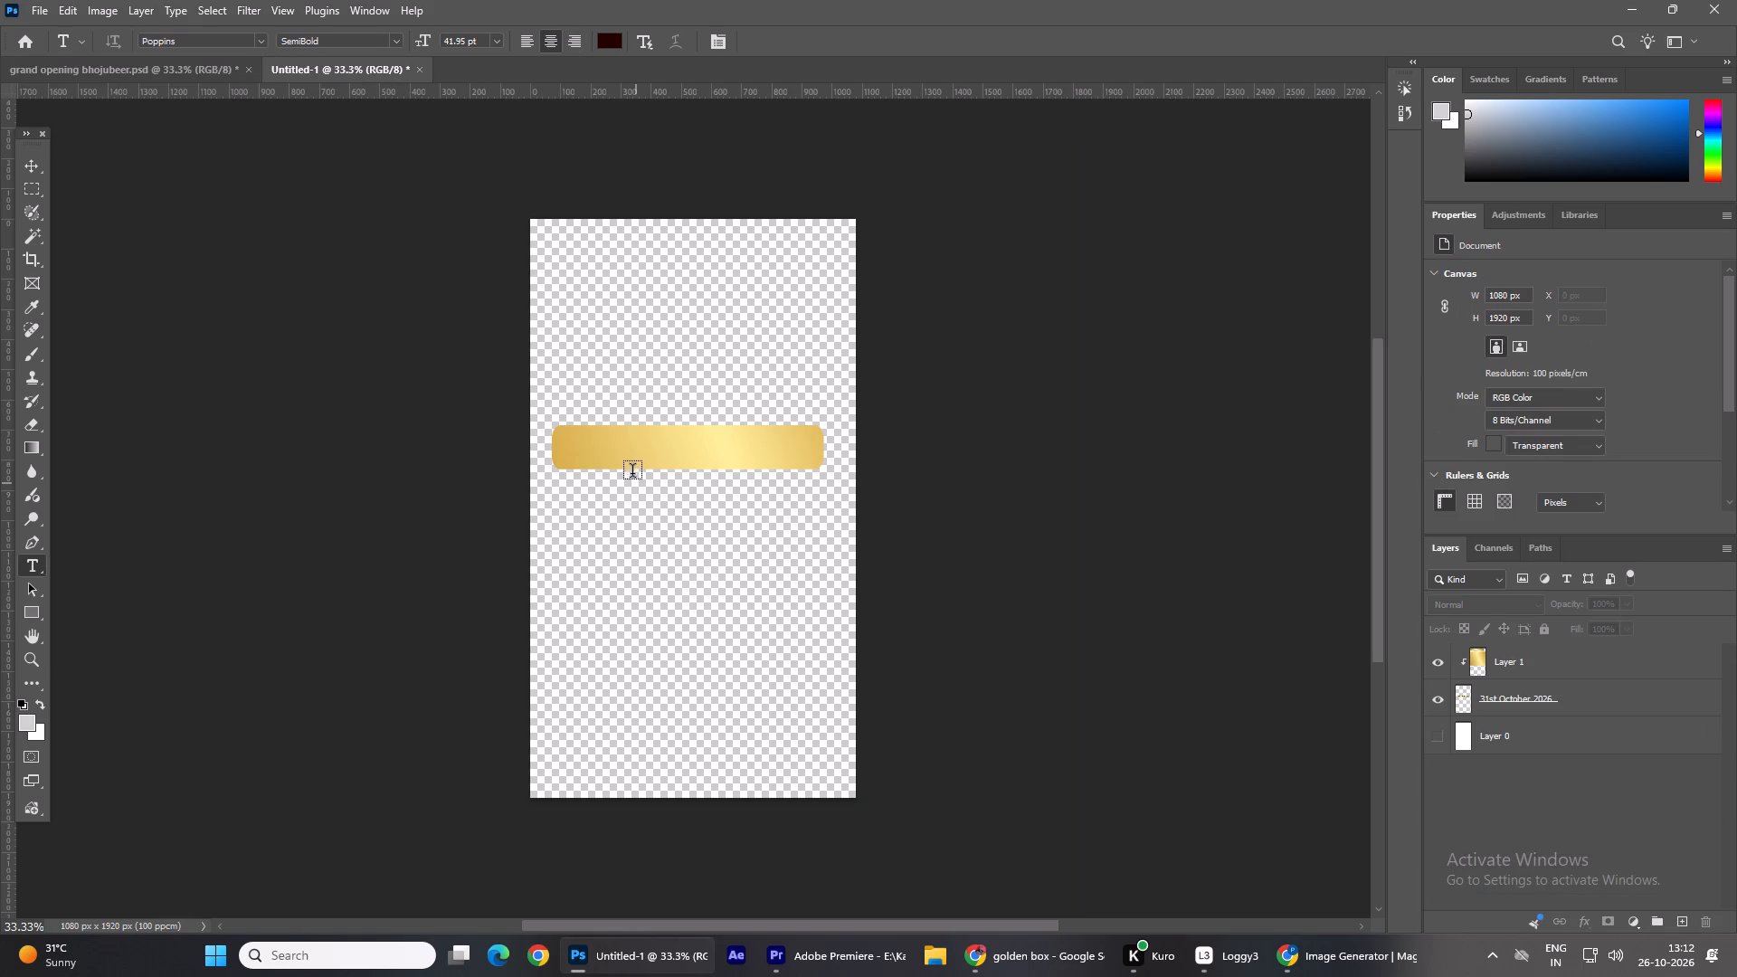
click(632, 462)
text(31)
text(st oct a)
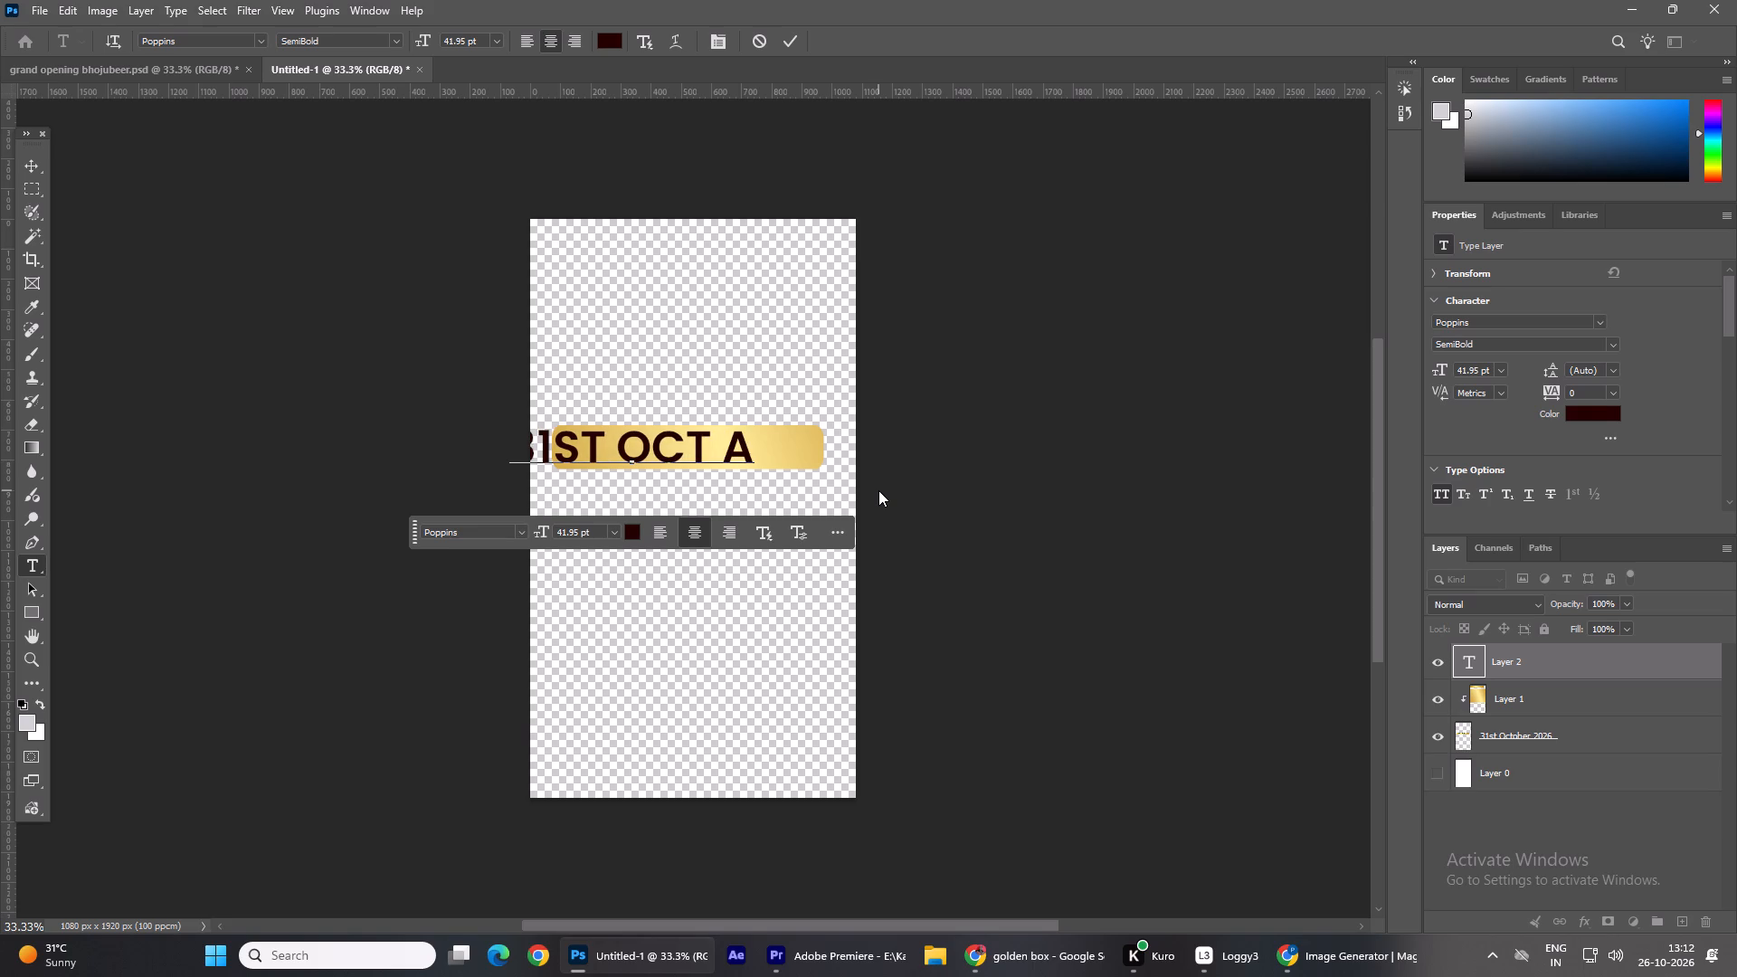
key(BackSpace)
key(shift+ampersand)
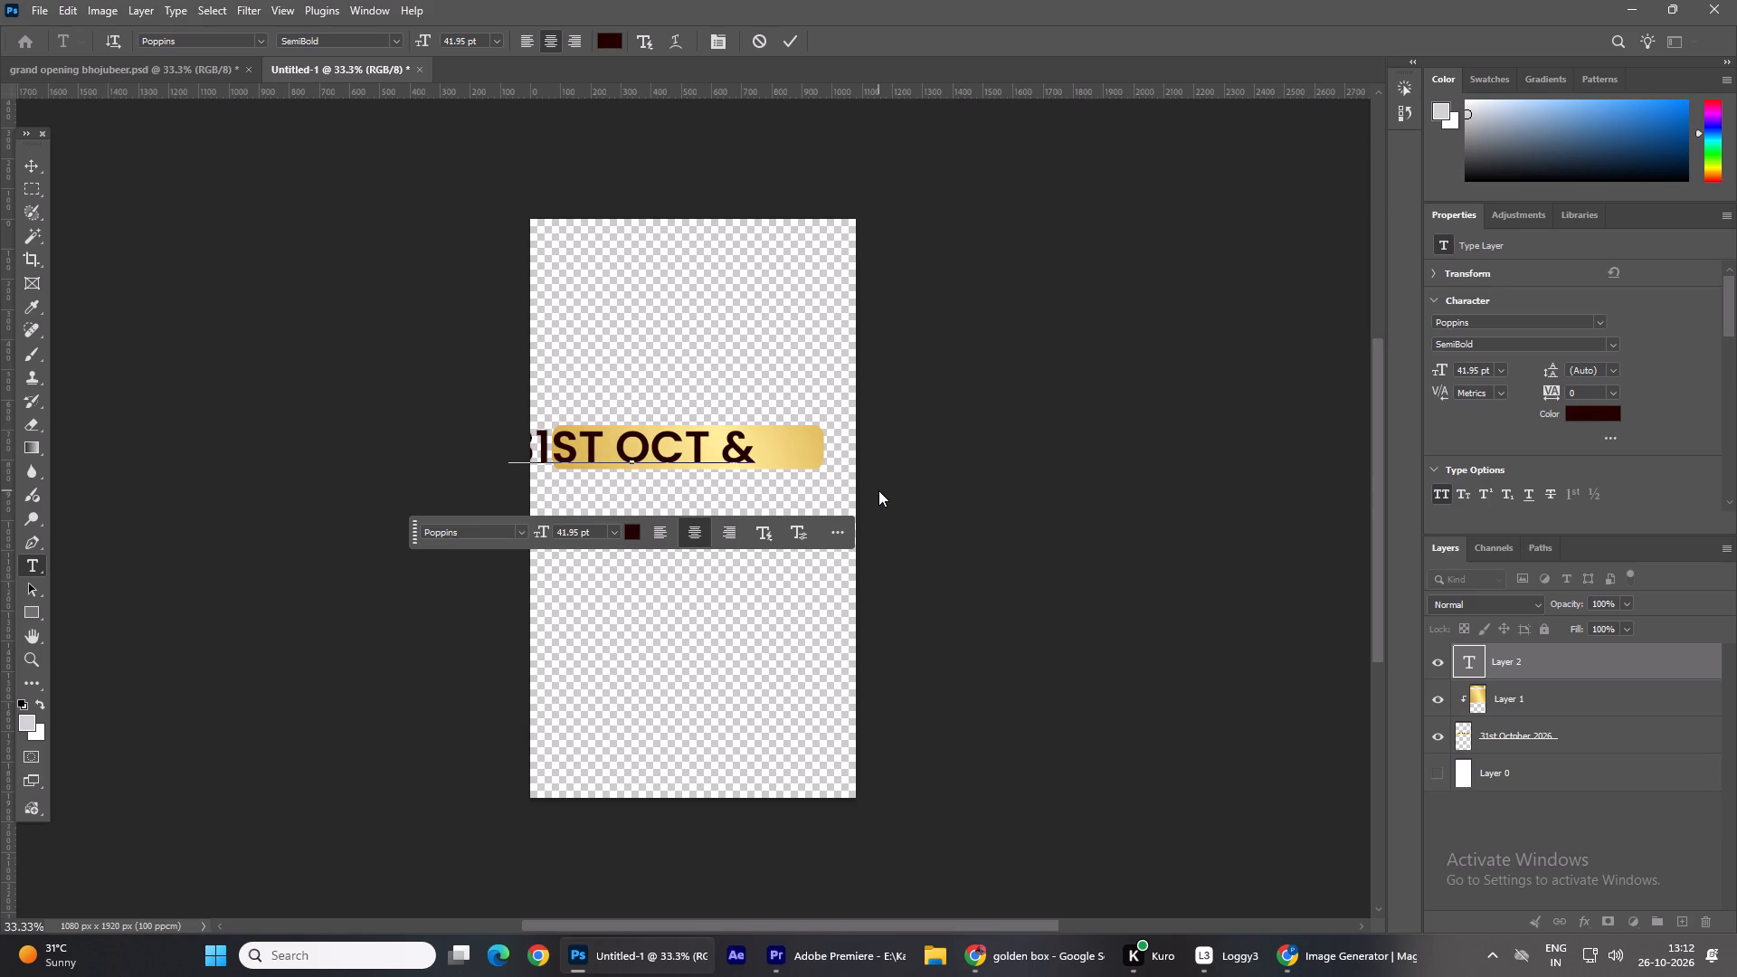
key(space)
text(01)
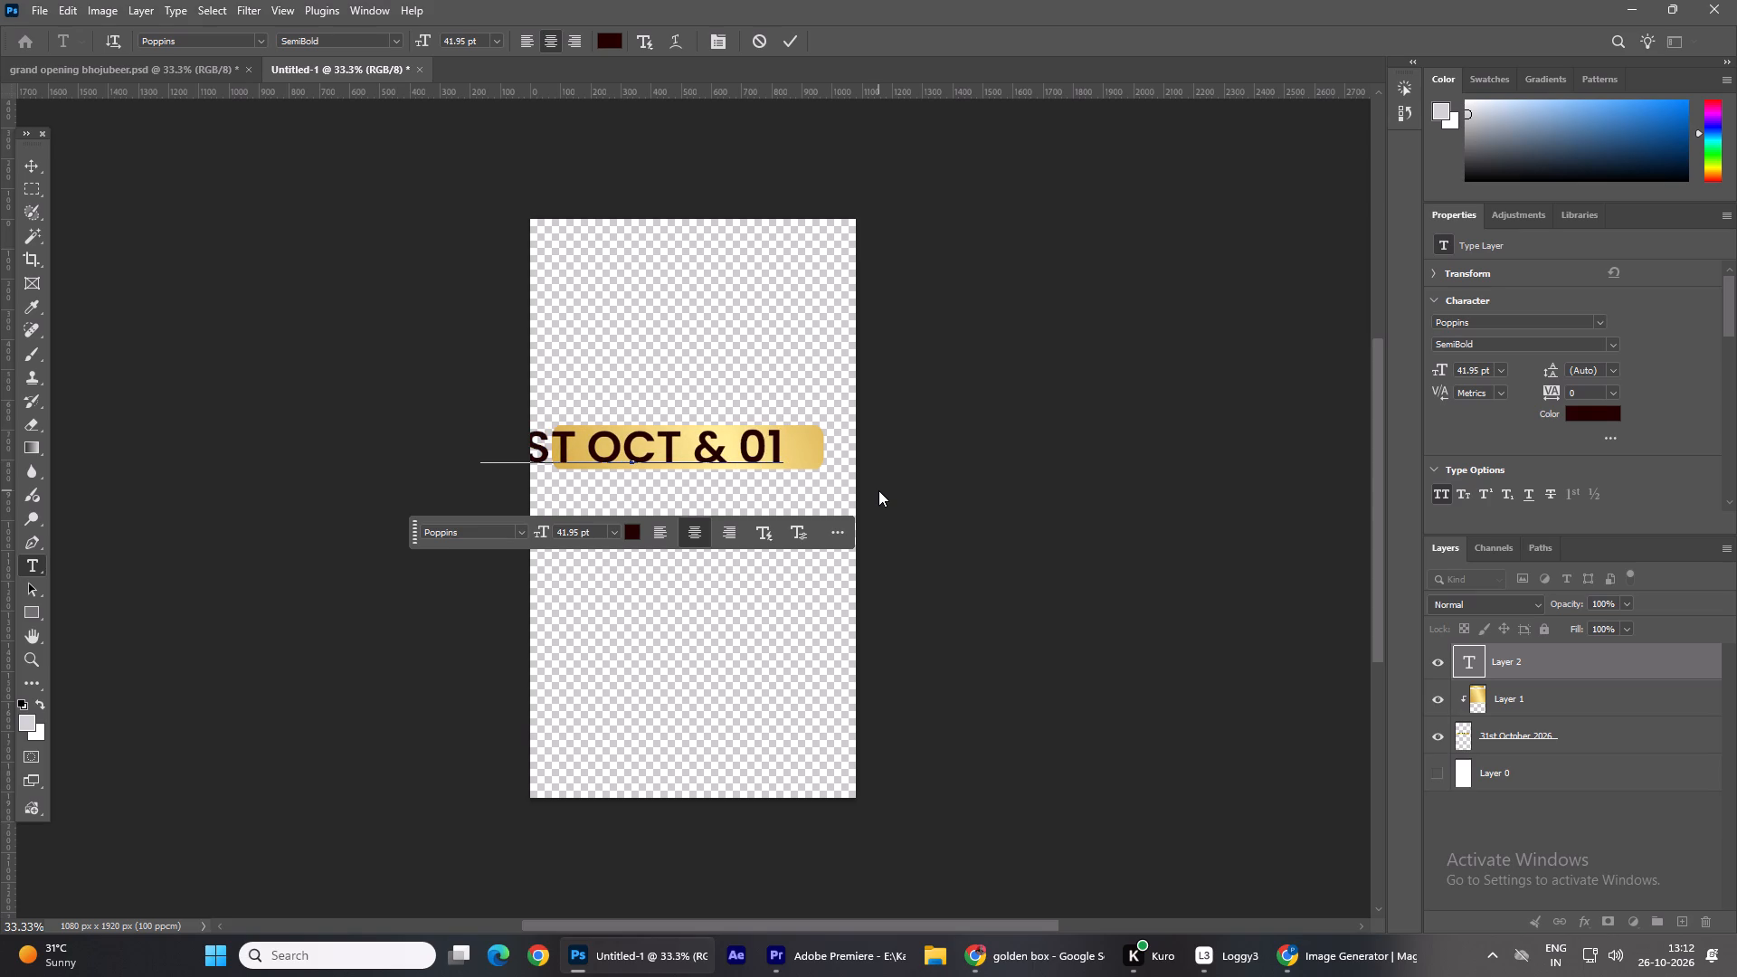
key(space)
text(NO)
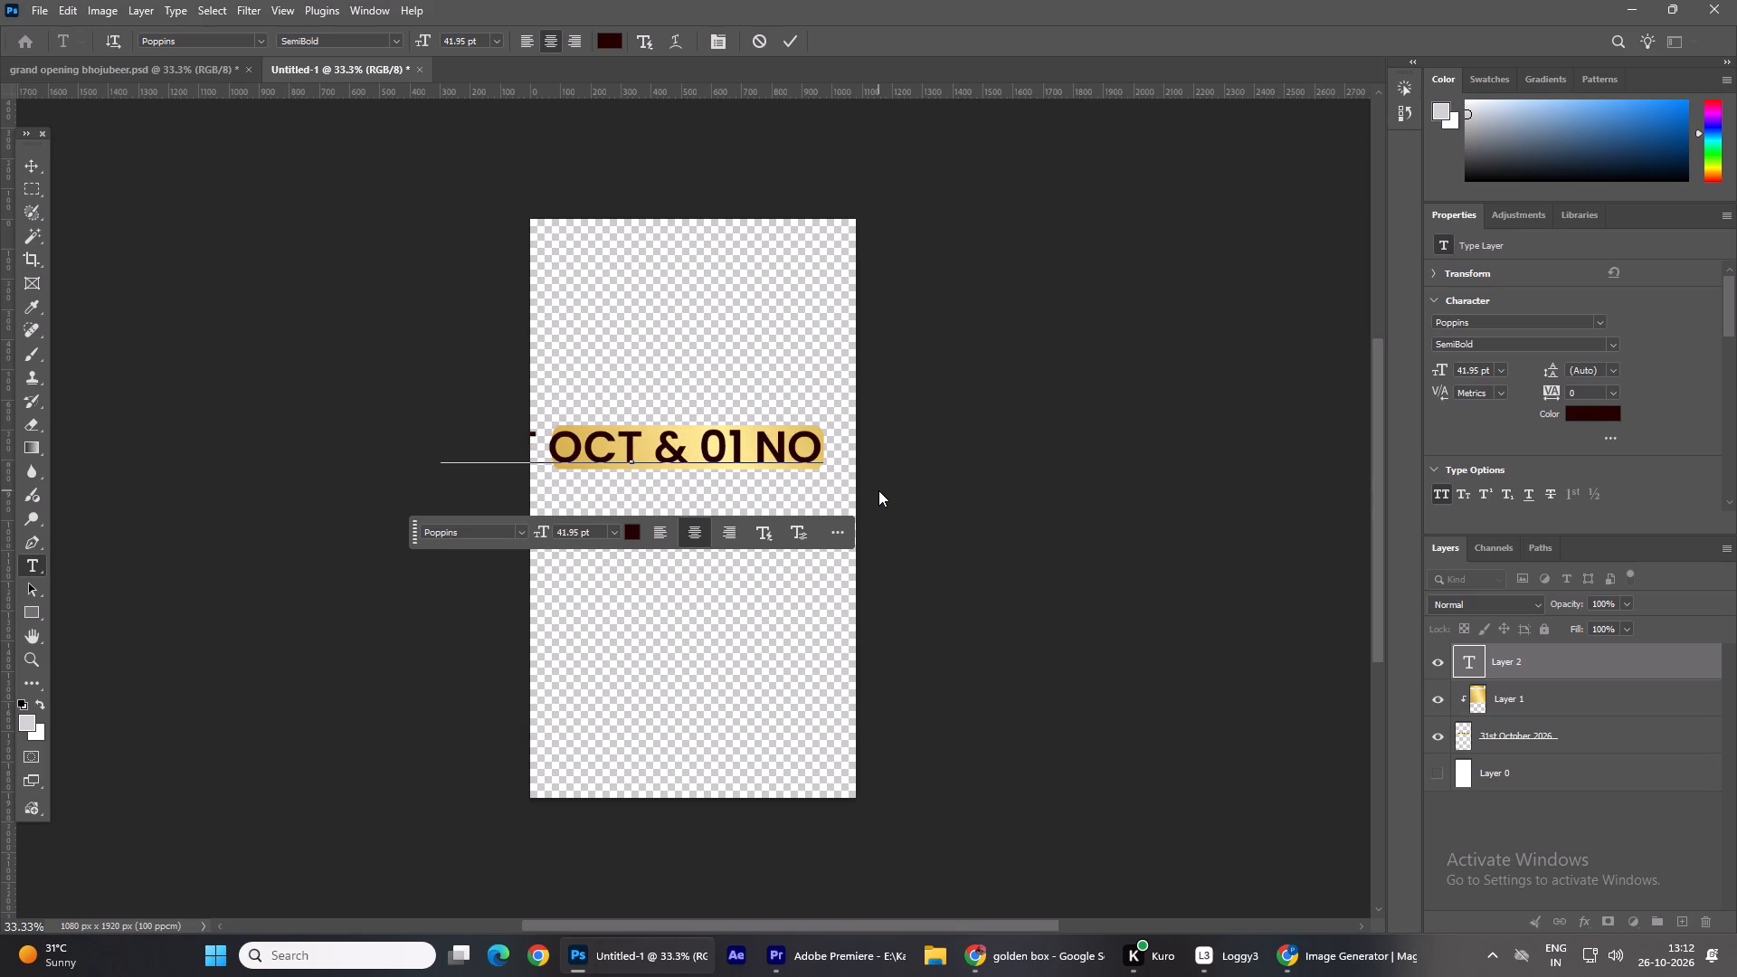
text(V 202)
key(6)
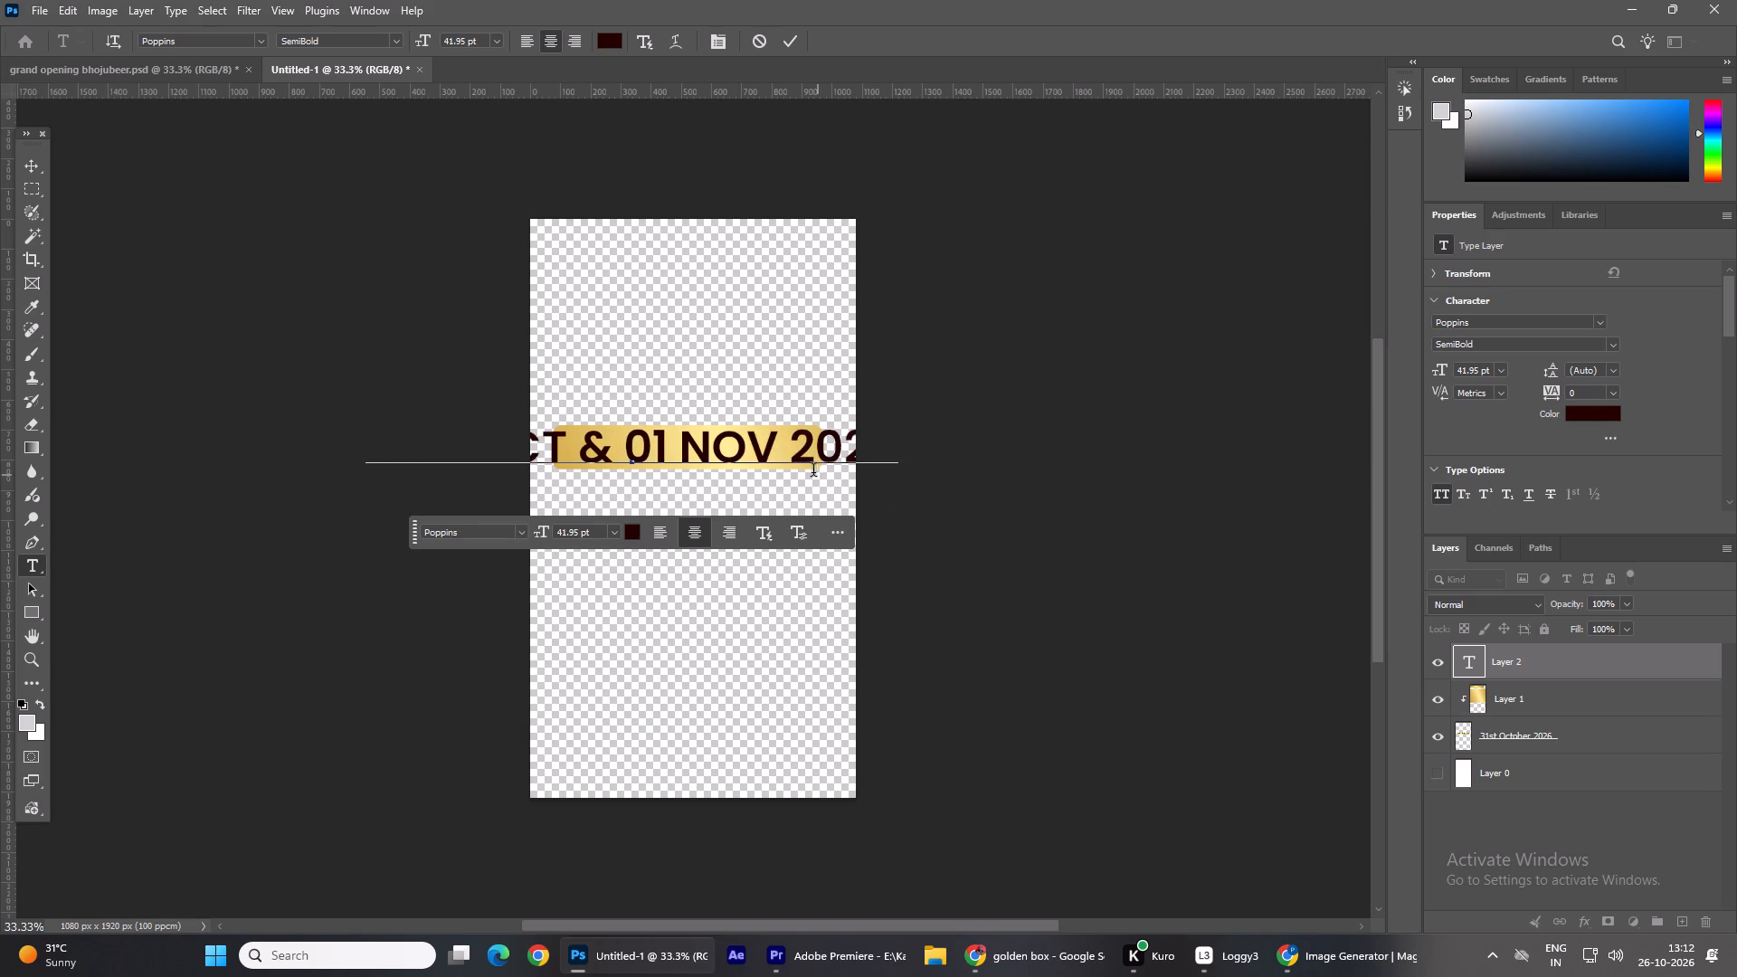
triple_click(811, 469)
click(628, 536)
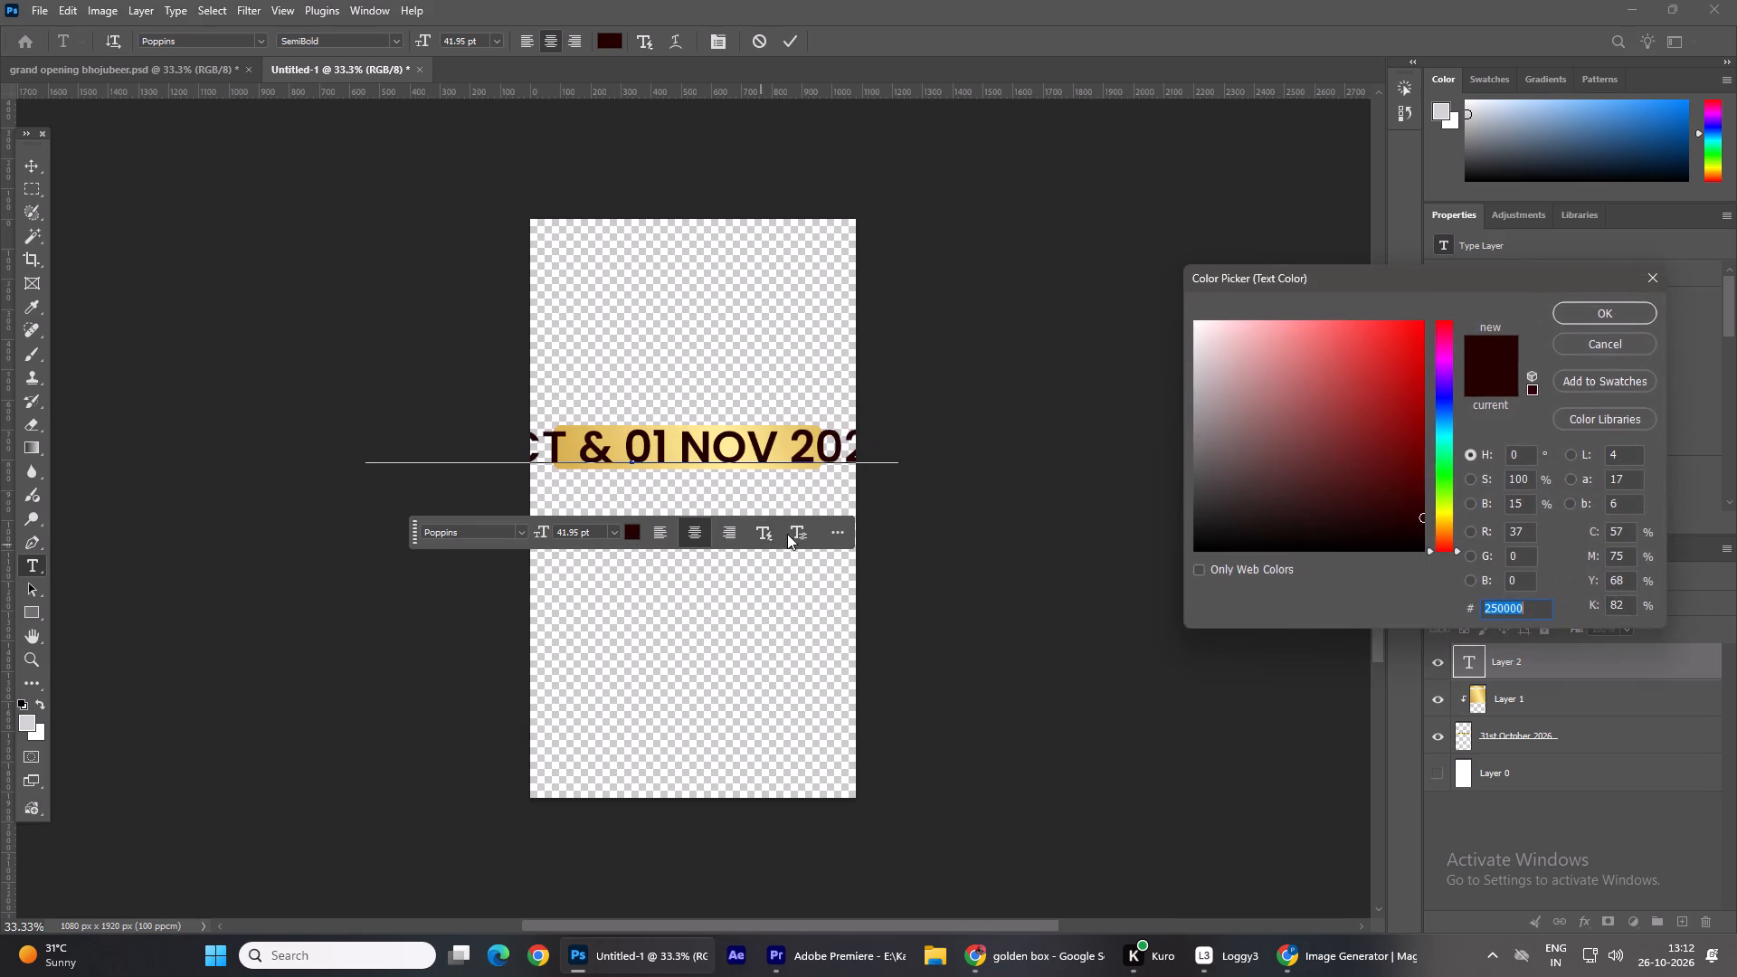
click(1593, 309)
Copy the Teal and Gold Temple Invitation Border layer from grand opening bhojubeer.psd into Untitled-1.
click(79, 68)
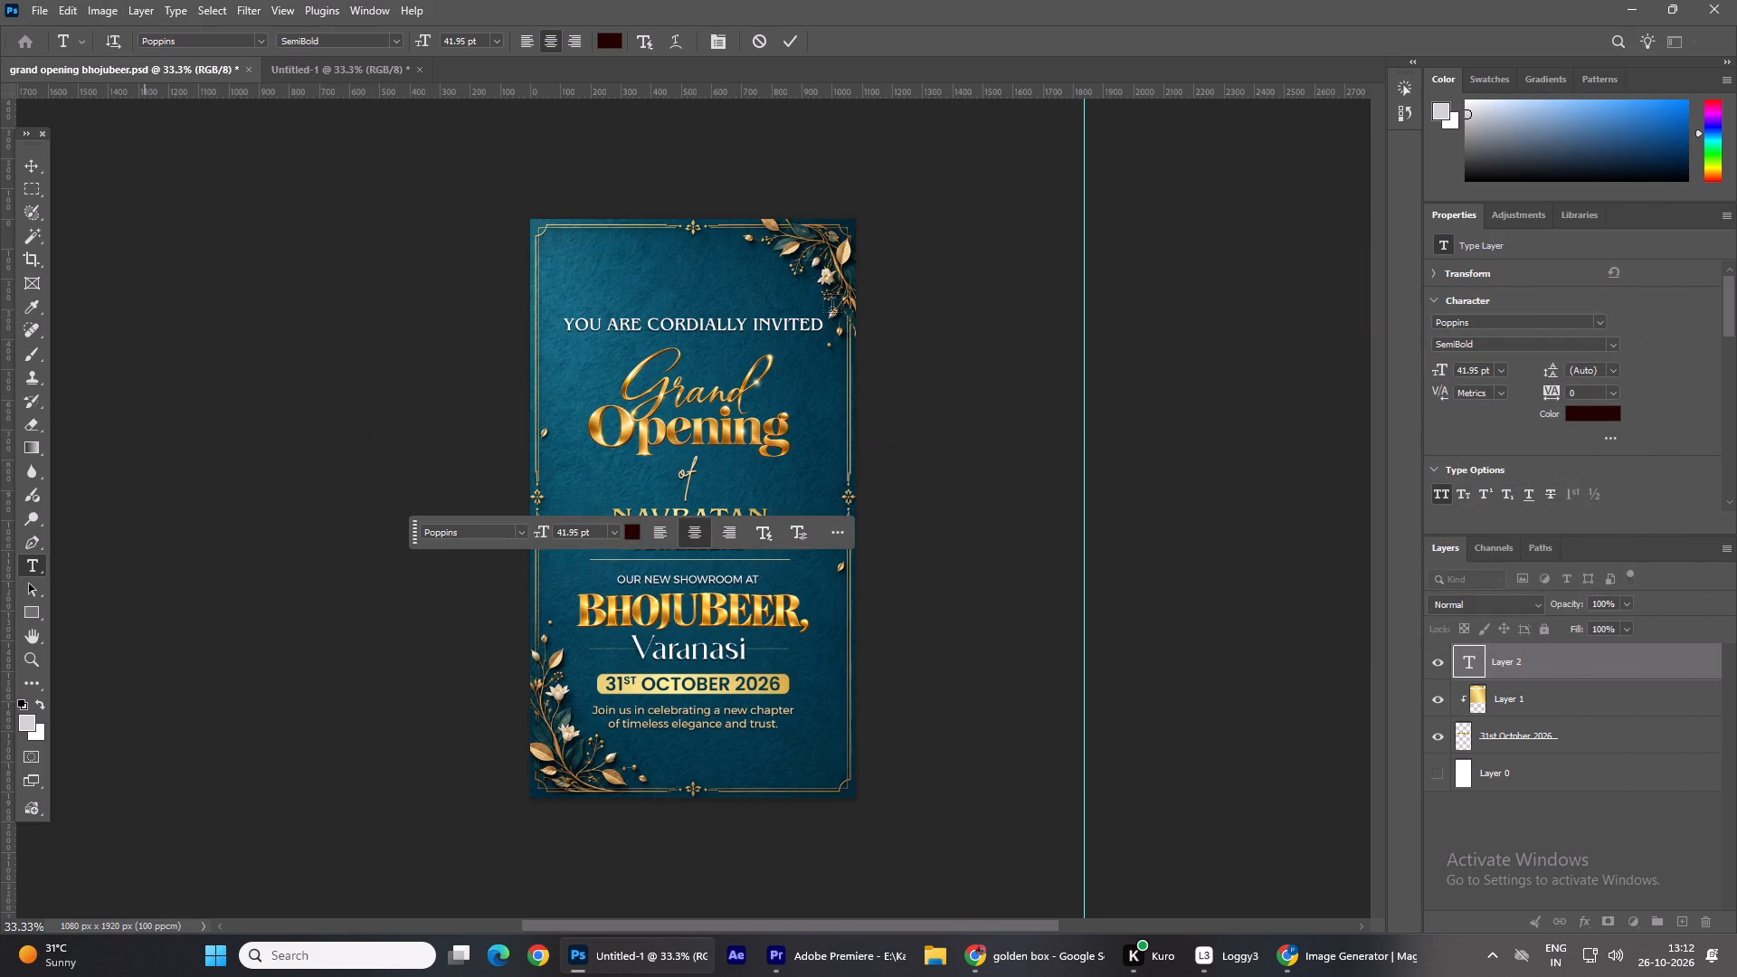
scroll(1540, 752, down, 20)
scroll(1540, 752, down, 5)
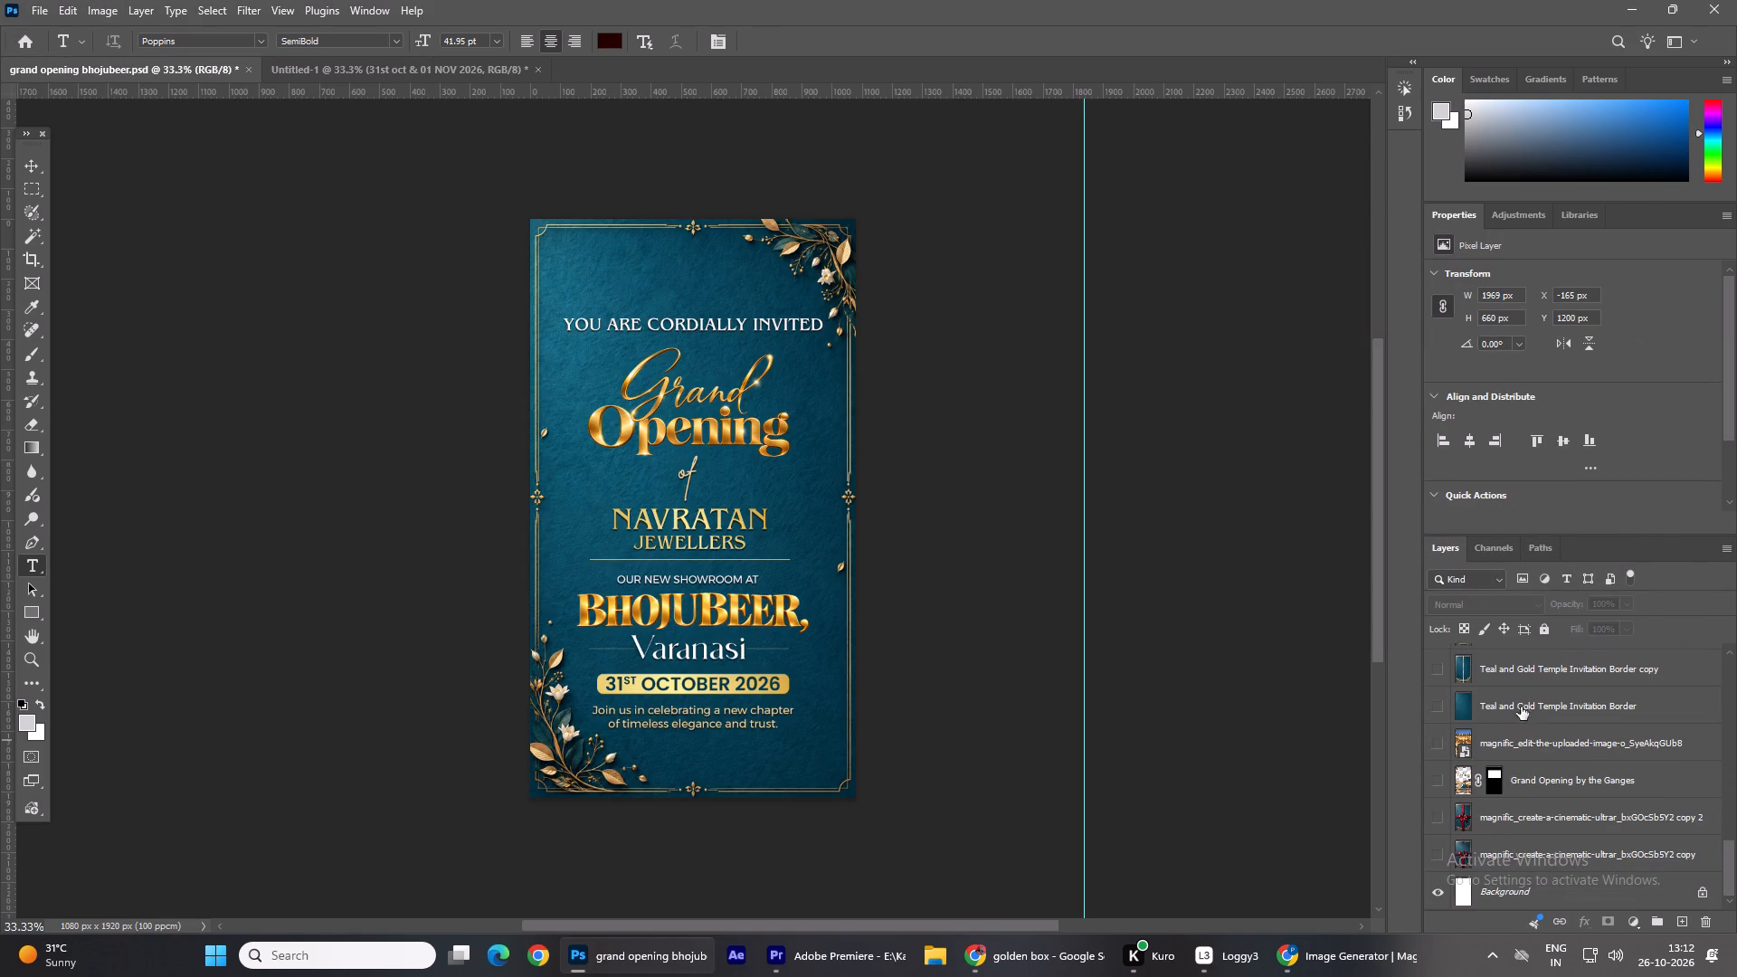
click(1521, 707)
key(ctrl+c)
click(520, 83)
ctrl+click(595, 88)
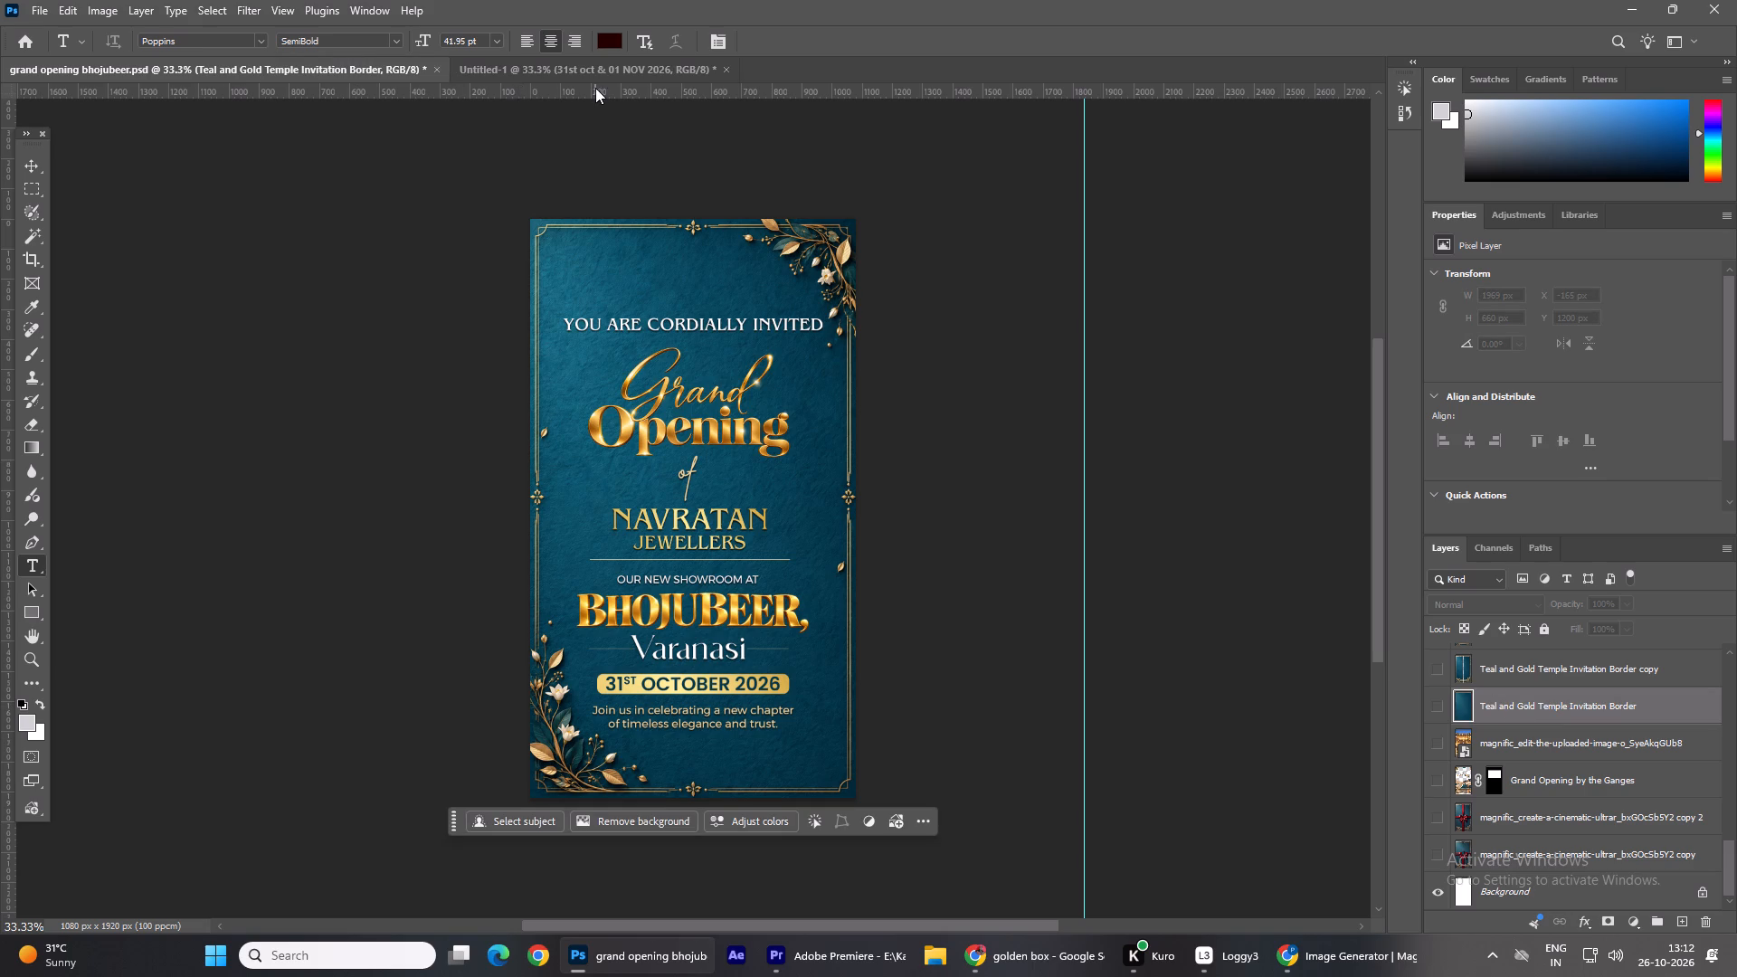
ctrl+click(601, 77)
key(ctrl+v)
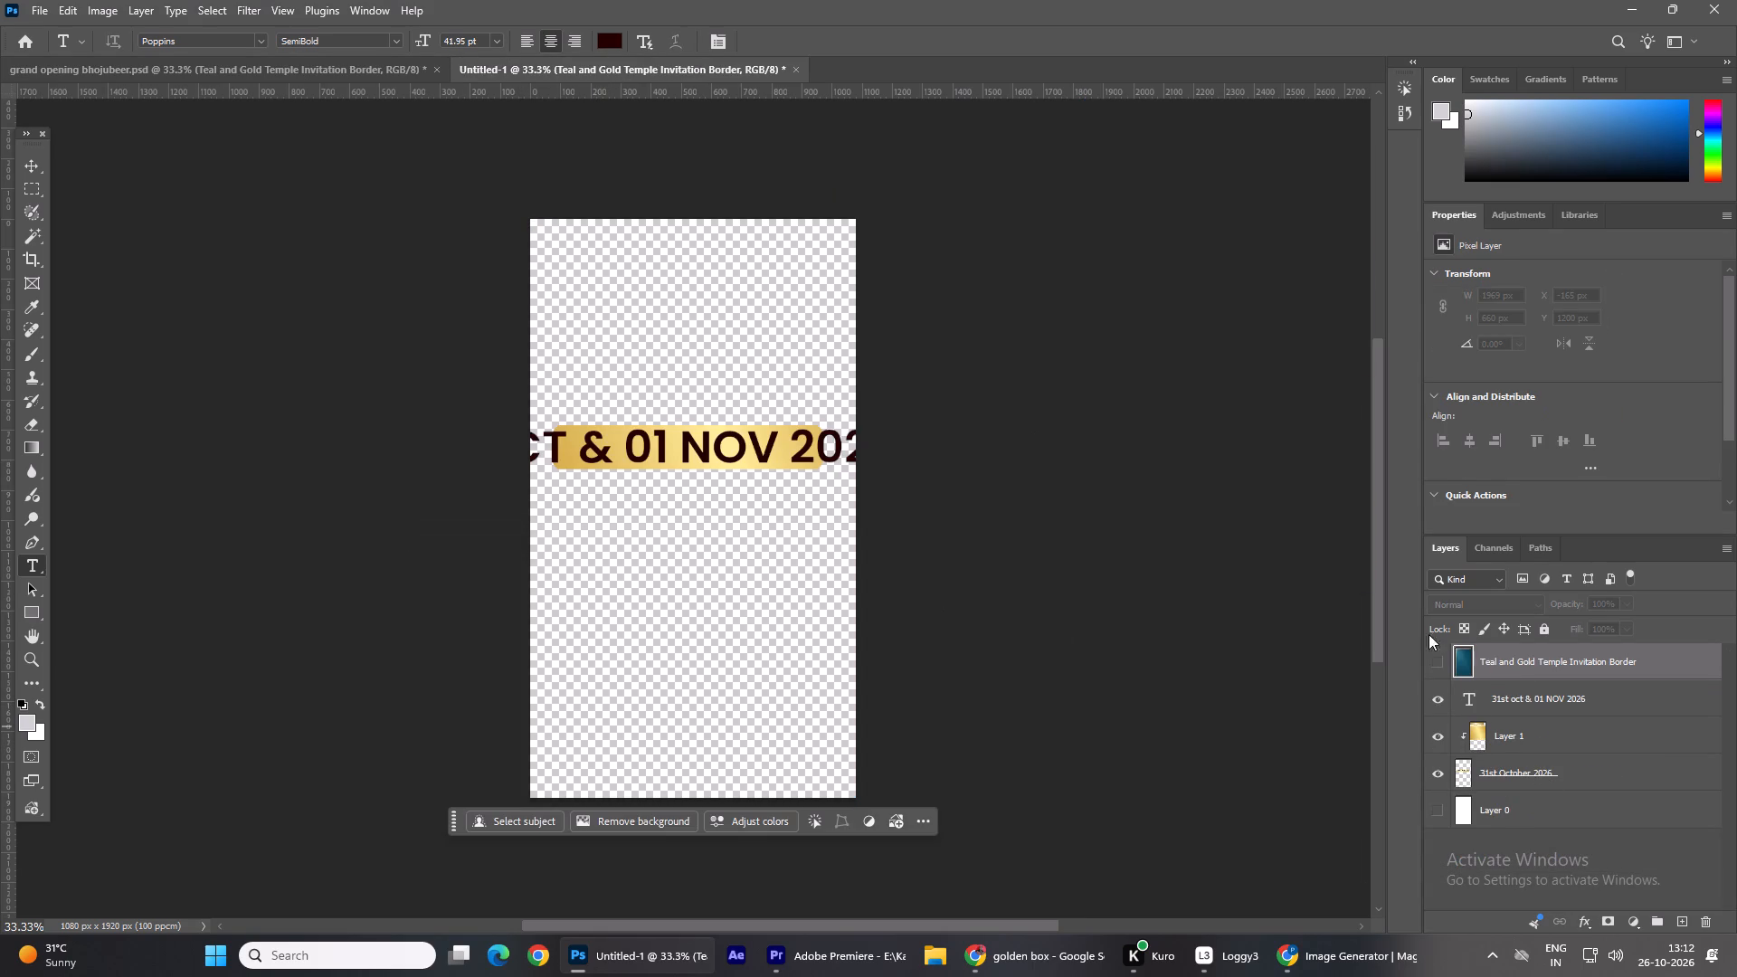
Show the pasted teal border layer and place it below the 31st October 2026 layer, outside the clipping group.
click(1433, 669)
drag(1569, 653, 1542, 744)
scroll(1514, 734, up, 7)
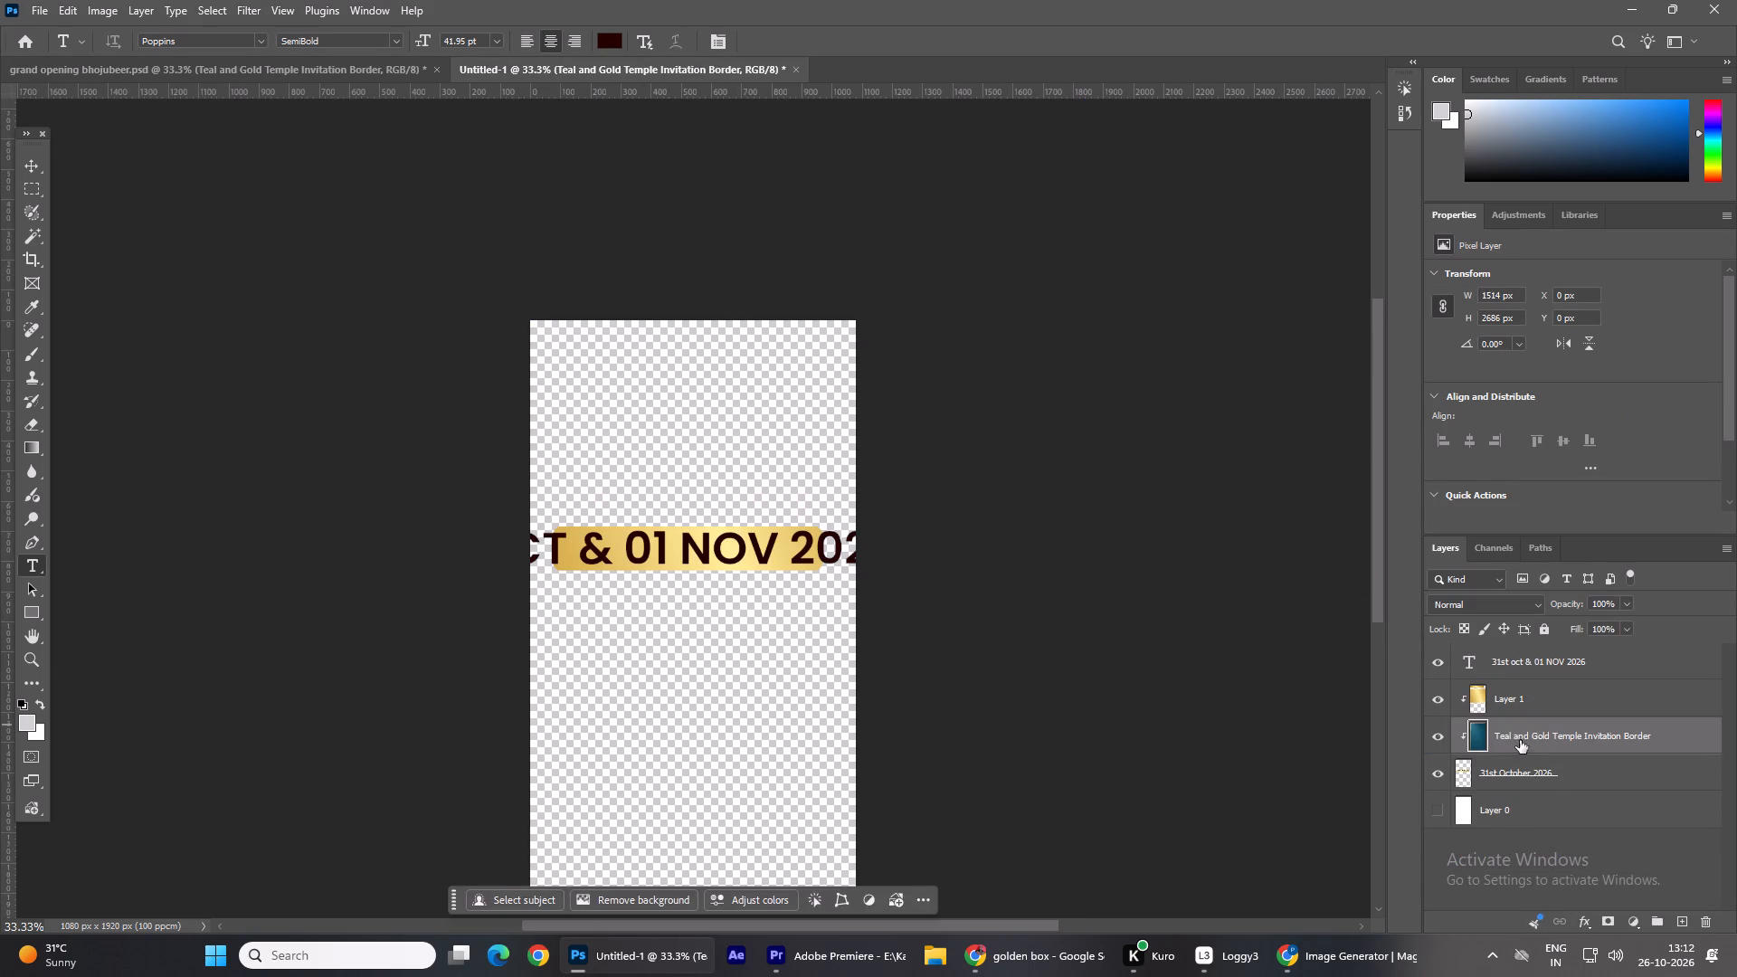
drag(1520, 740, 1528, 804)
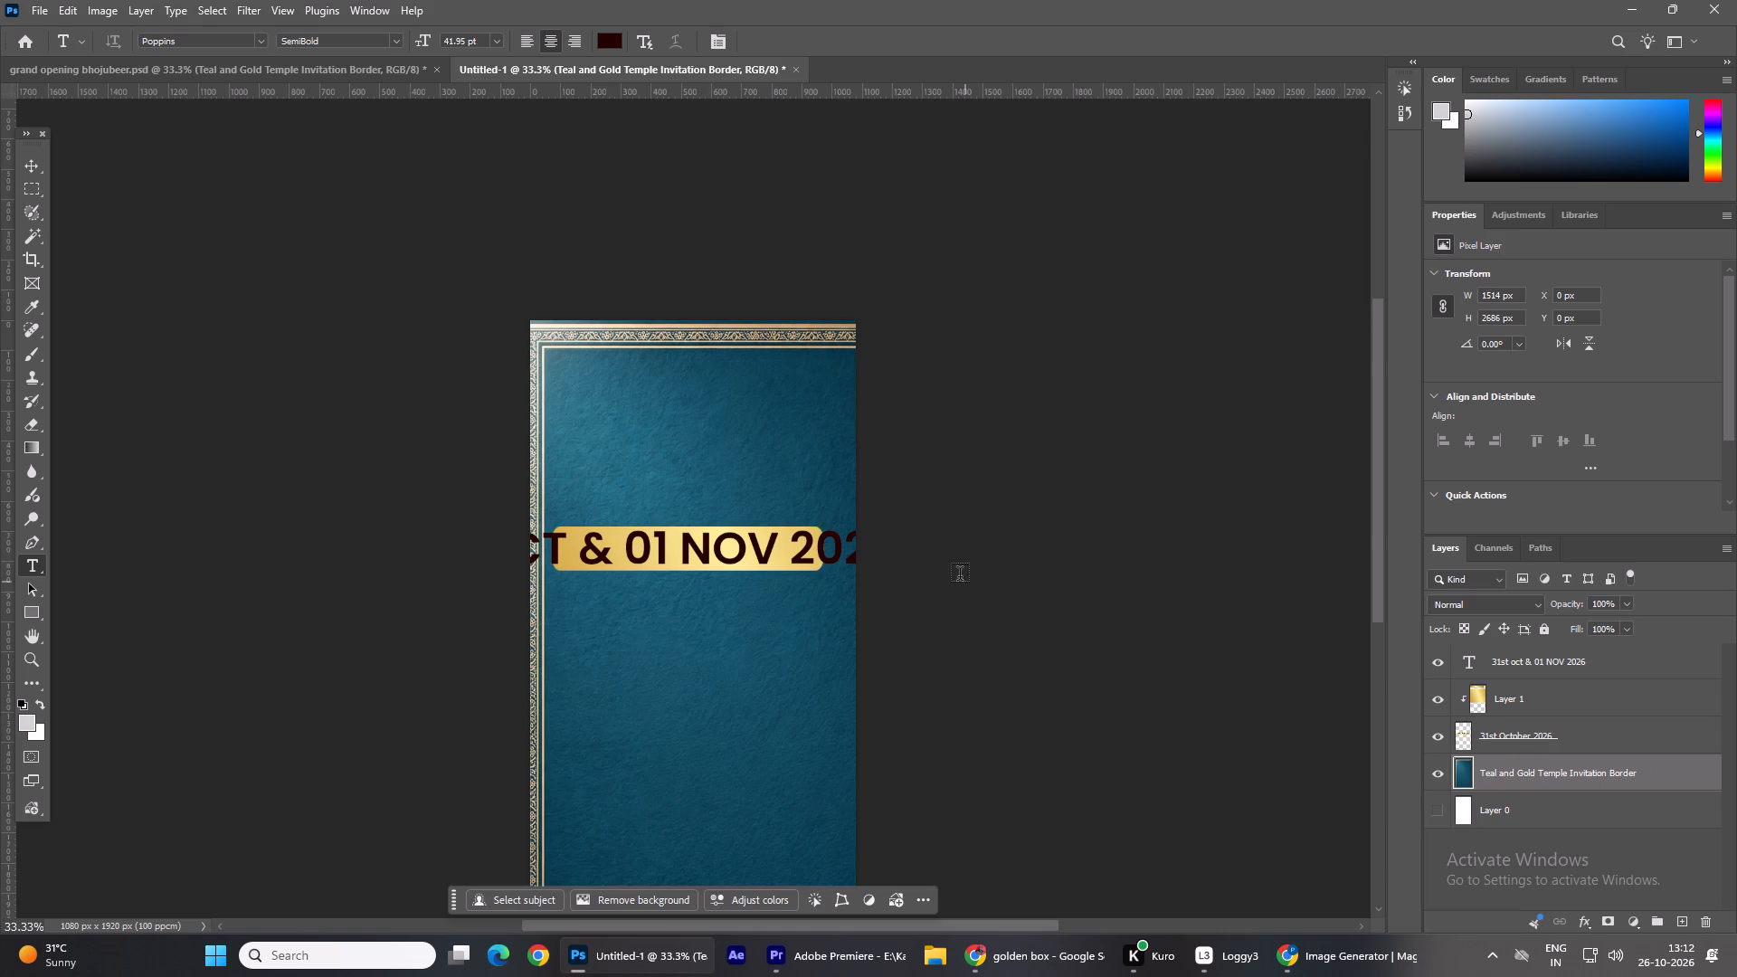
Recolour the date text to dark teal #074154, sampling the teal background and darkening the shade.
triple_click(743, 546)
click(743, 546)
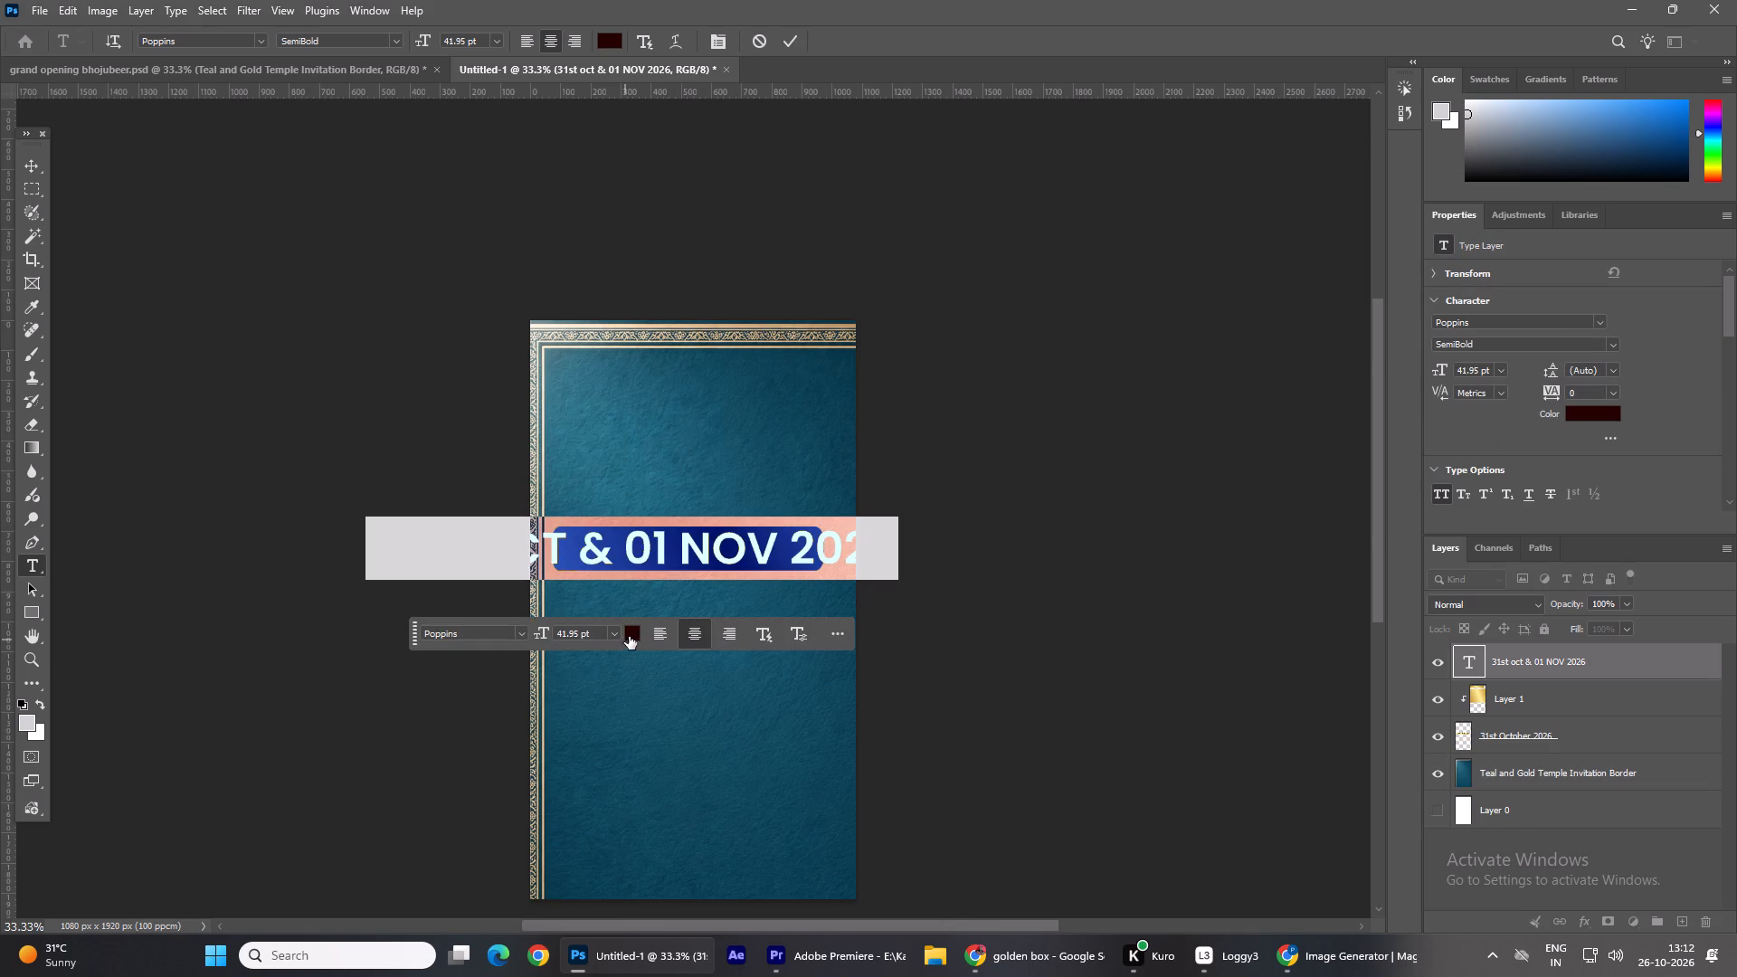
click(629, 636)
click(693, 744)
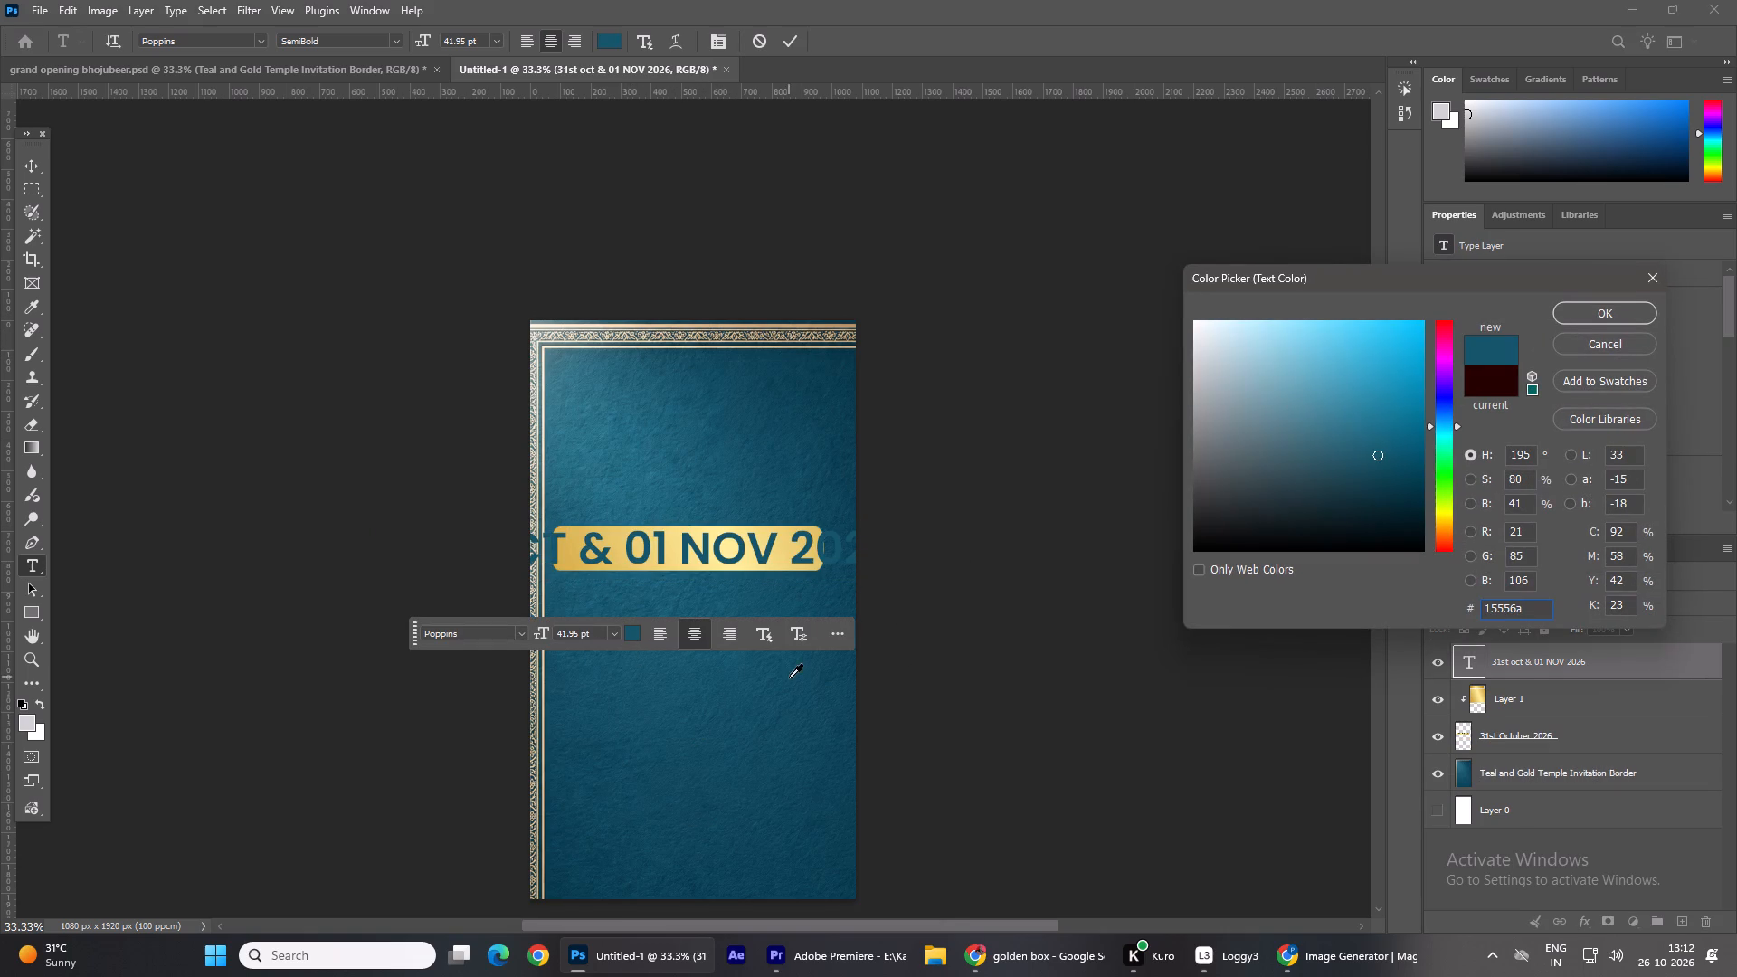
drag(1383, 441, 1406, 475)
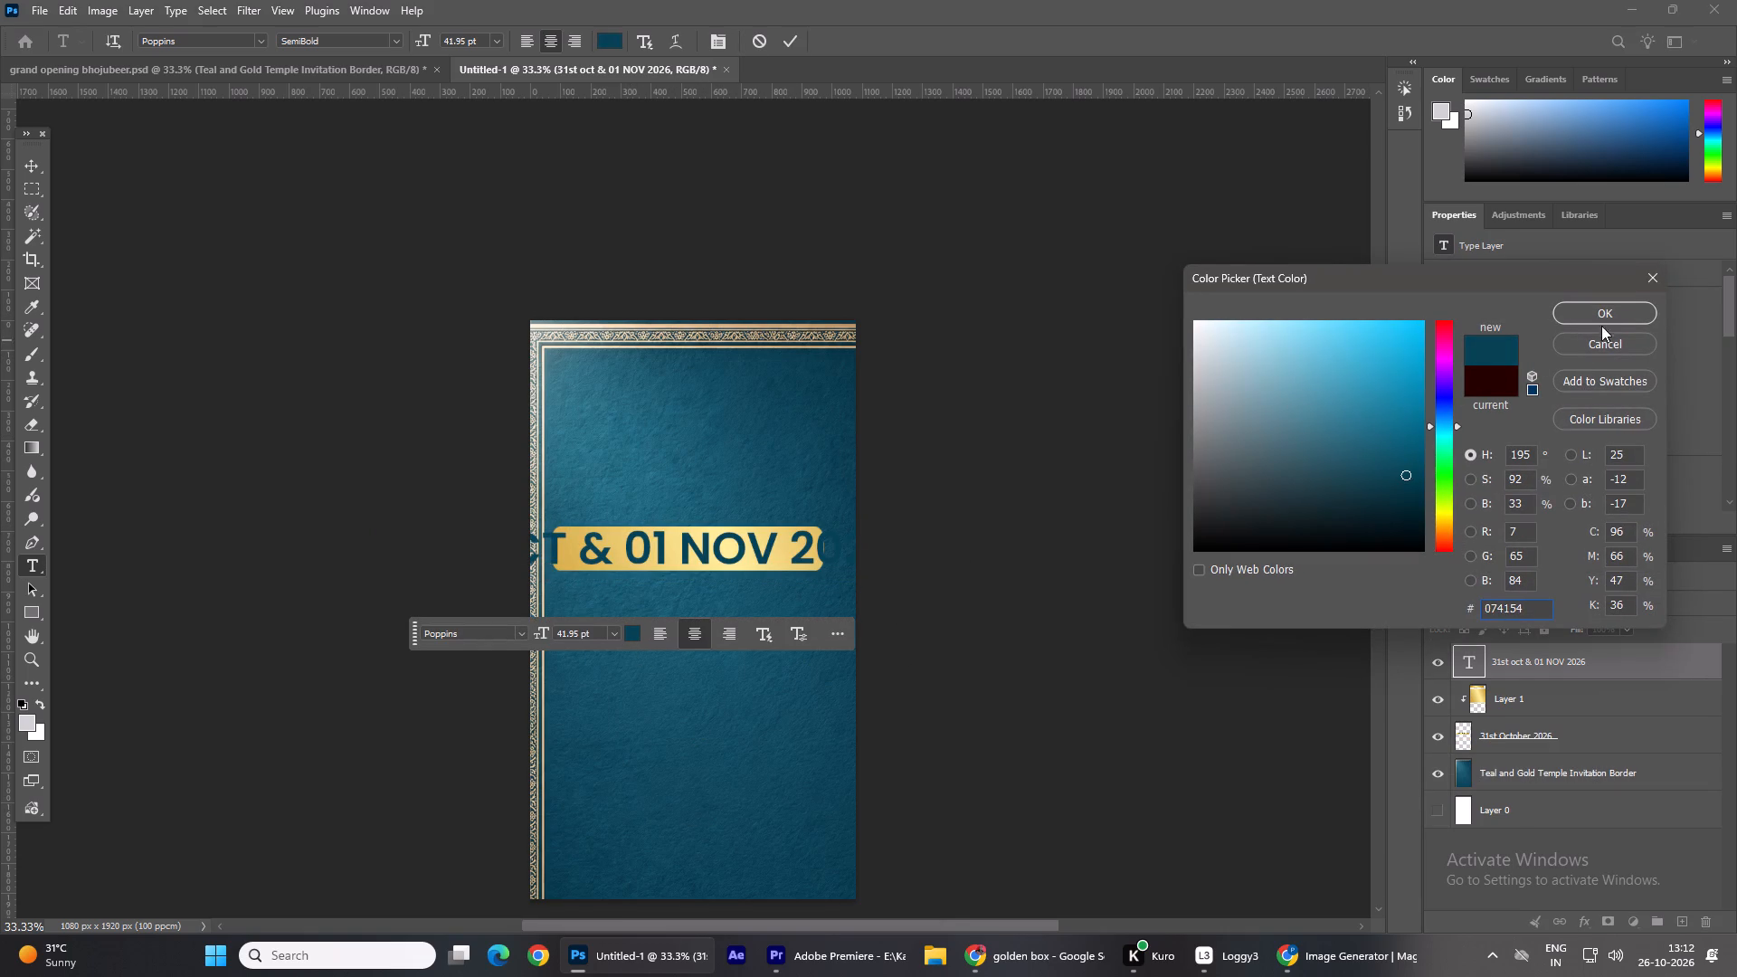
click(1601, 323)
Hide the Teal and Gold Temple Invitation Border layer.
click(1432, 773)
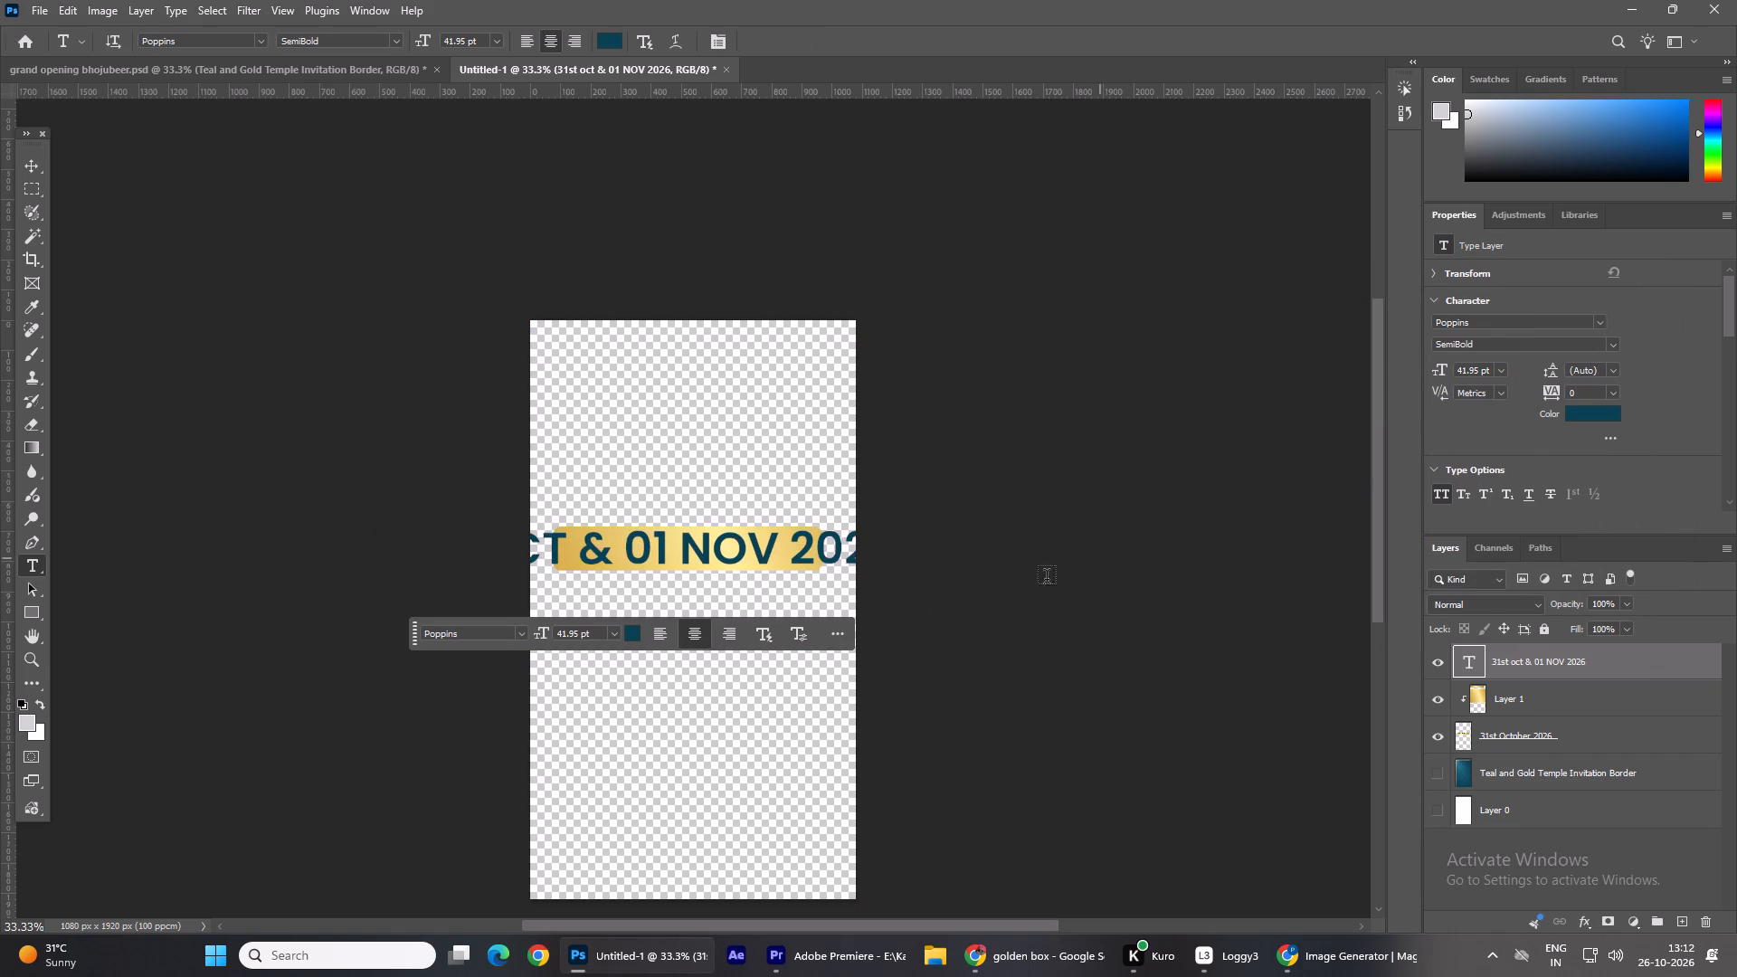
Scale the date text down to about 19.69 pt and position it within the gold strip.
click(29, 155)
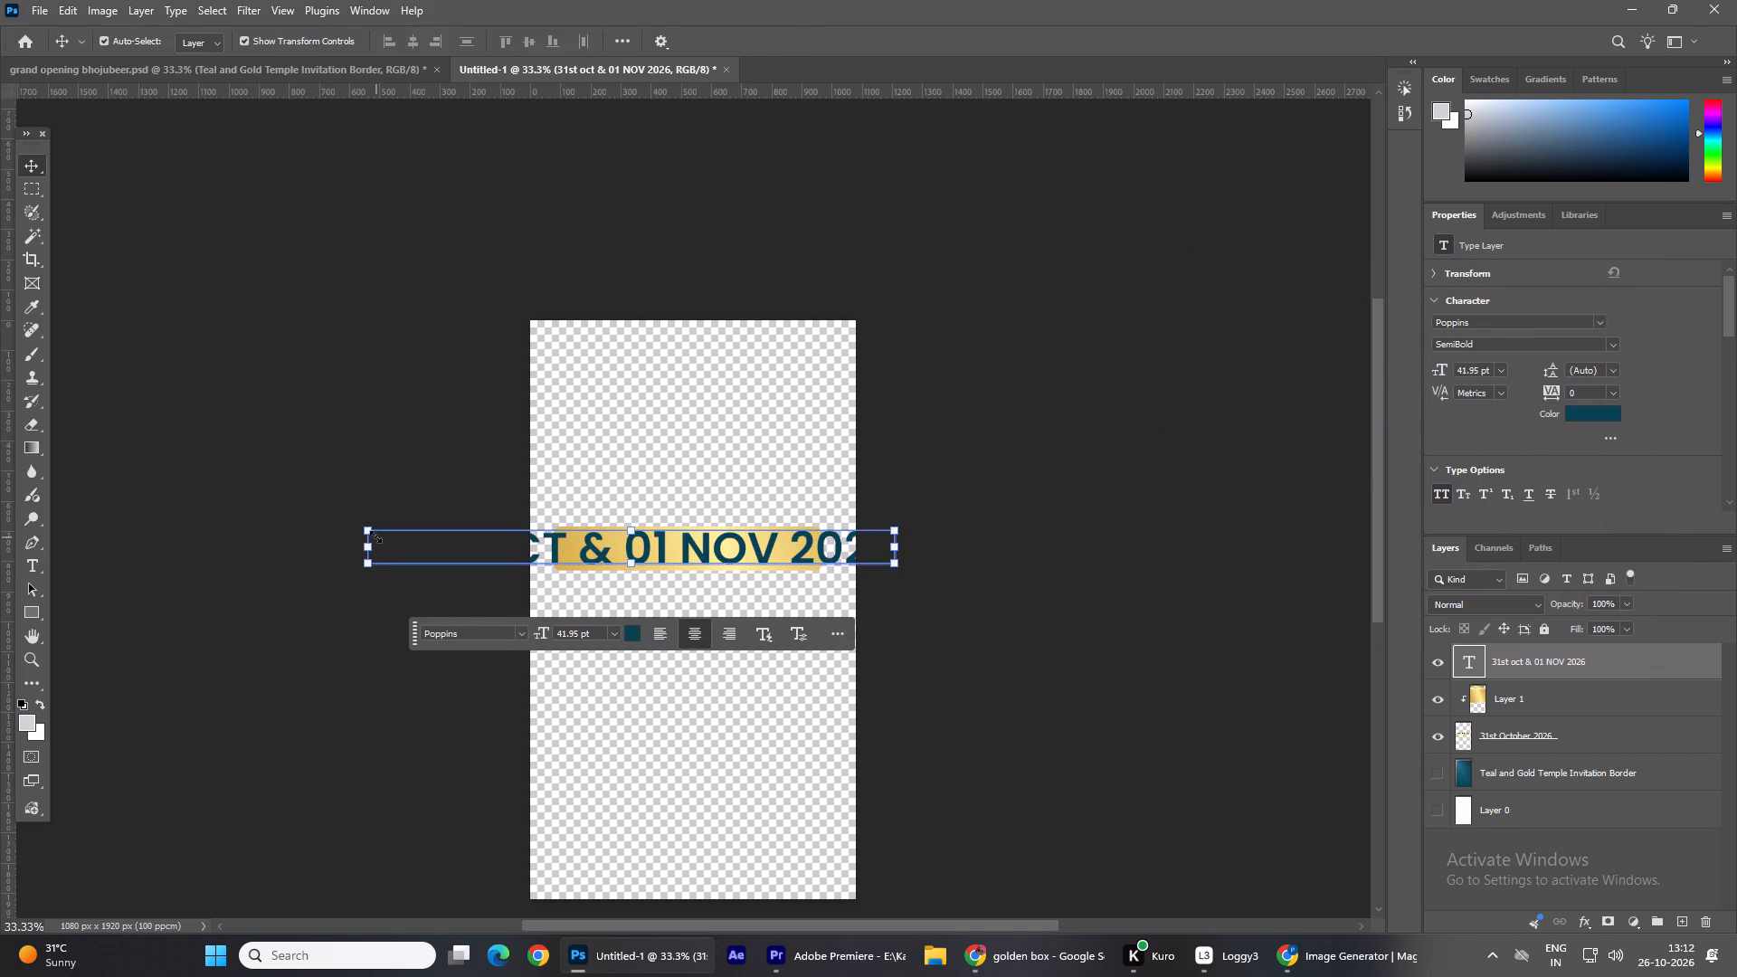
drag(366, 529, 583, 550)
drag(675, 559, 669, 542)
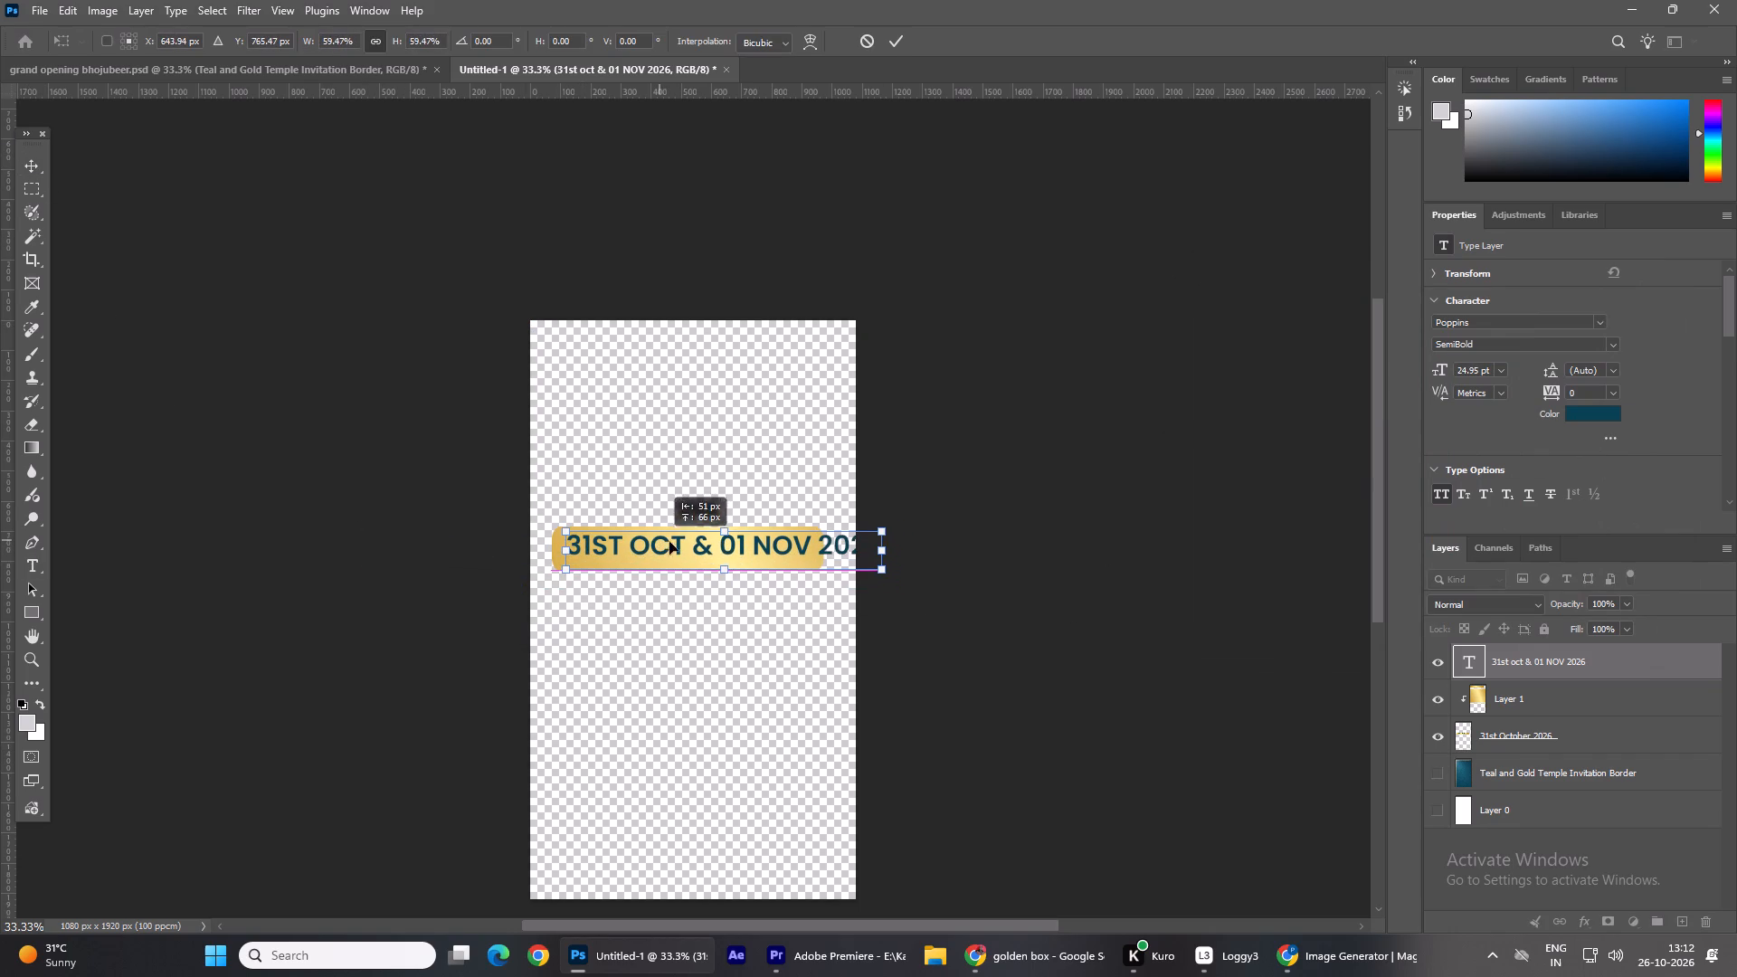
drag(669, 542, 660, 540)
drag(878, 569, 812, 563)
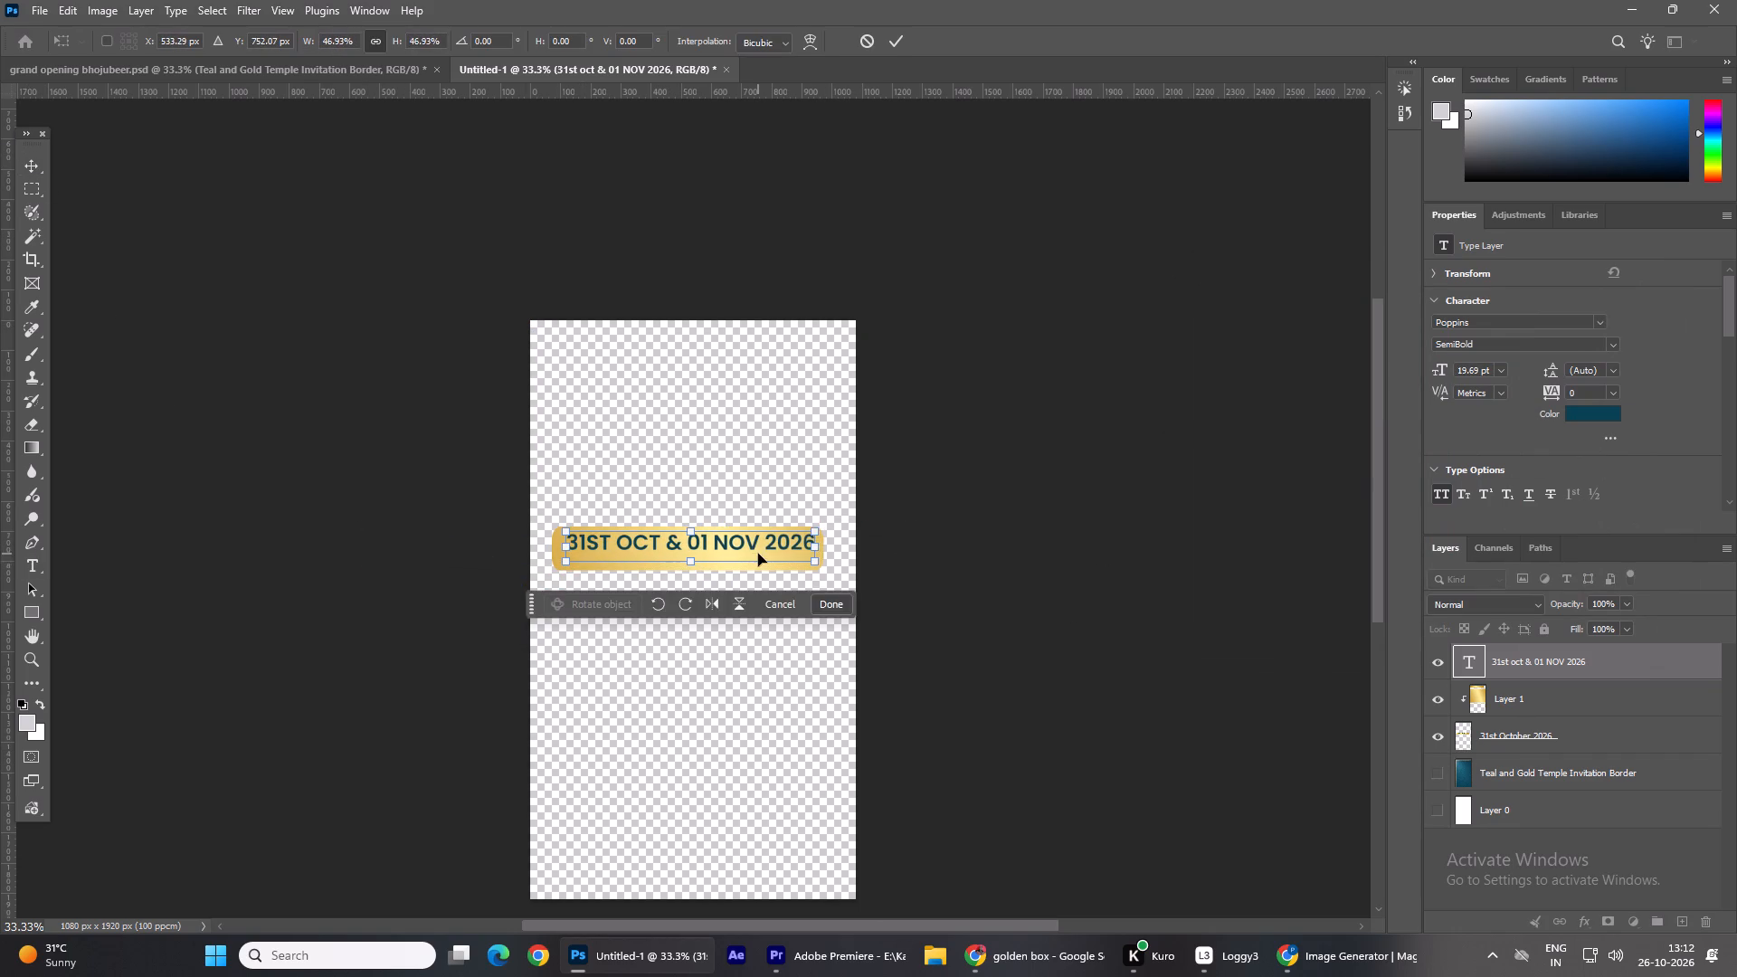
click(758, 554)
double_click(734, 544)
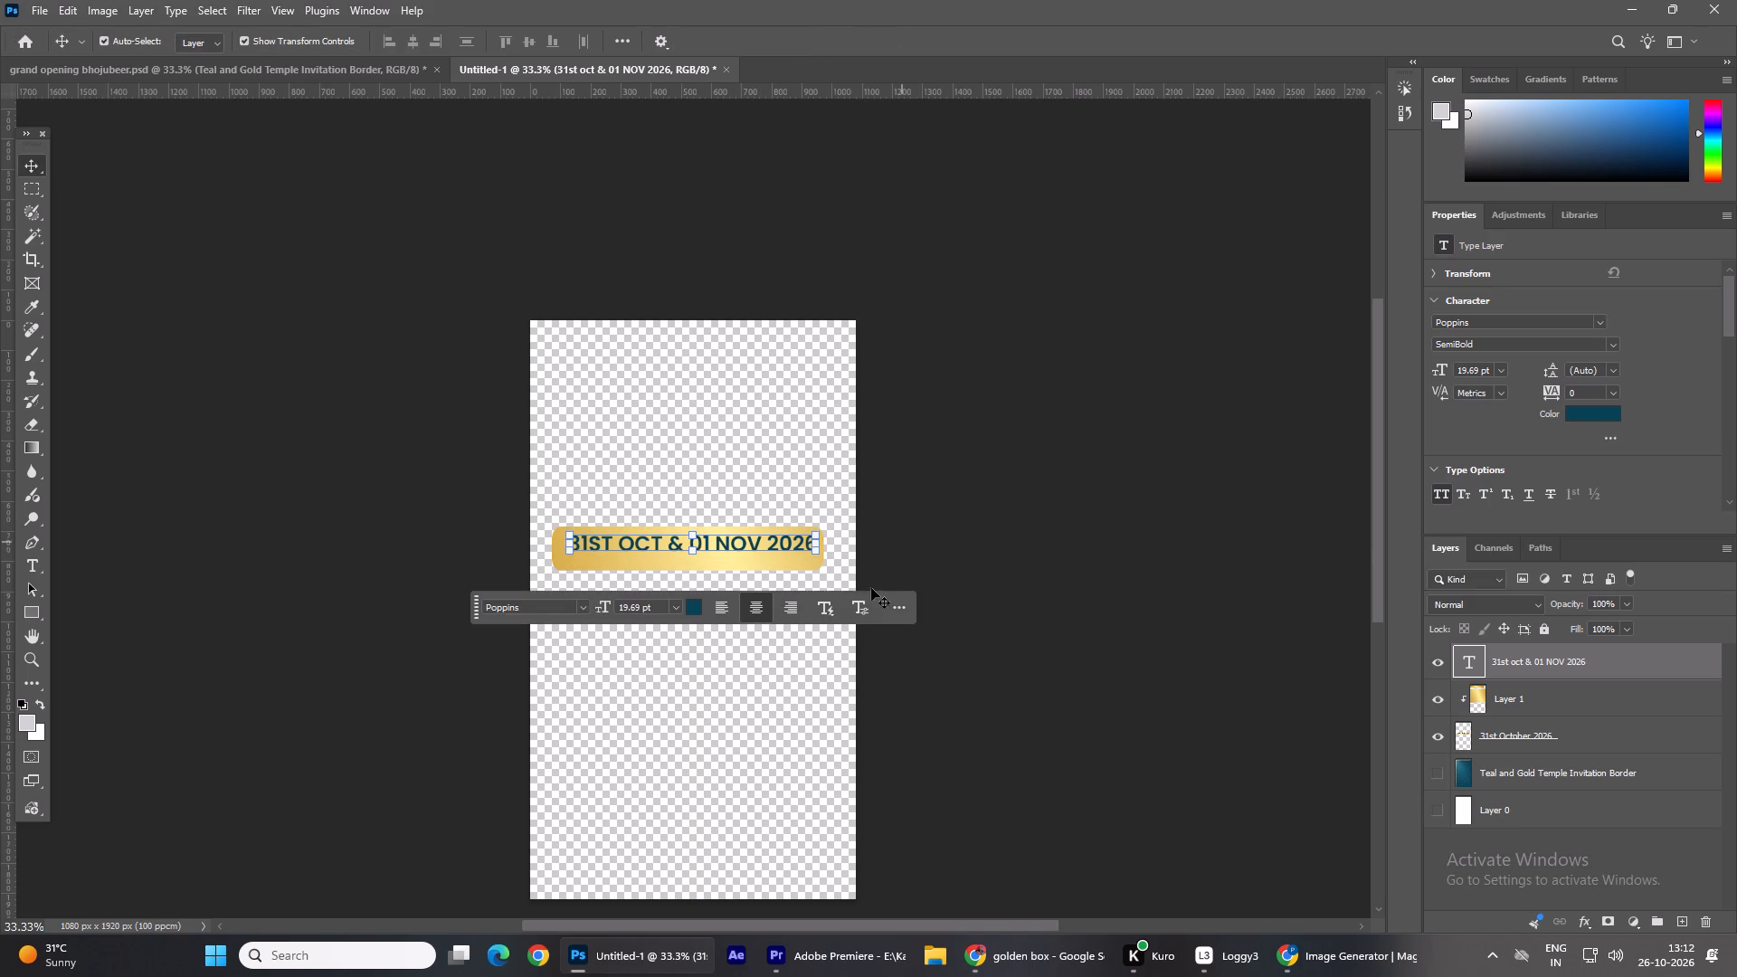
double_click(1006, 507)
Break the date text before 2026 so the year sits on a second line.
scroll(633, 601, up, 7)
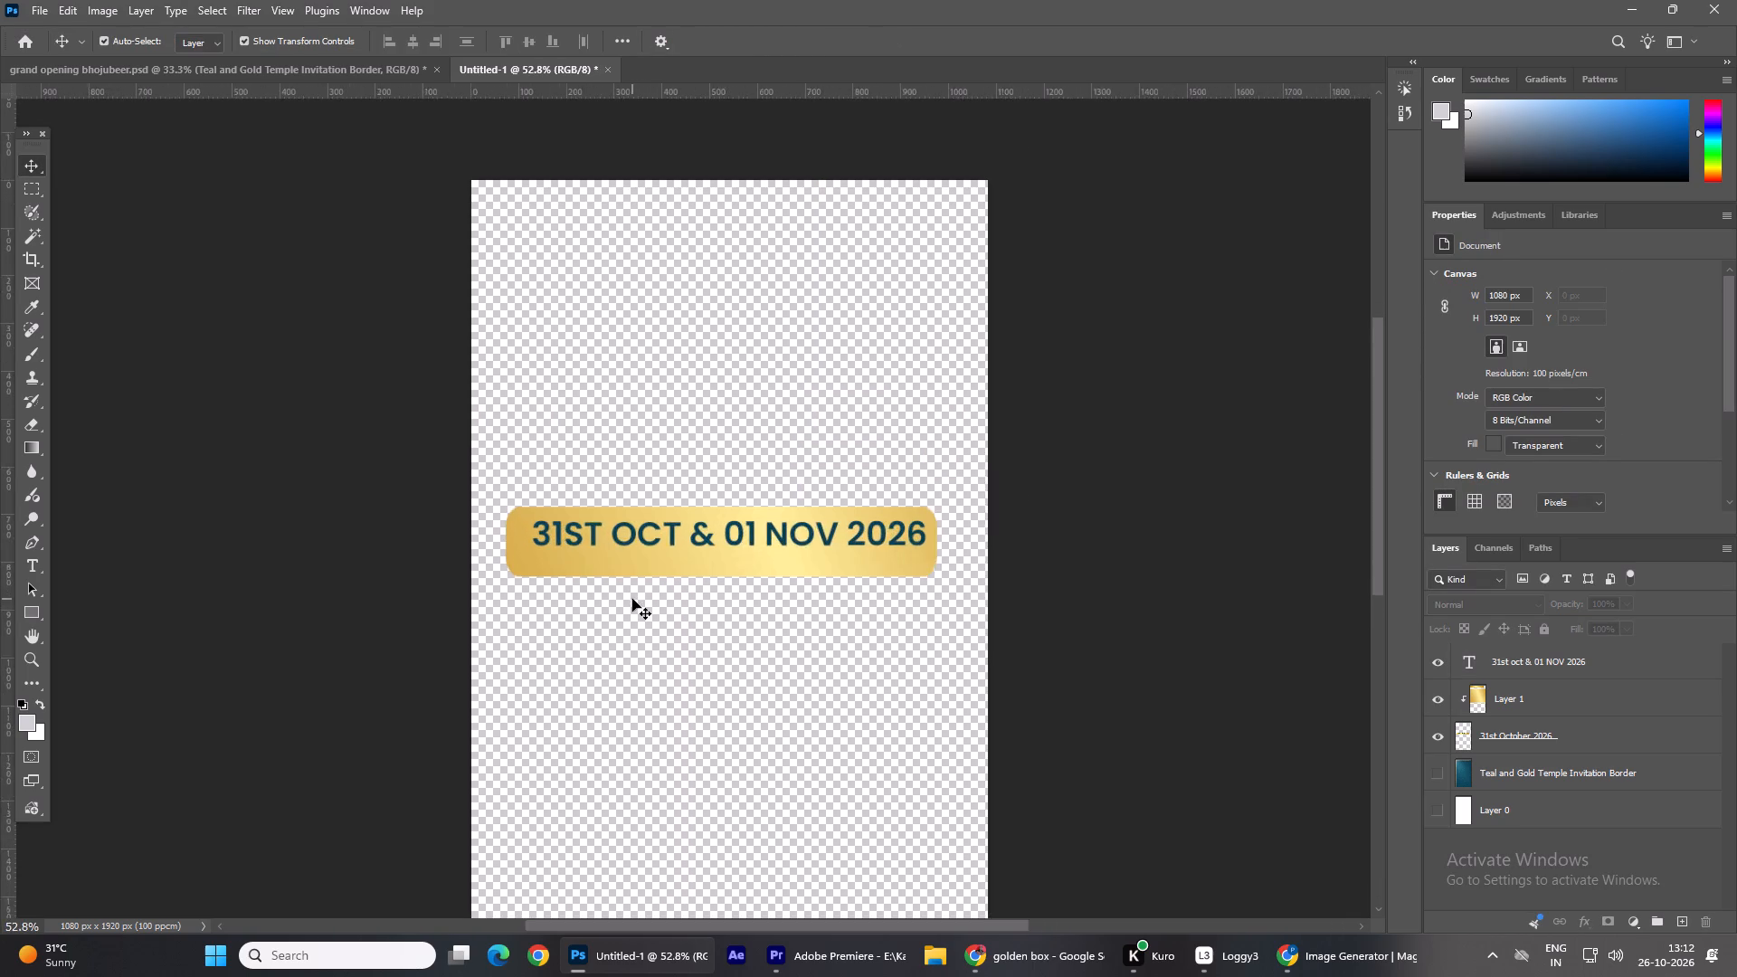
scroll(632, 599, up, 3)
double_click(742, 514)
click(802, 508)
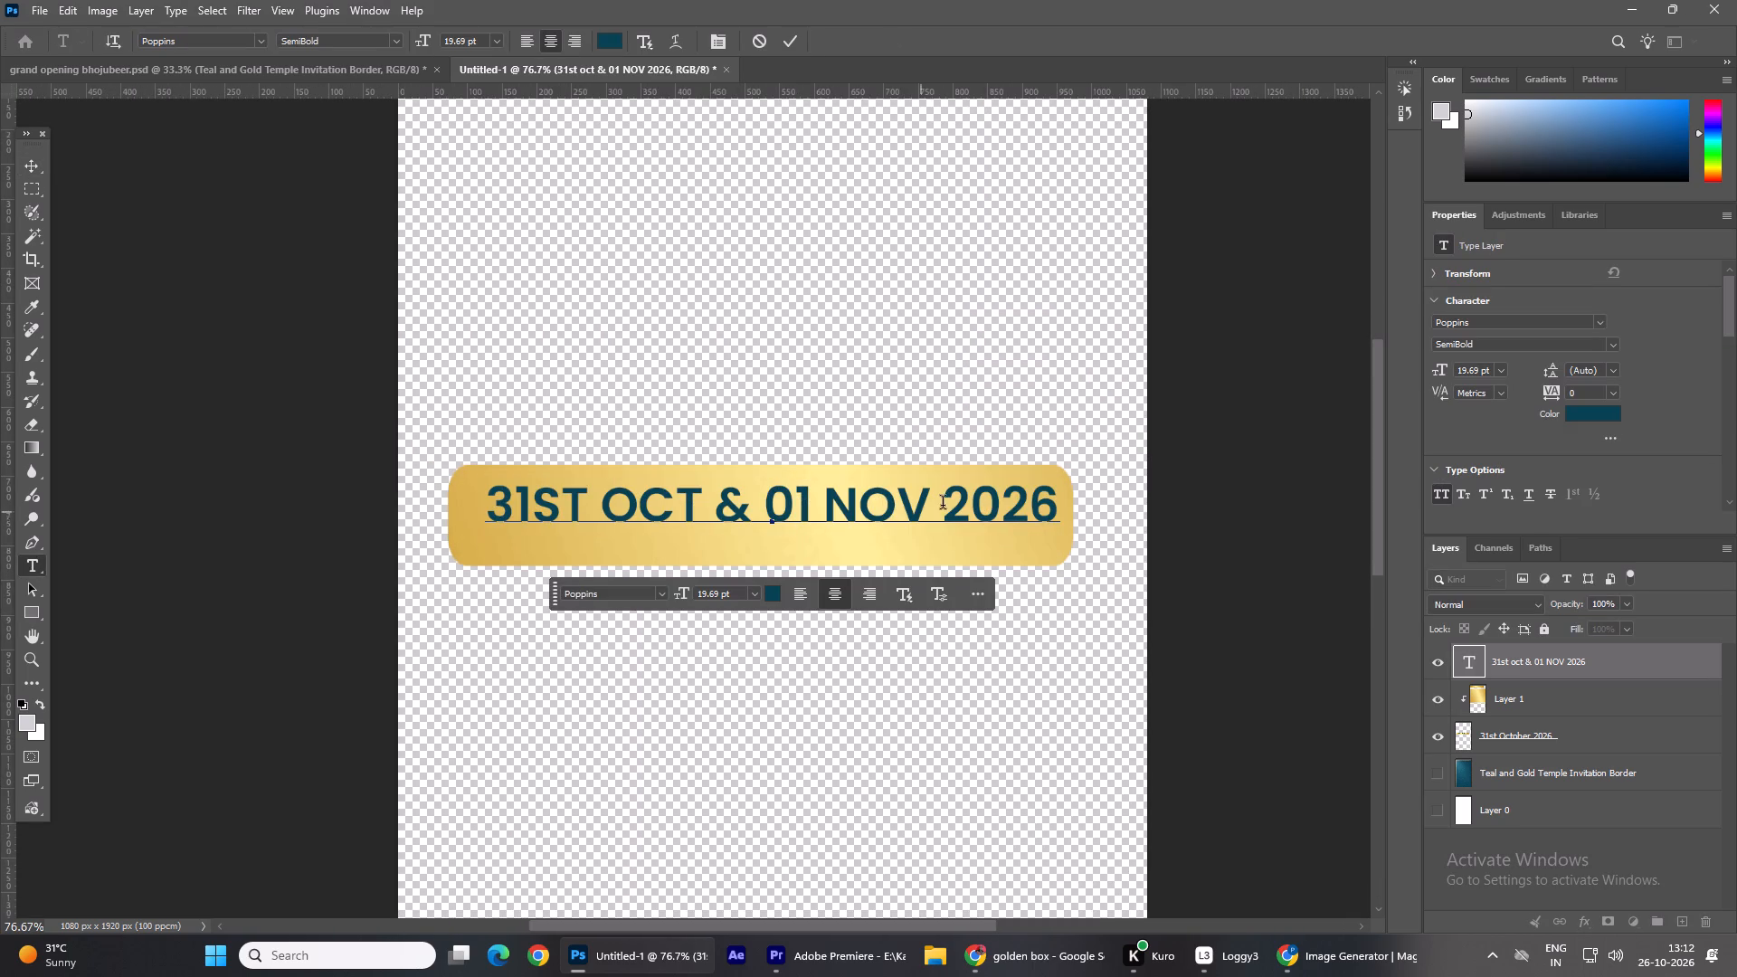
click(944, 504)
key(Return)
click(1209, 449)
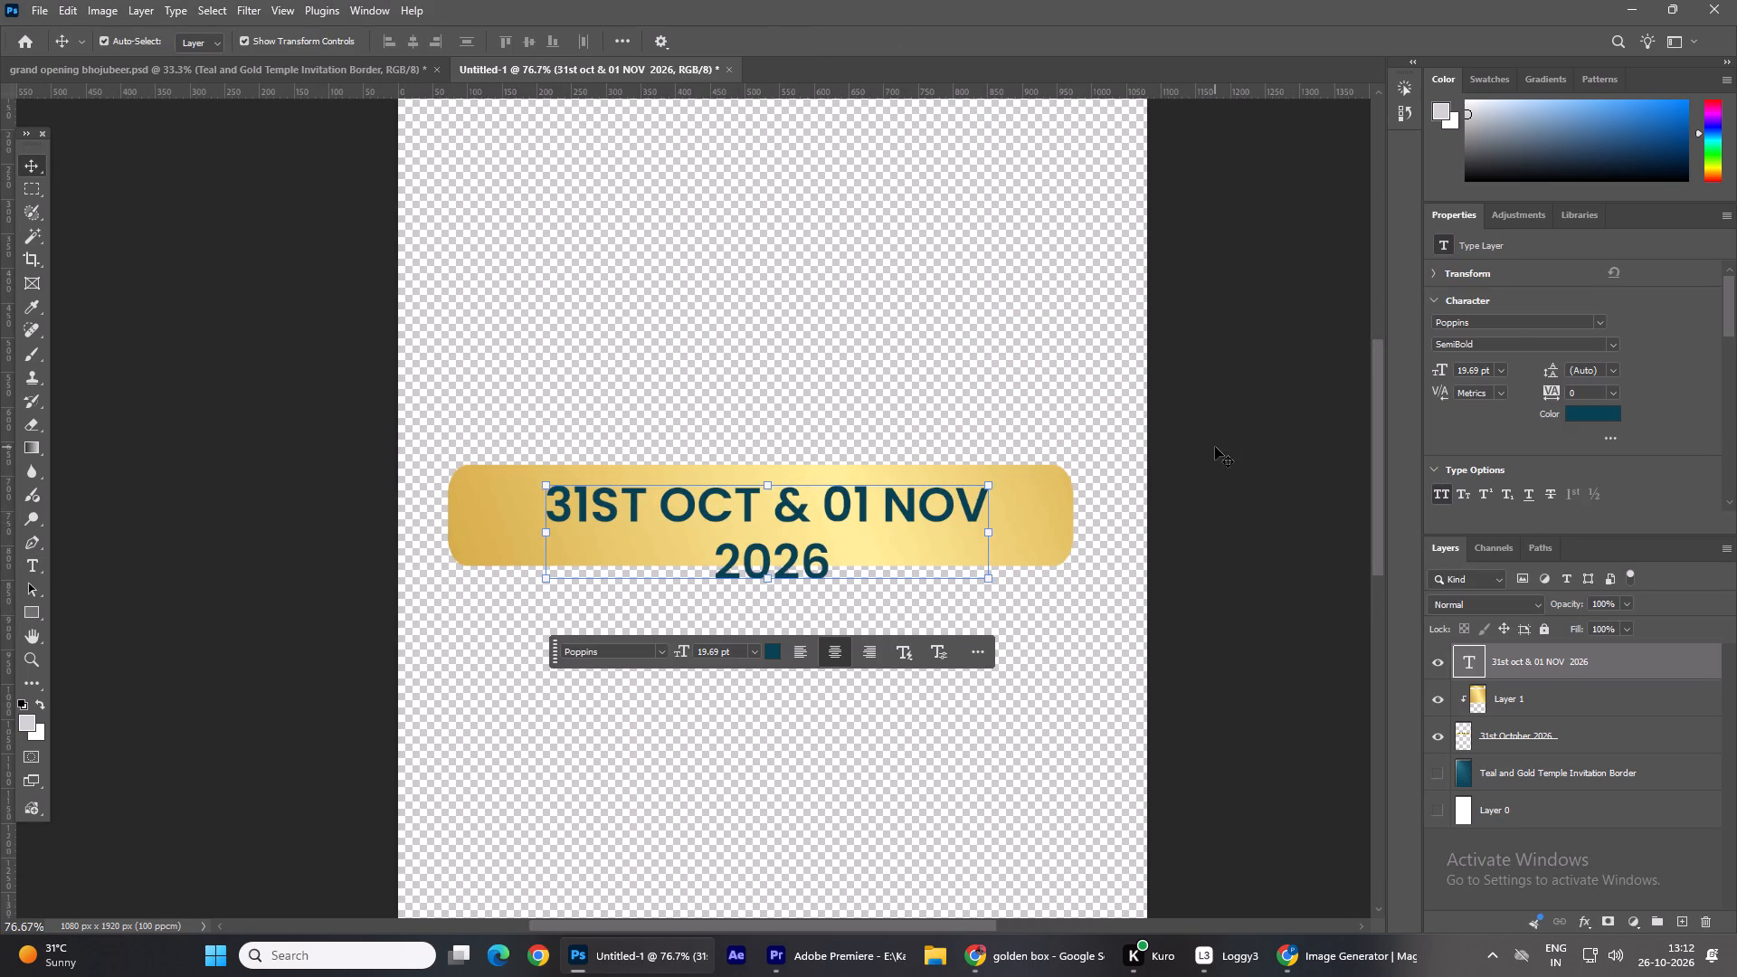
click(1215, 447)
Set the leading of 2026 to 17 pt and move the two-line date up so it sits inside the gold strip.
click(764, 535)
double_click(790, 555)
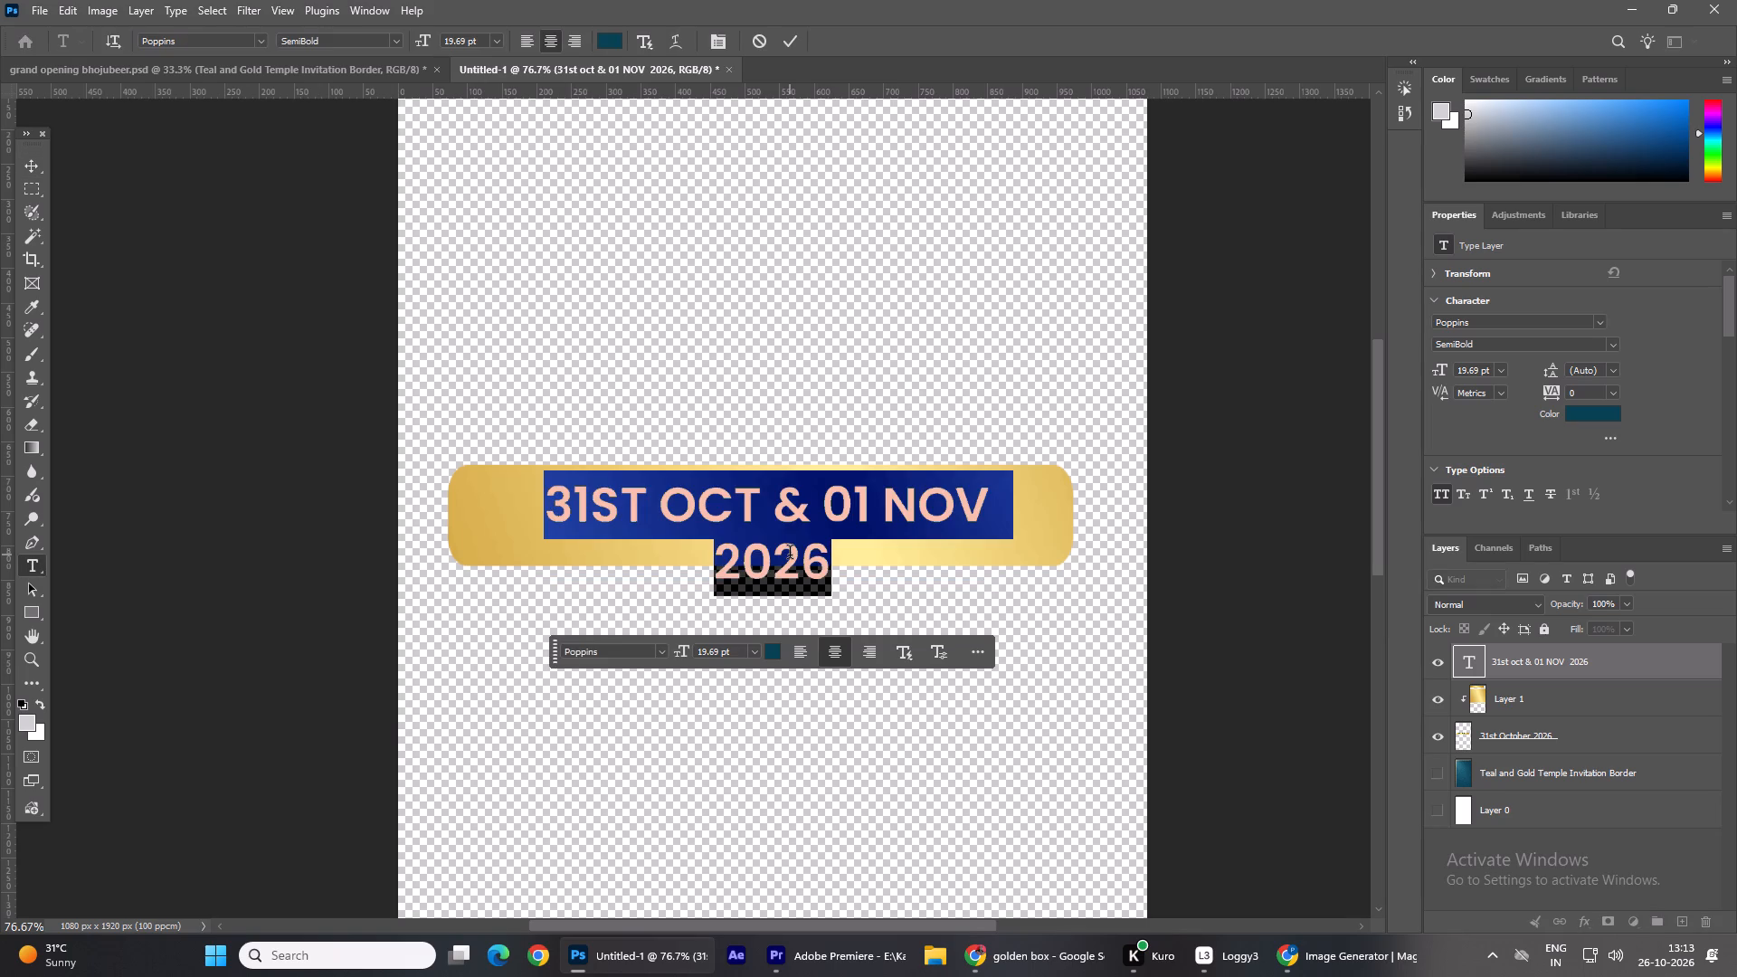
double_click(699, 540)
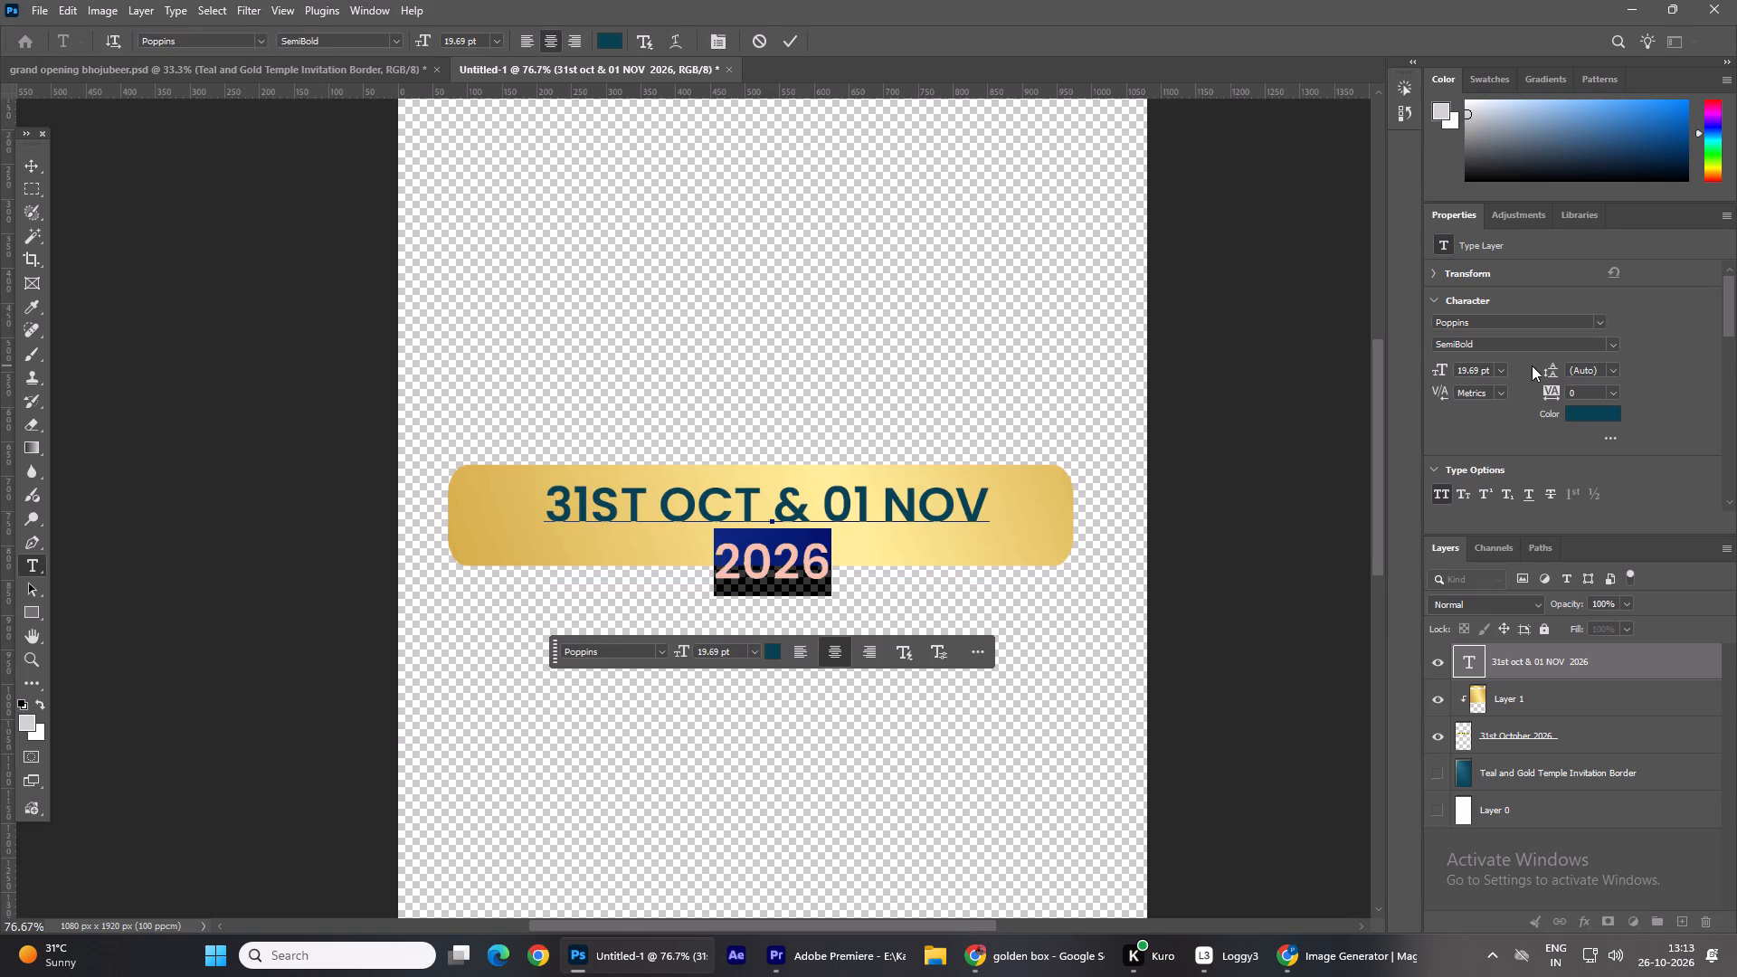
click(1551, 371)
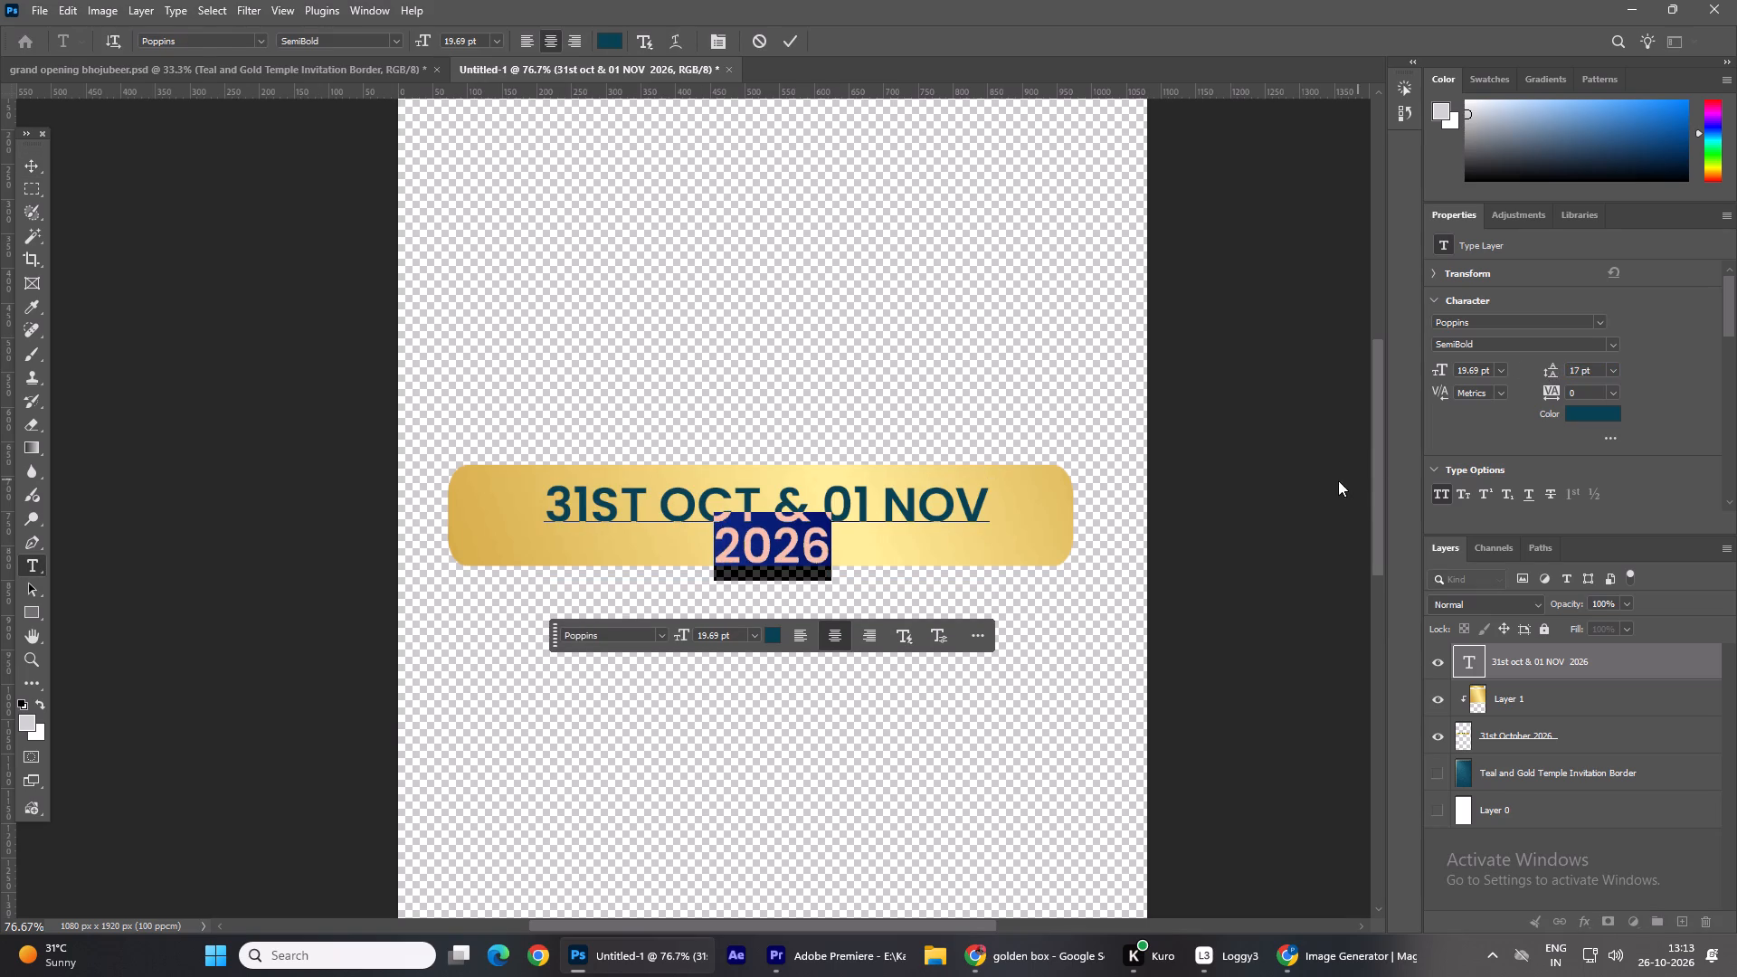
click(1192, 480)
drag(795, 513, 793, 501)
Apply Small Caps to the first line of the date text.
double_click(793, 501)
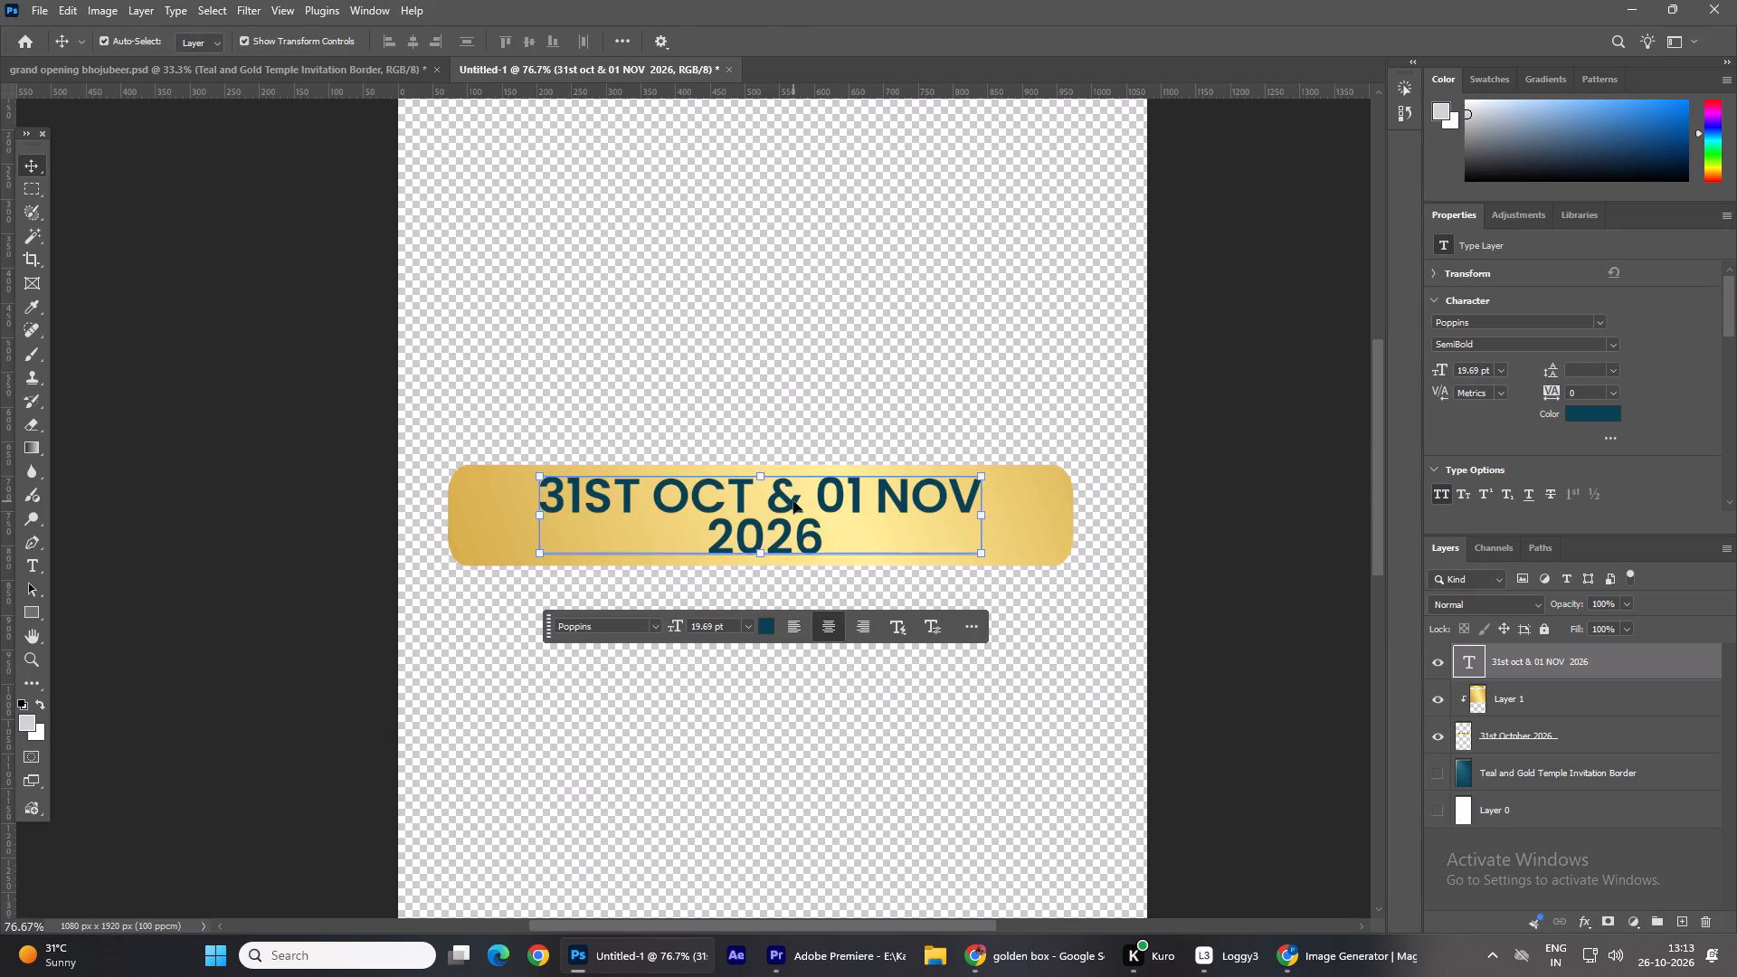
triple_click(856, 494)
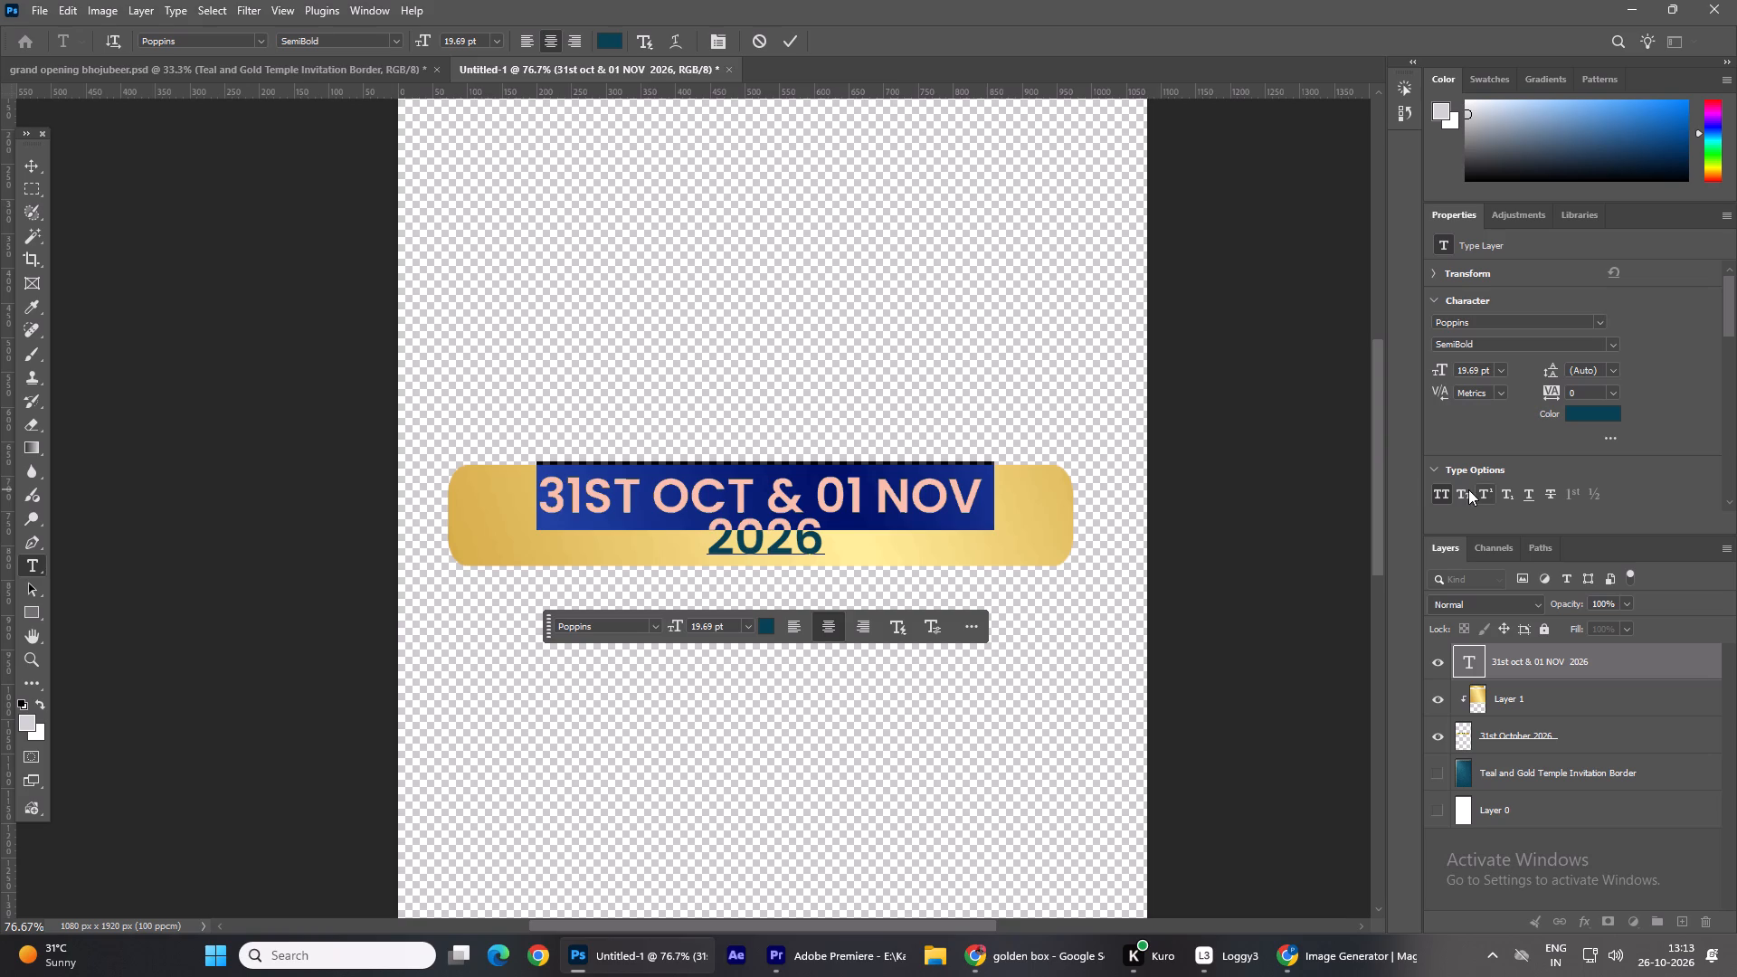
click(1468, 489)
double_click(1229, 432)
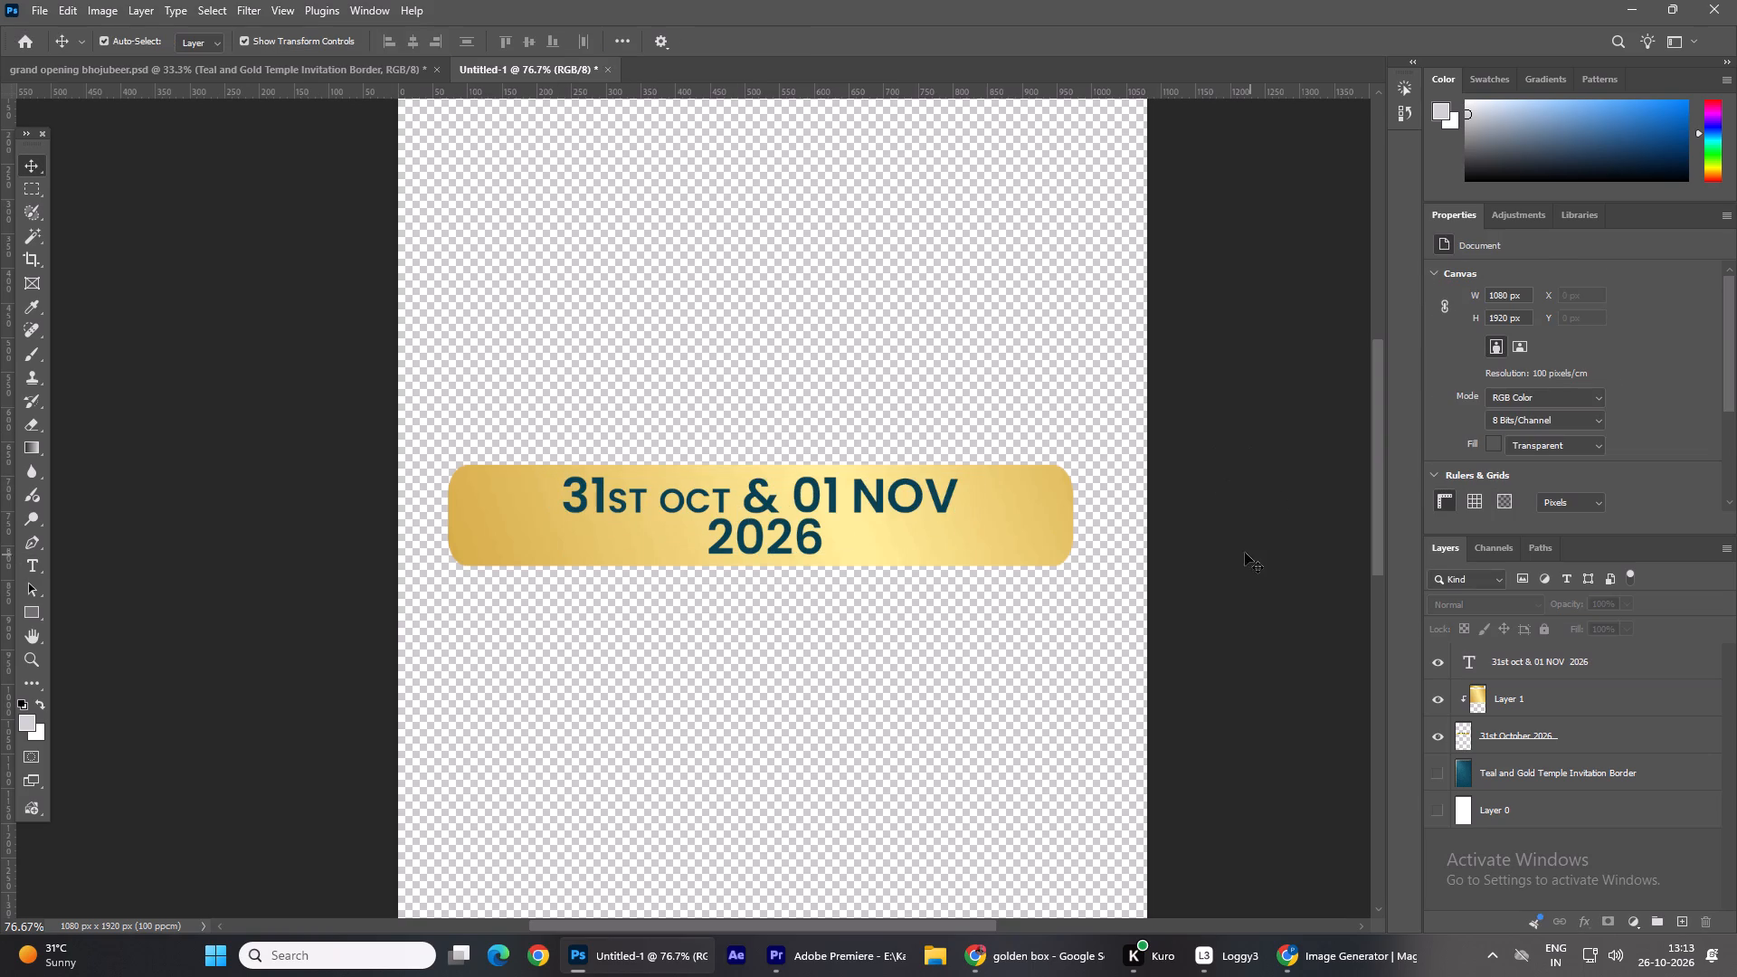
Add "st" after 01 in the date's first line.
double_click(903, 491)
click(842, 483)
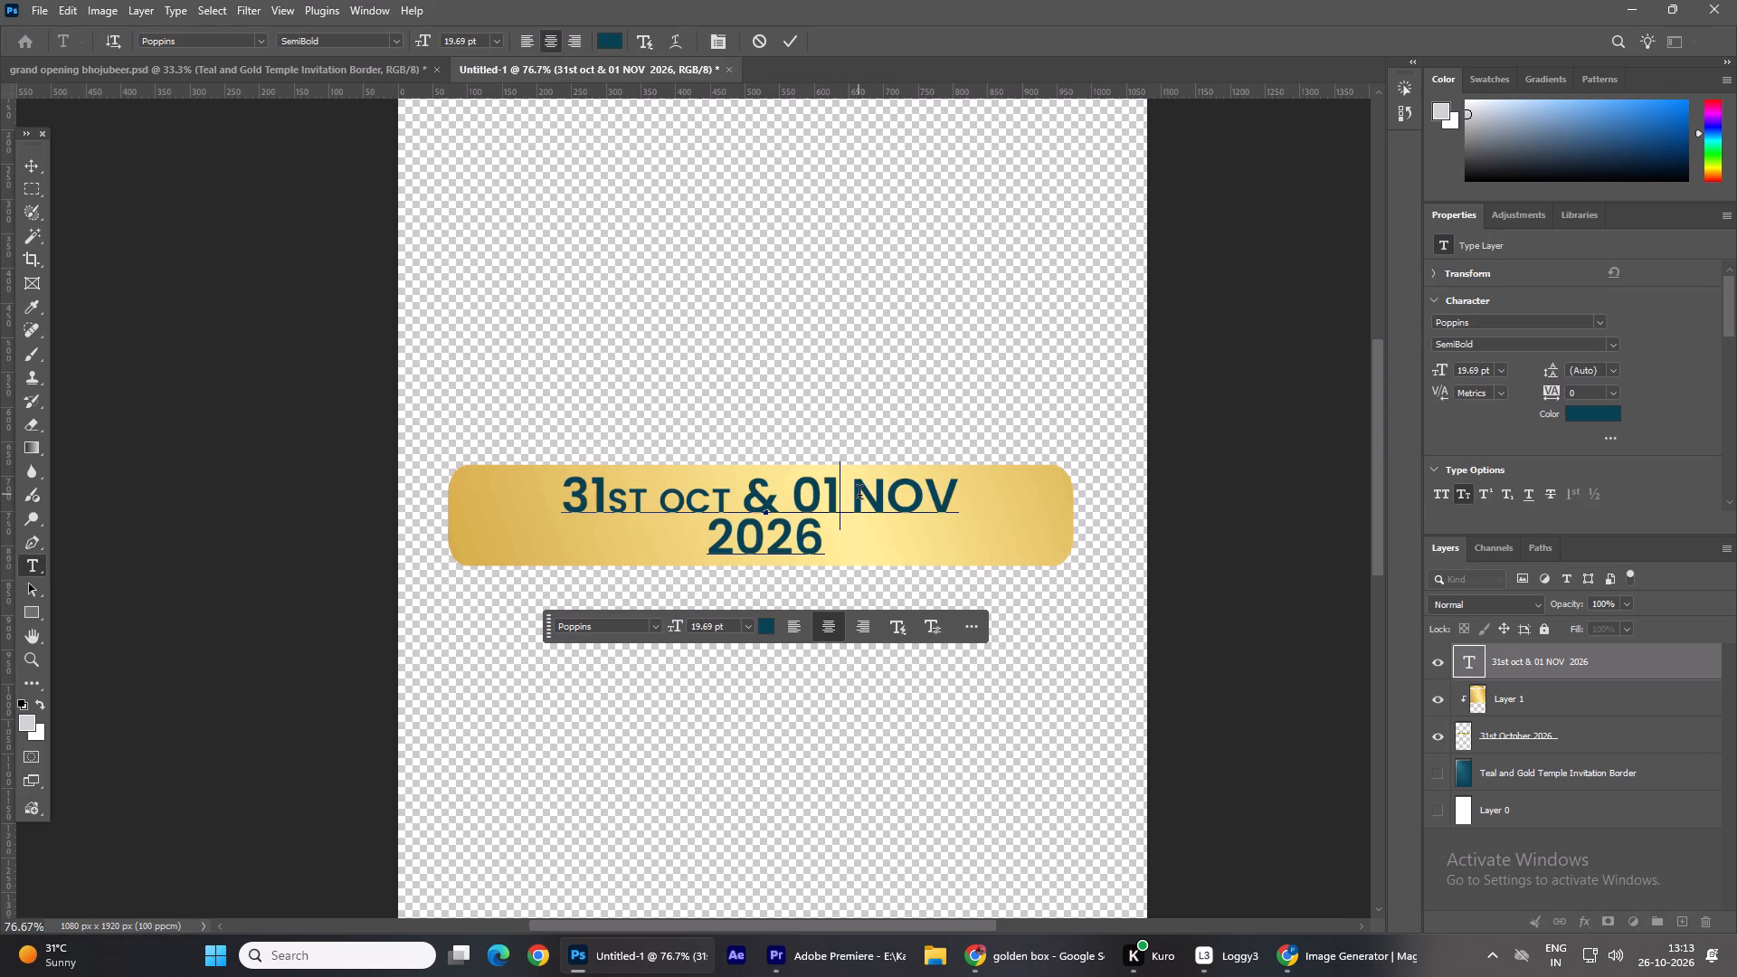
click(859, 495)
click(840, 493)
text(st)
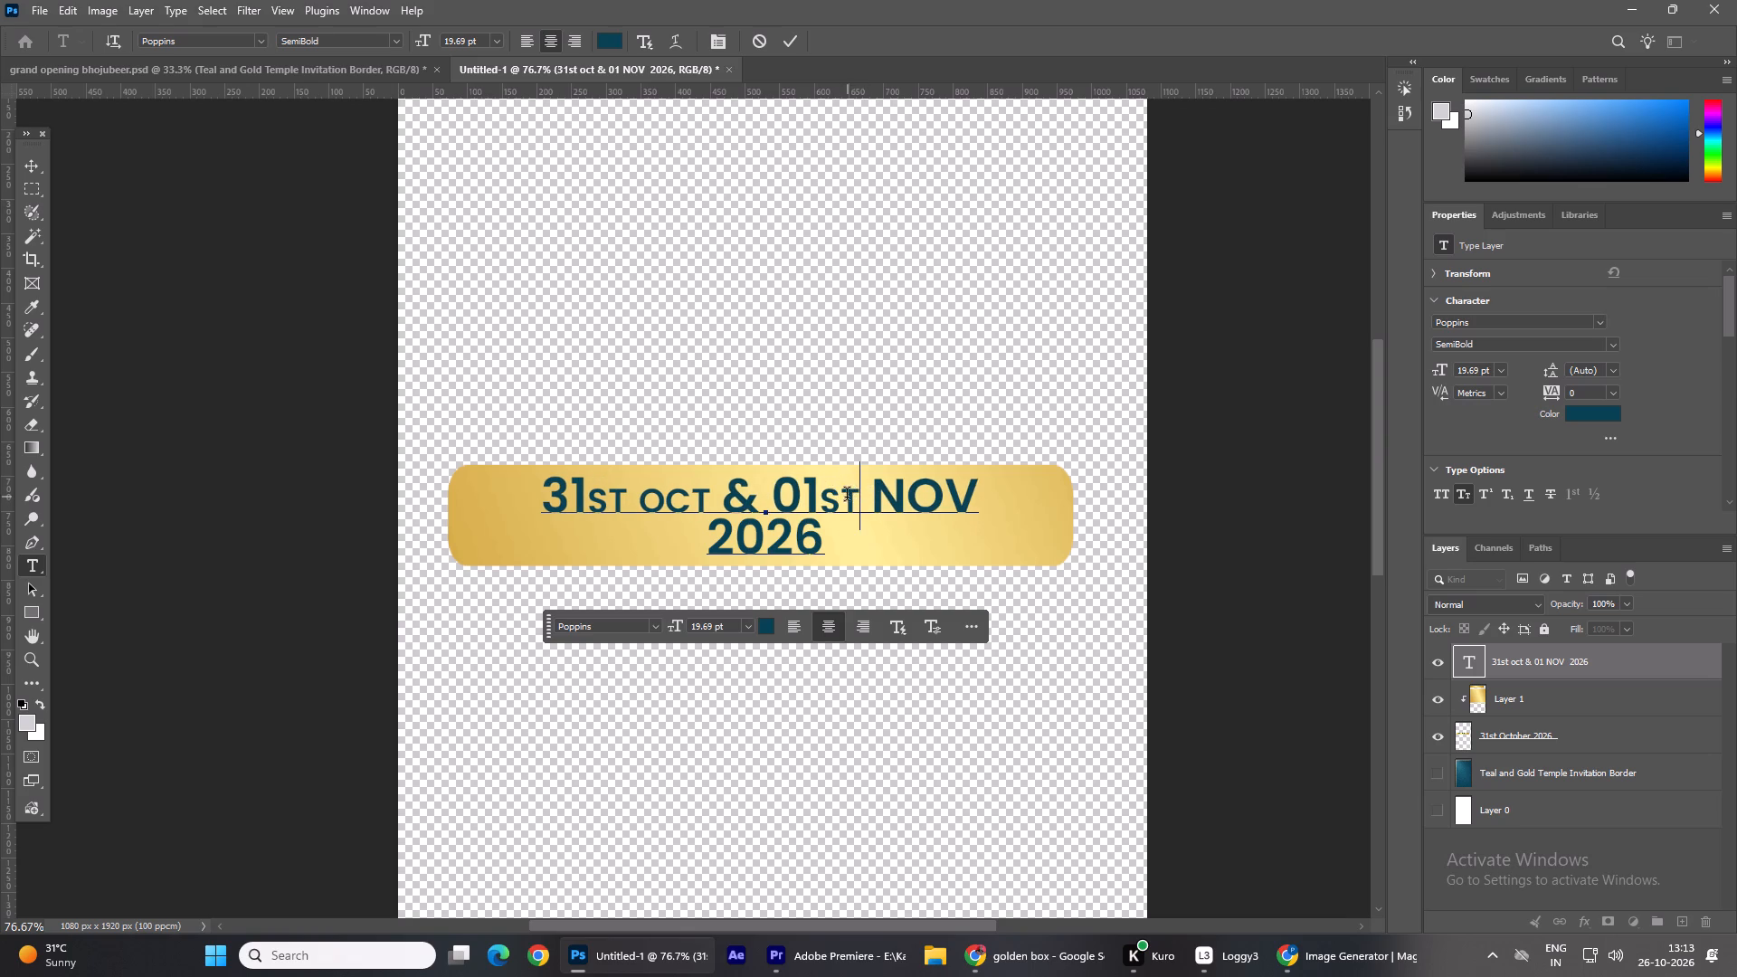
Replace the uppercase NOV with lowercase "nov" so it takes the small-caps style, and commit the text.
drag(887, 498, 1041, 516)
click(840, 501)
drag(876, 492, 1037, 500)
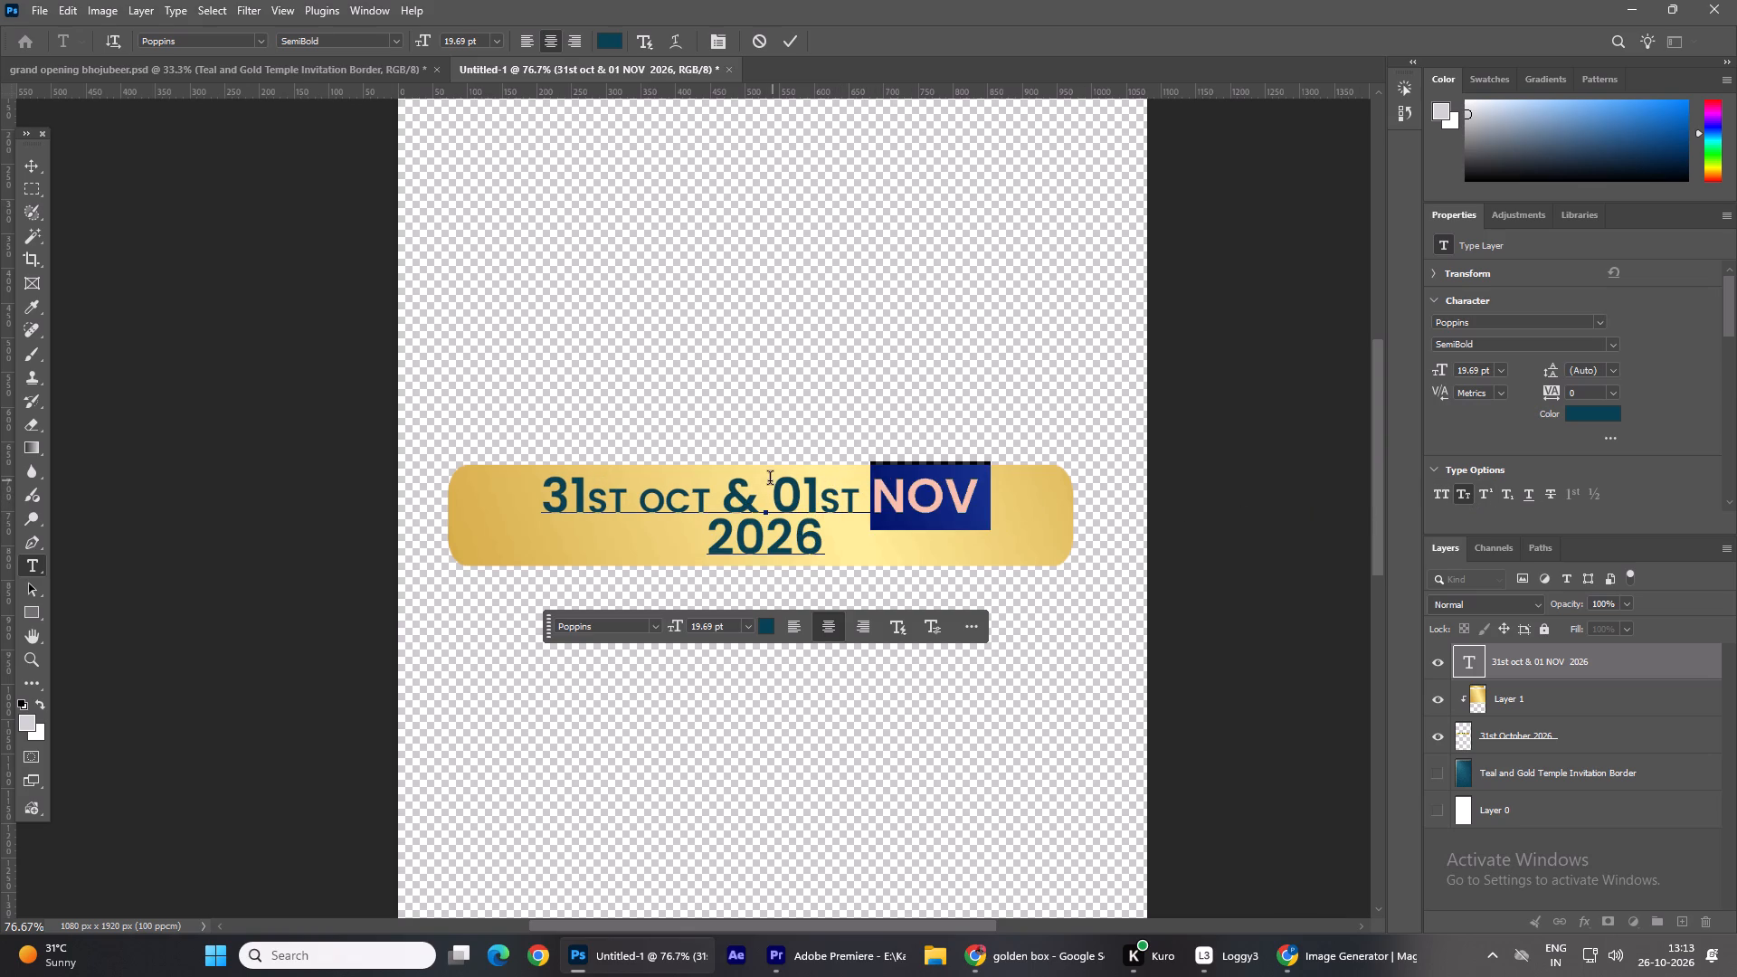
double_click(941, 507)
key(BackSpace)
key(BackSpace)
key(space)
text(no)
key(v)
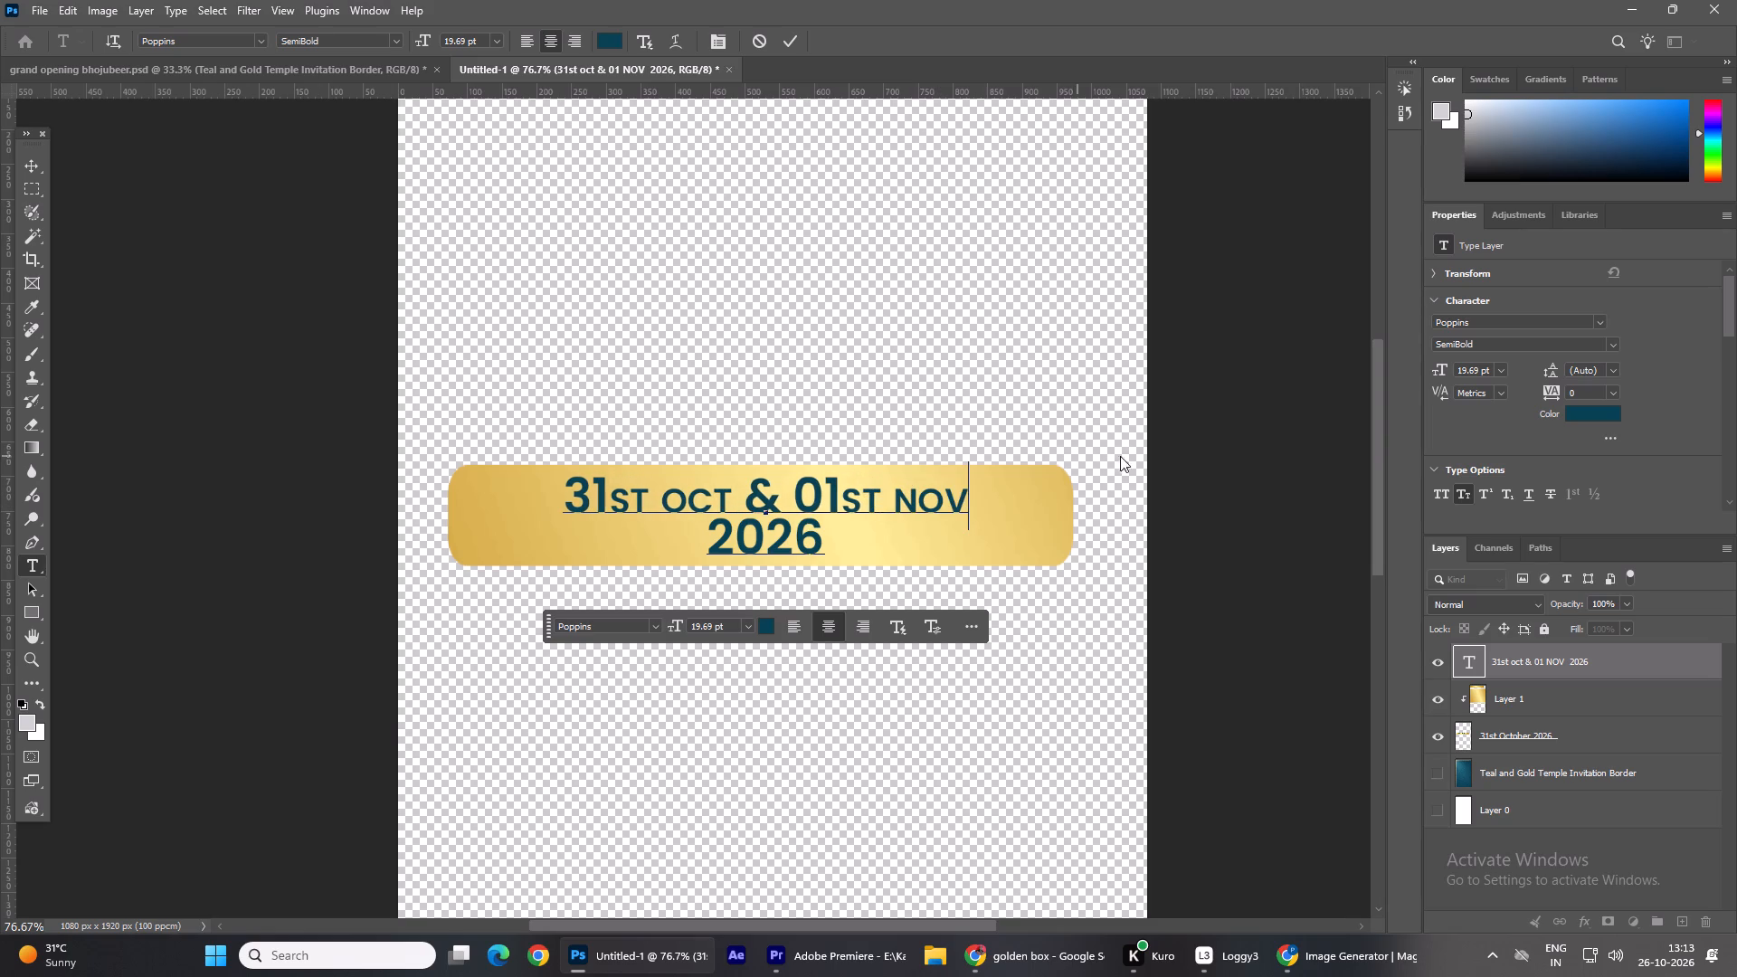
click(1217, 400)
click(1221, 396)
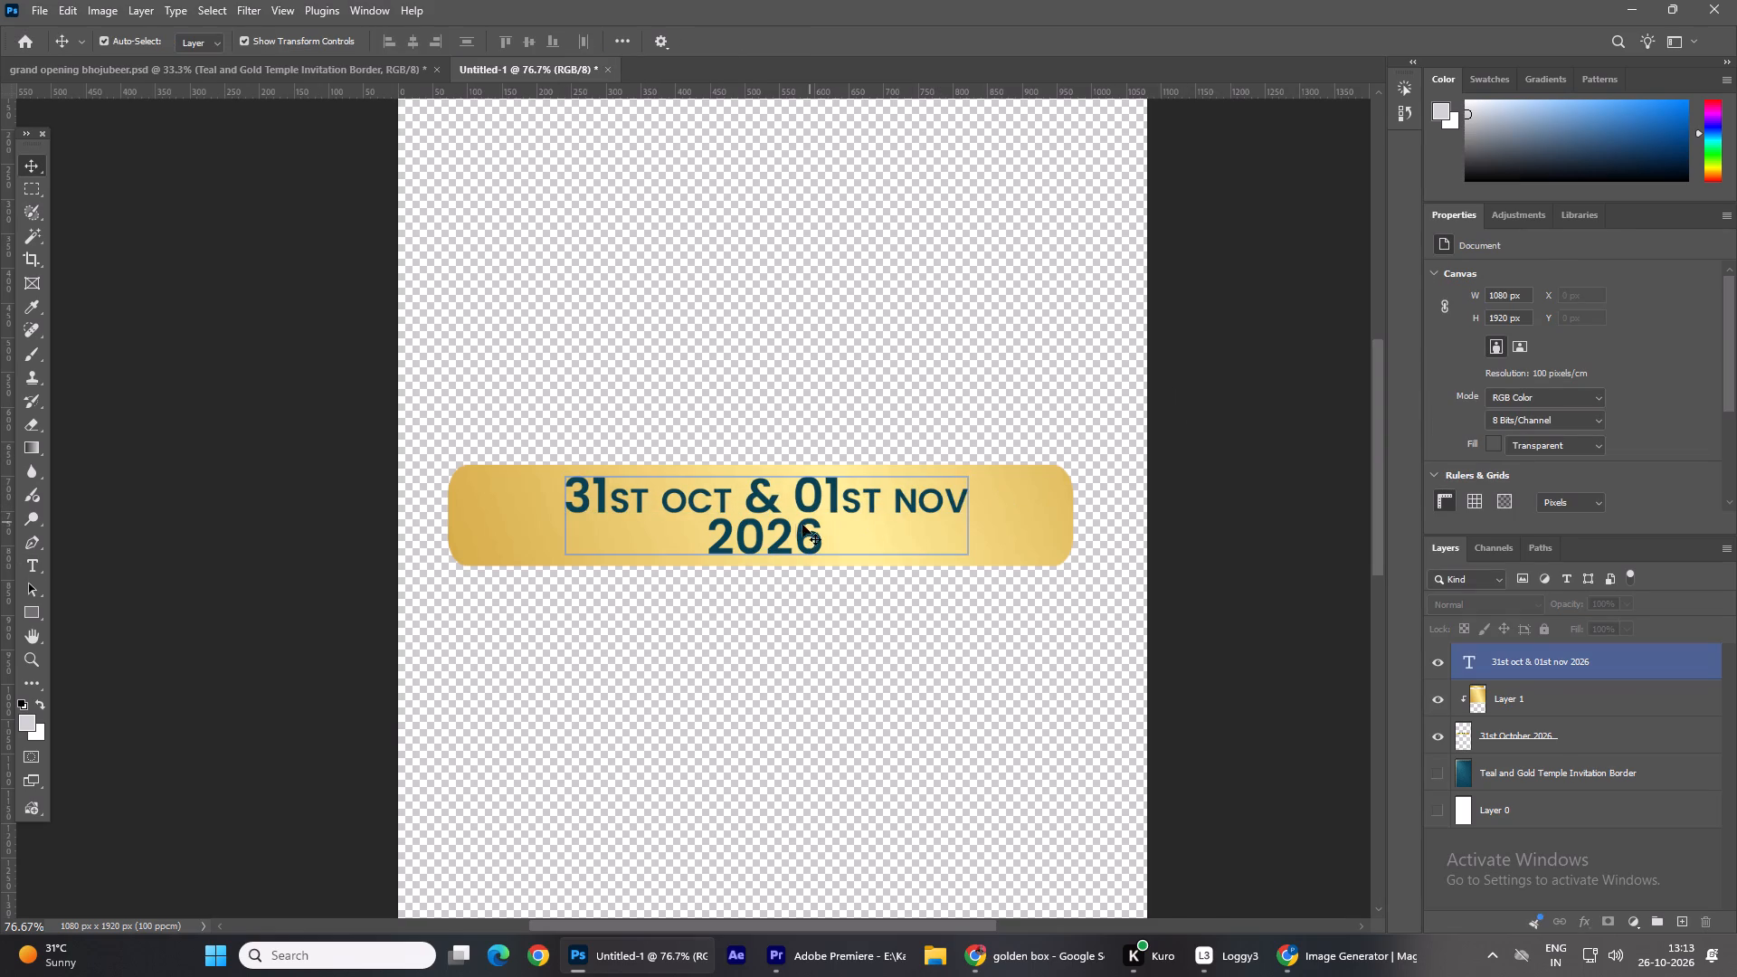
Increase the leading of 2026 slightly to open the gap below the first line.
double_click(796, 525)
double_click(780, 536)
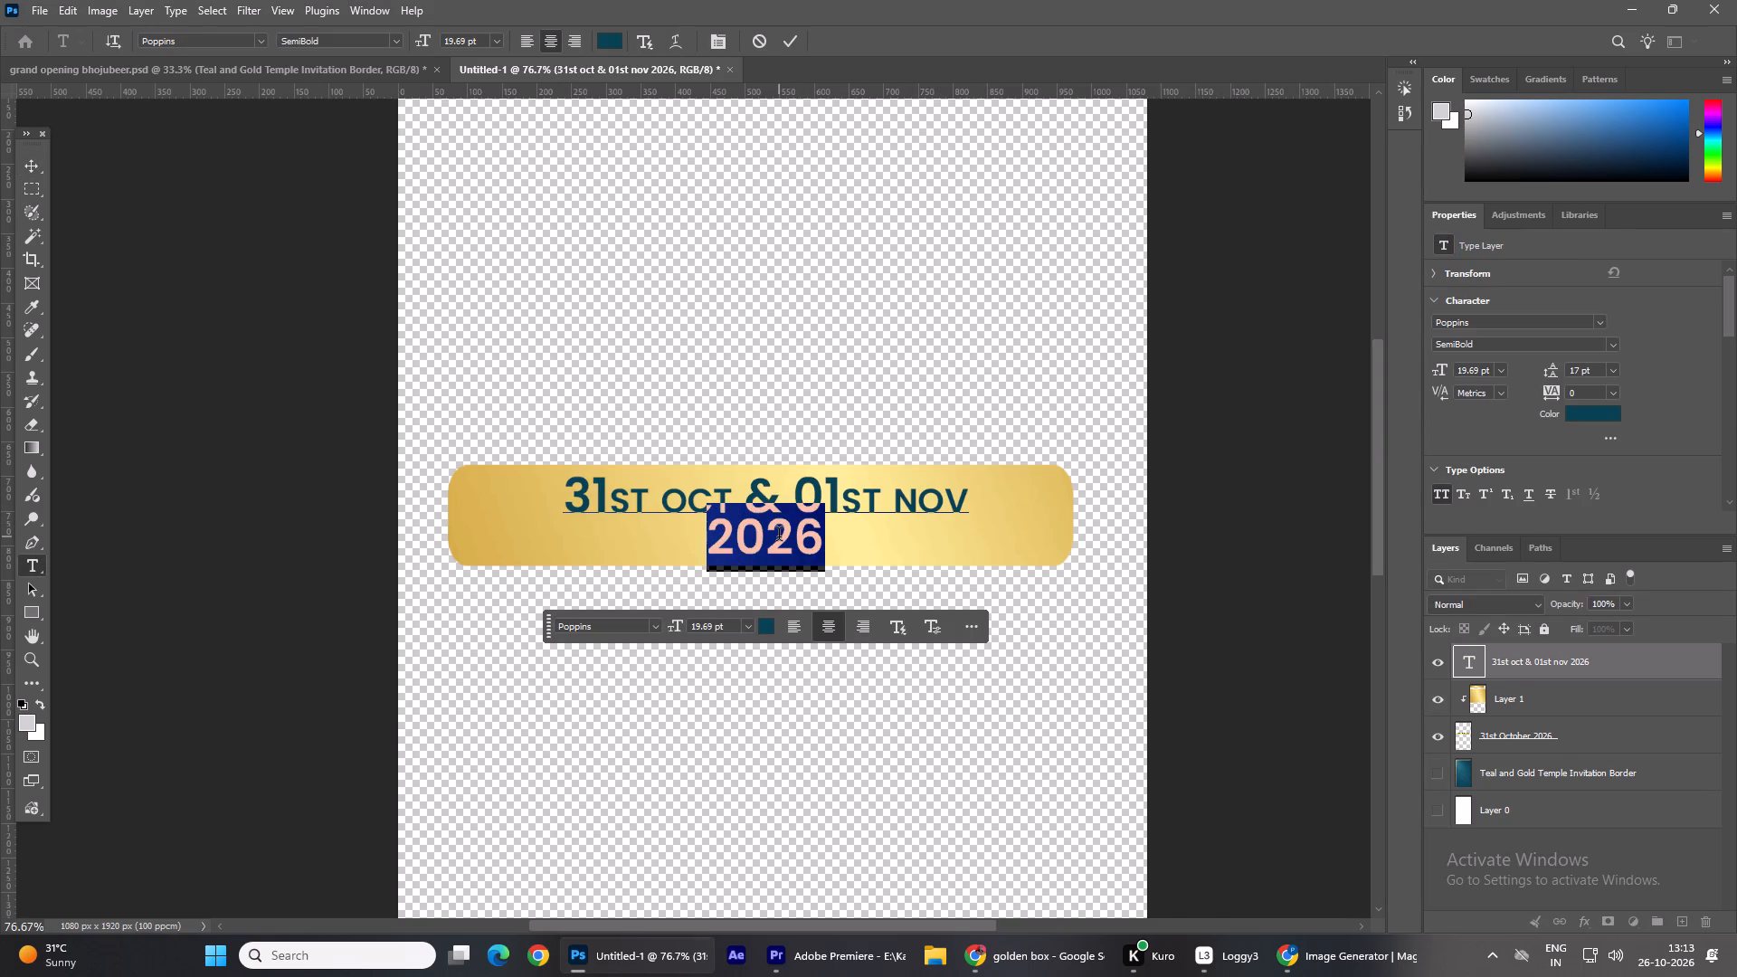
click(1543, 366)
click(1180, 498)
click(1237, 474)
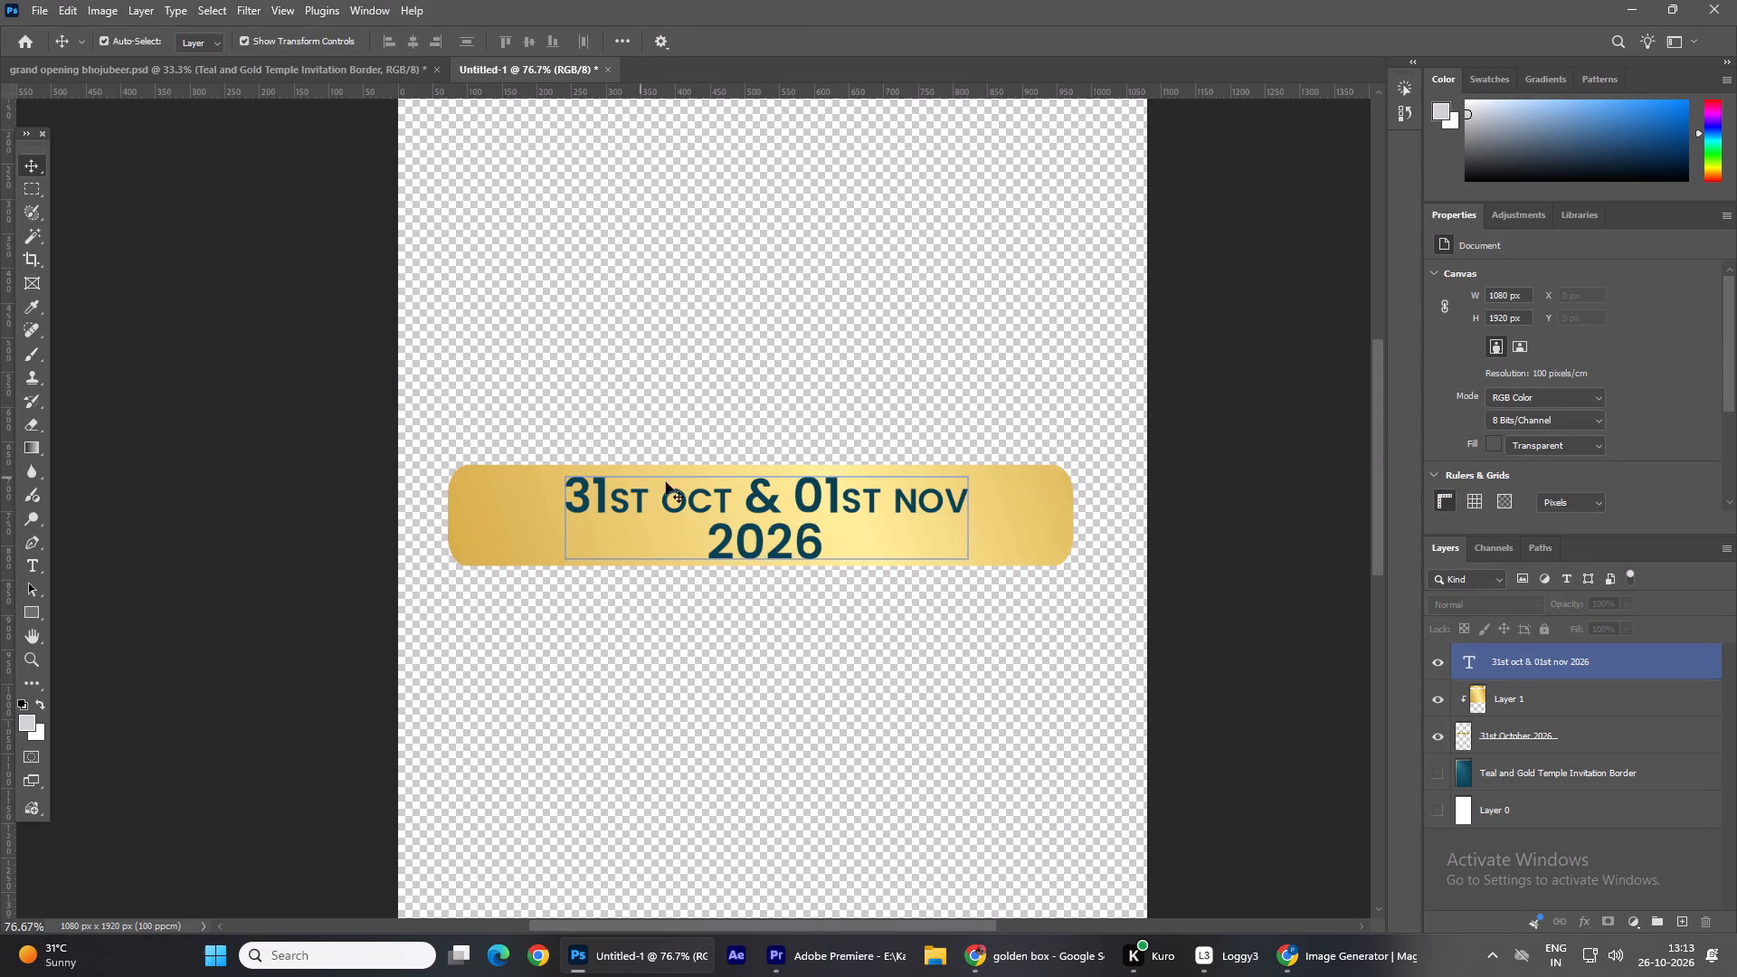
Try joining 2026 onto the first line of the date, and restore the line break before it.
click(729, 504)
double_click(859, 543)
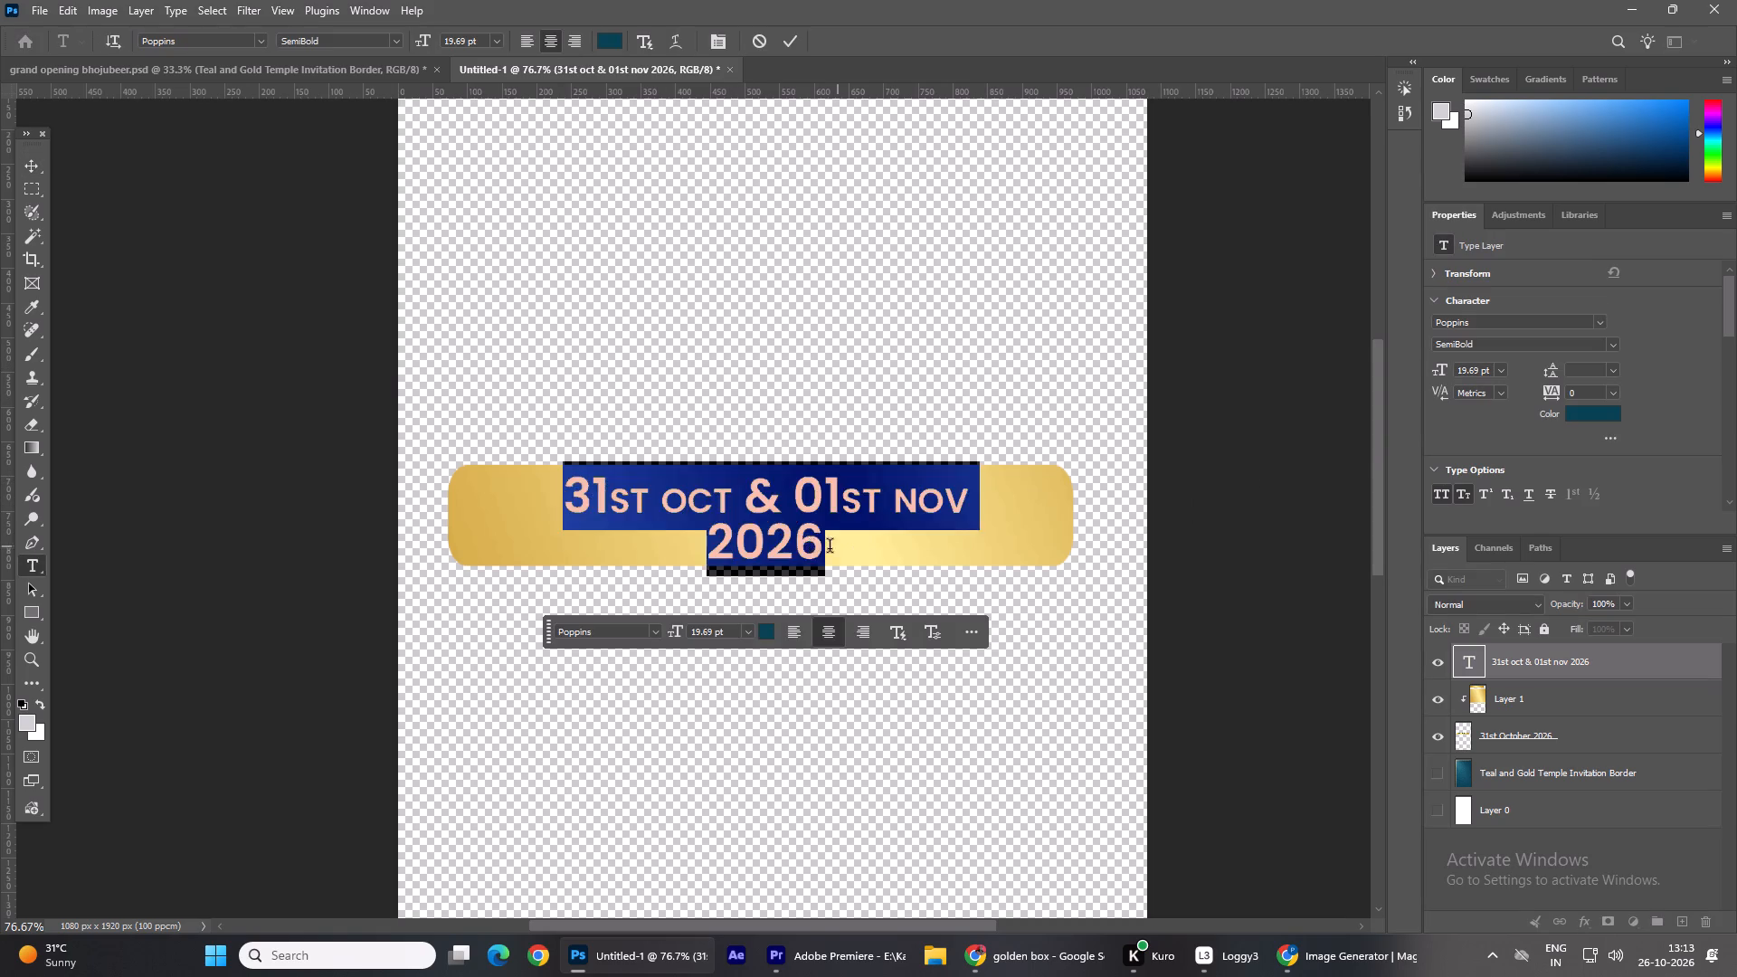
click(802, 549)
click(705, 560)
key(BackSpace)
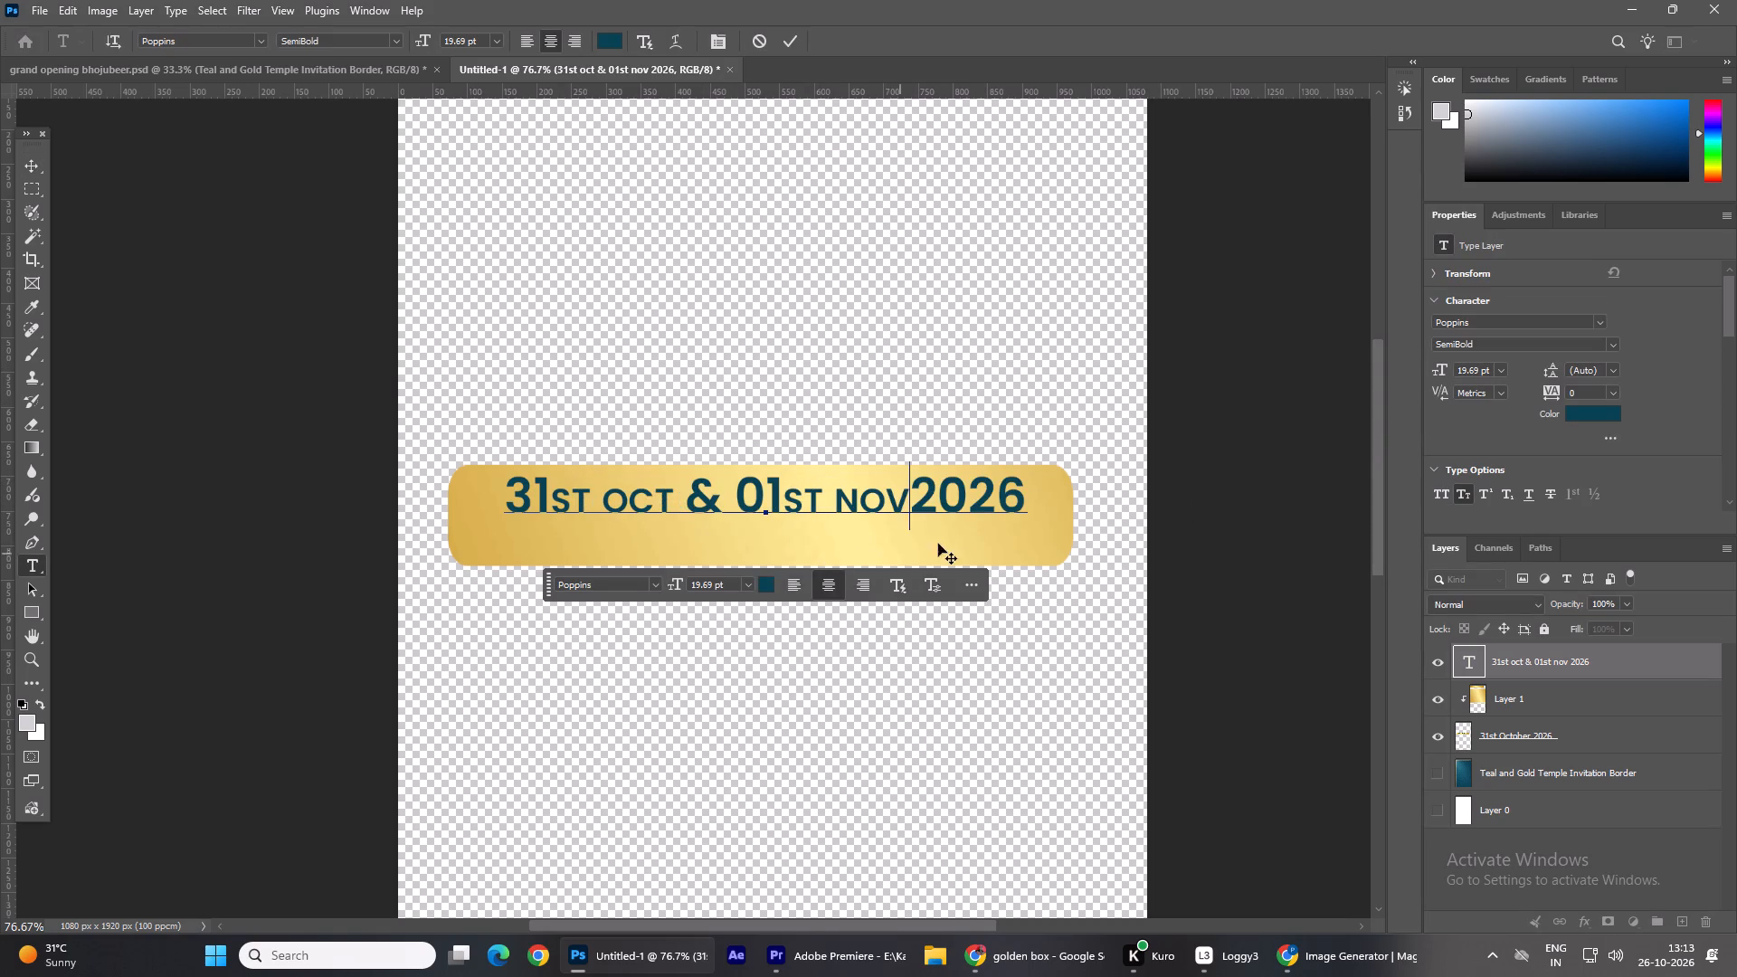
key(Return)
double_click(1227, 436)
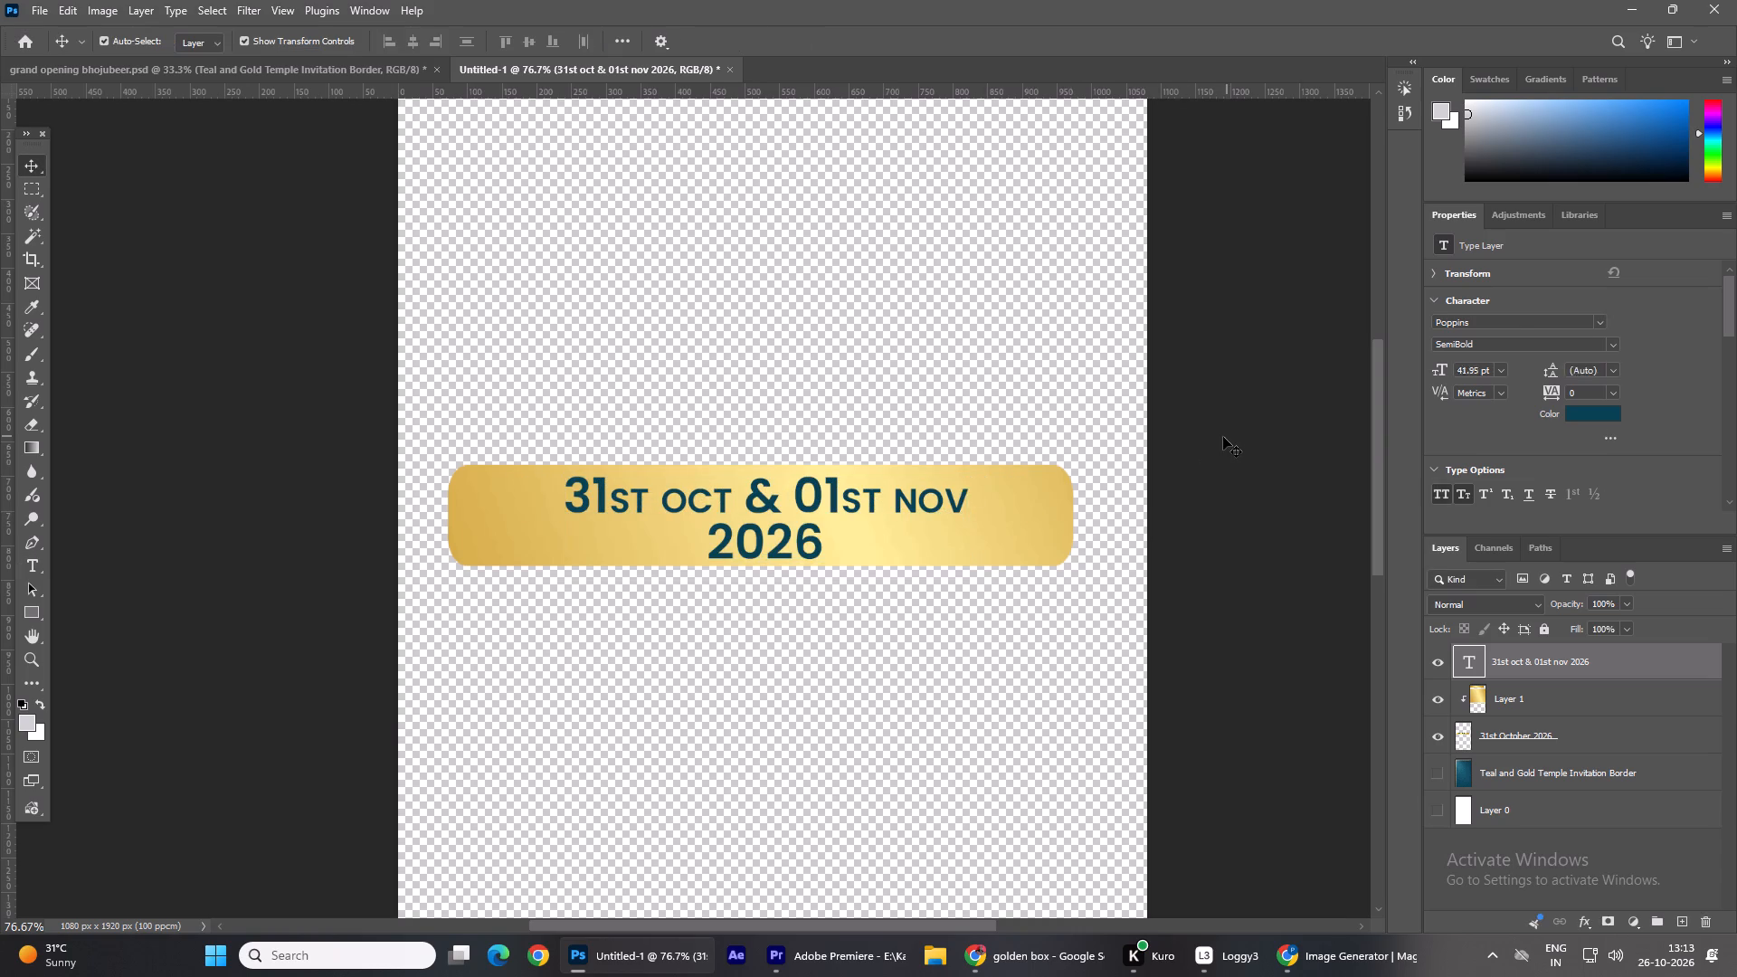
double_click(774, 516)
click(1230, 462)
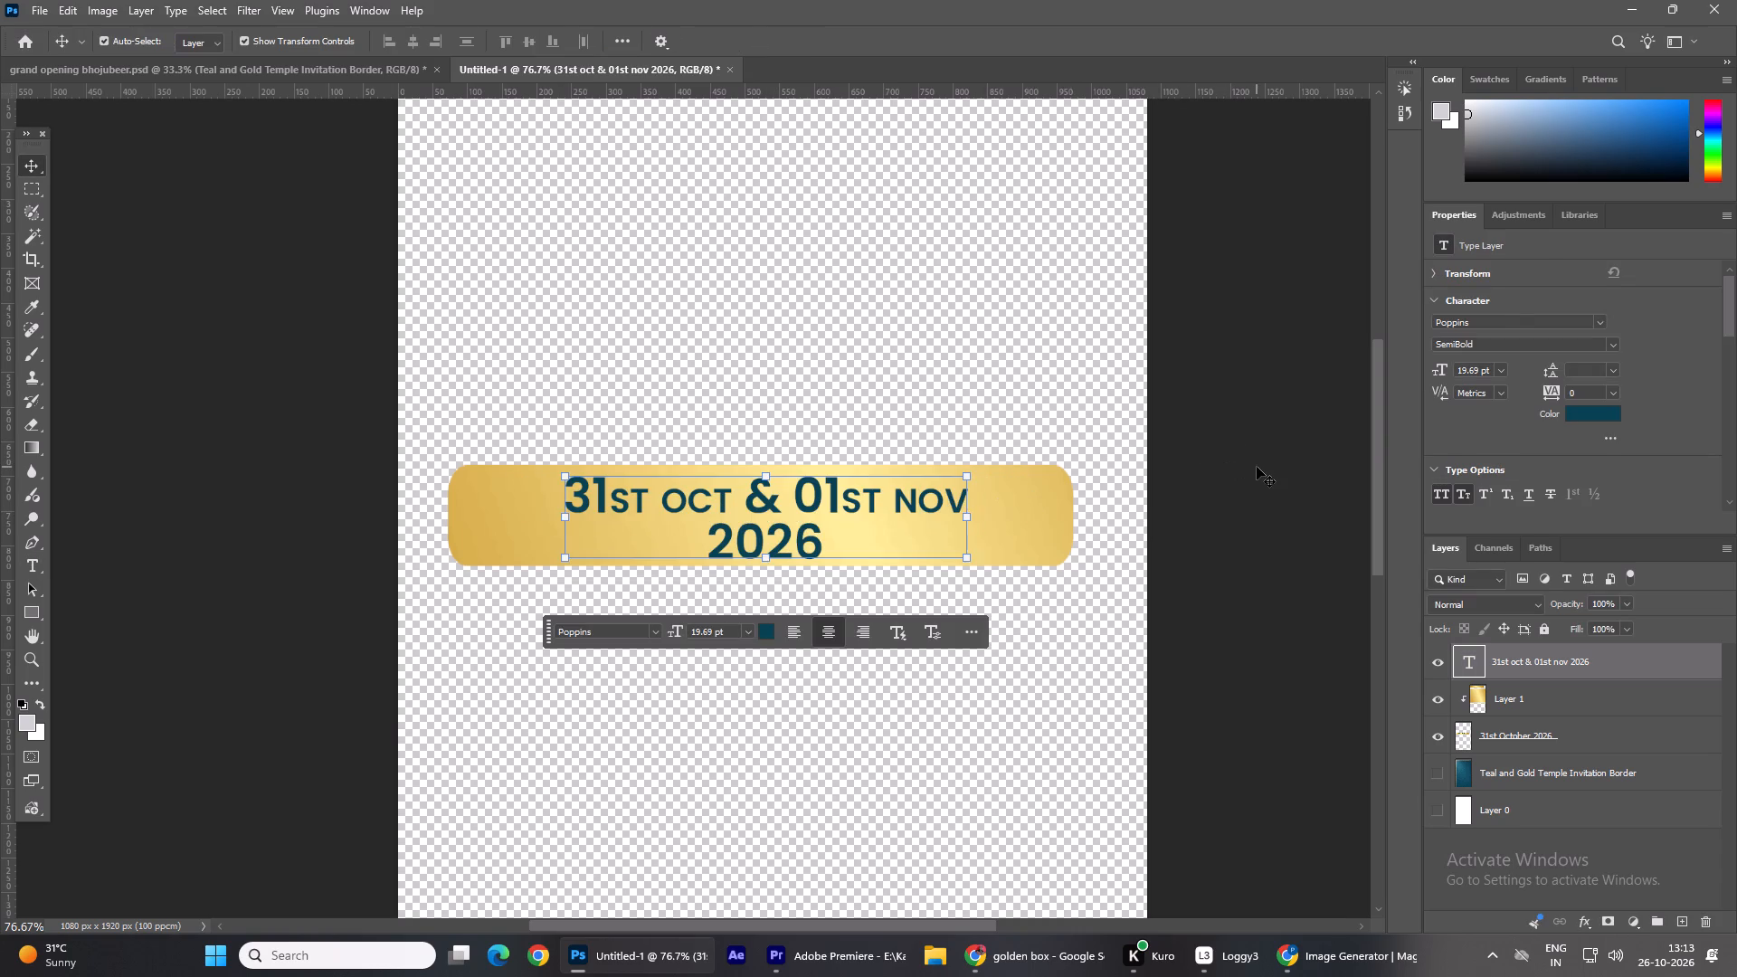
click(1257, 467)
Scale Layer 1 and the 31st October 2026 strip layer together to 91.87% and recentre them behind the date text.
click(998, 506)
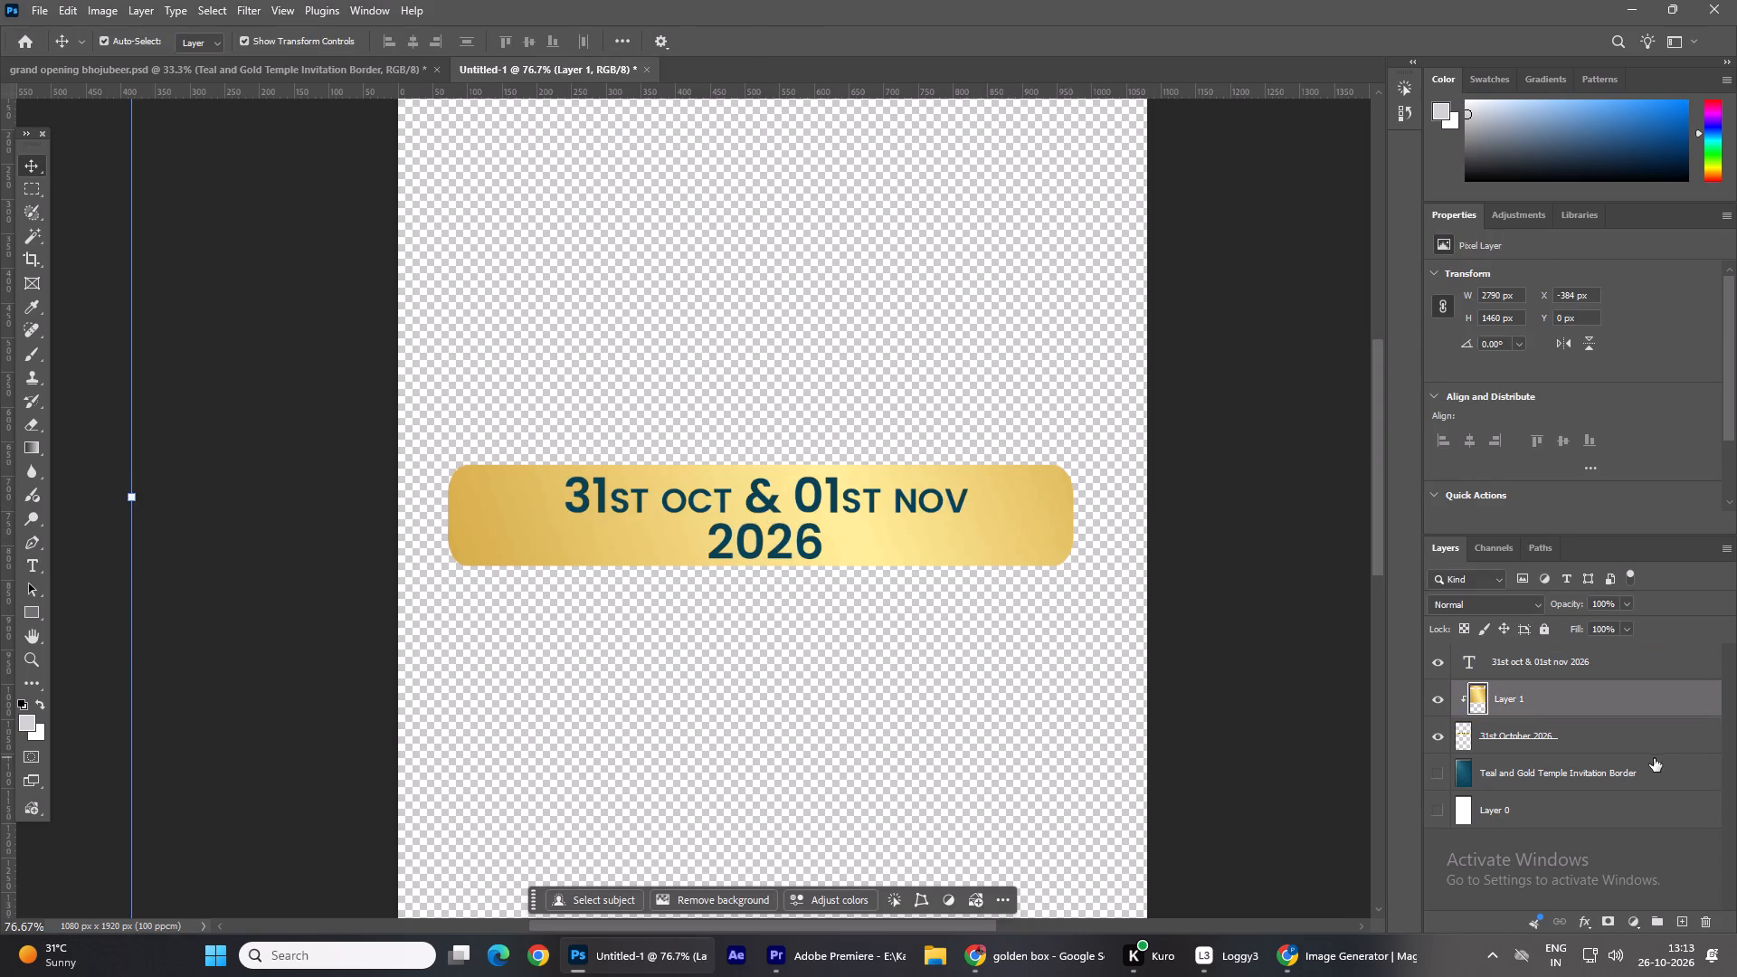
click(1565, 732)
shift+click(1577, 715)
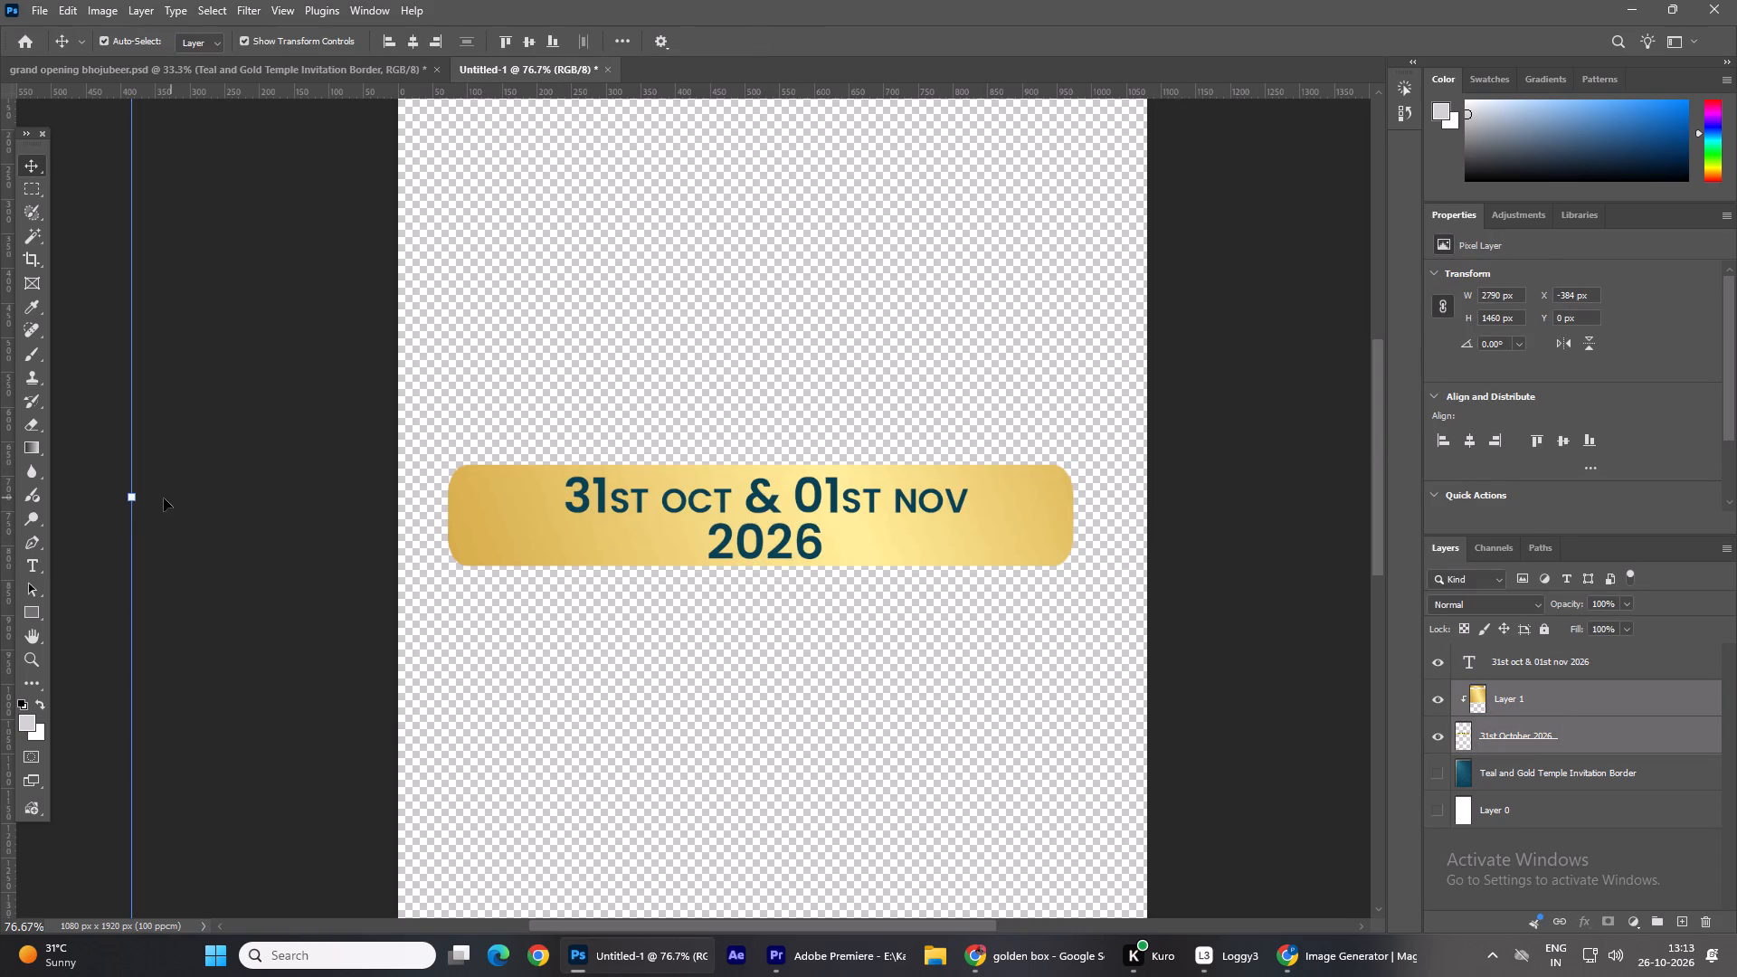
drag(135, 504, 292, 517)
drag(1104, 511, 995, 508)
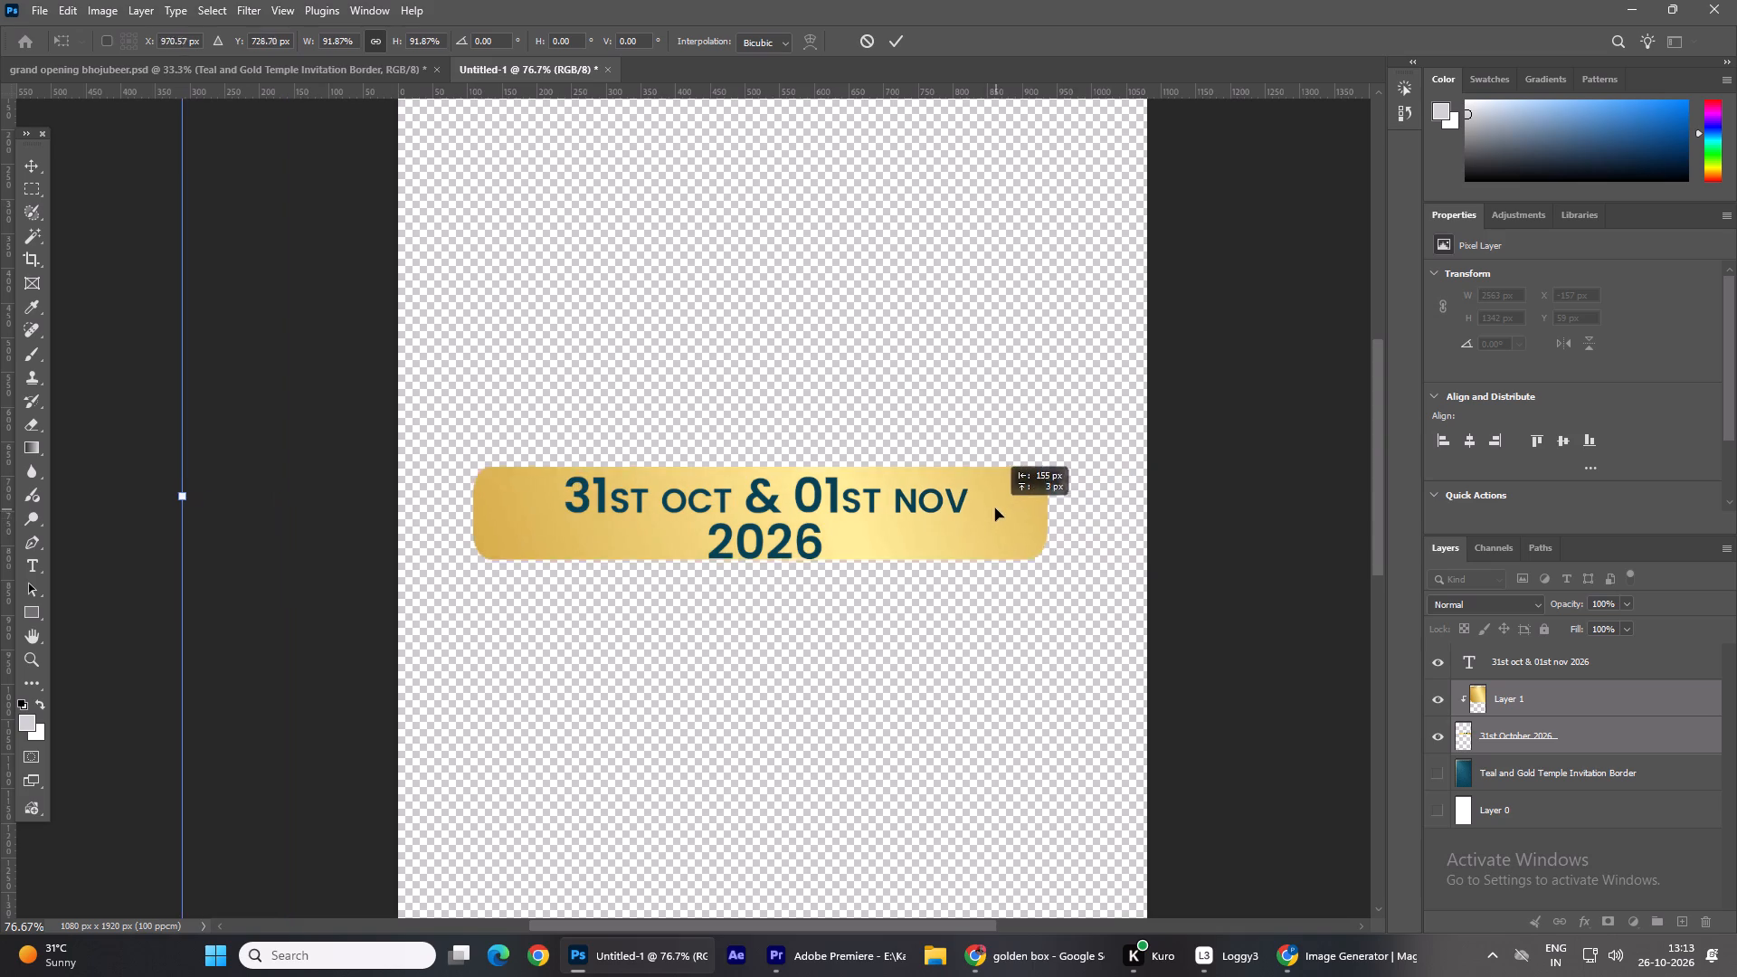
drag(995, 508, 1005, 514)
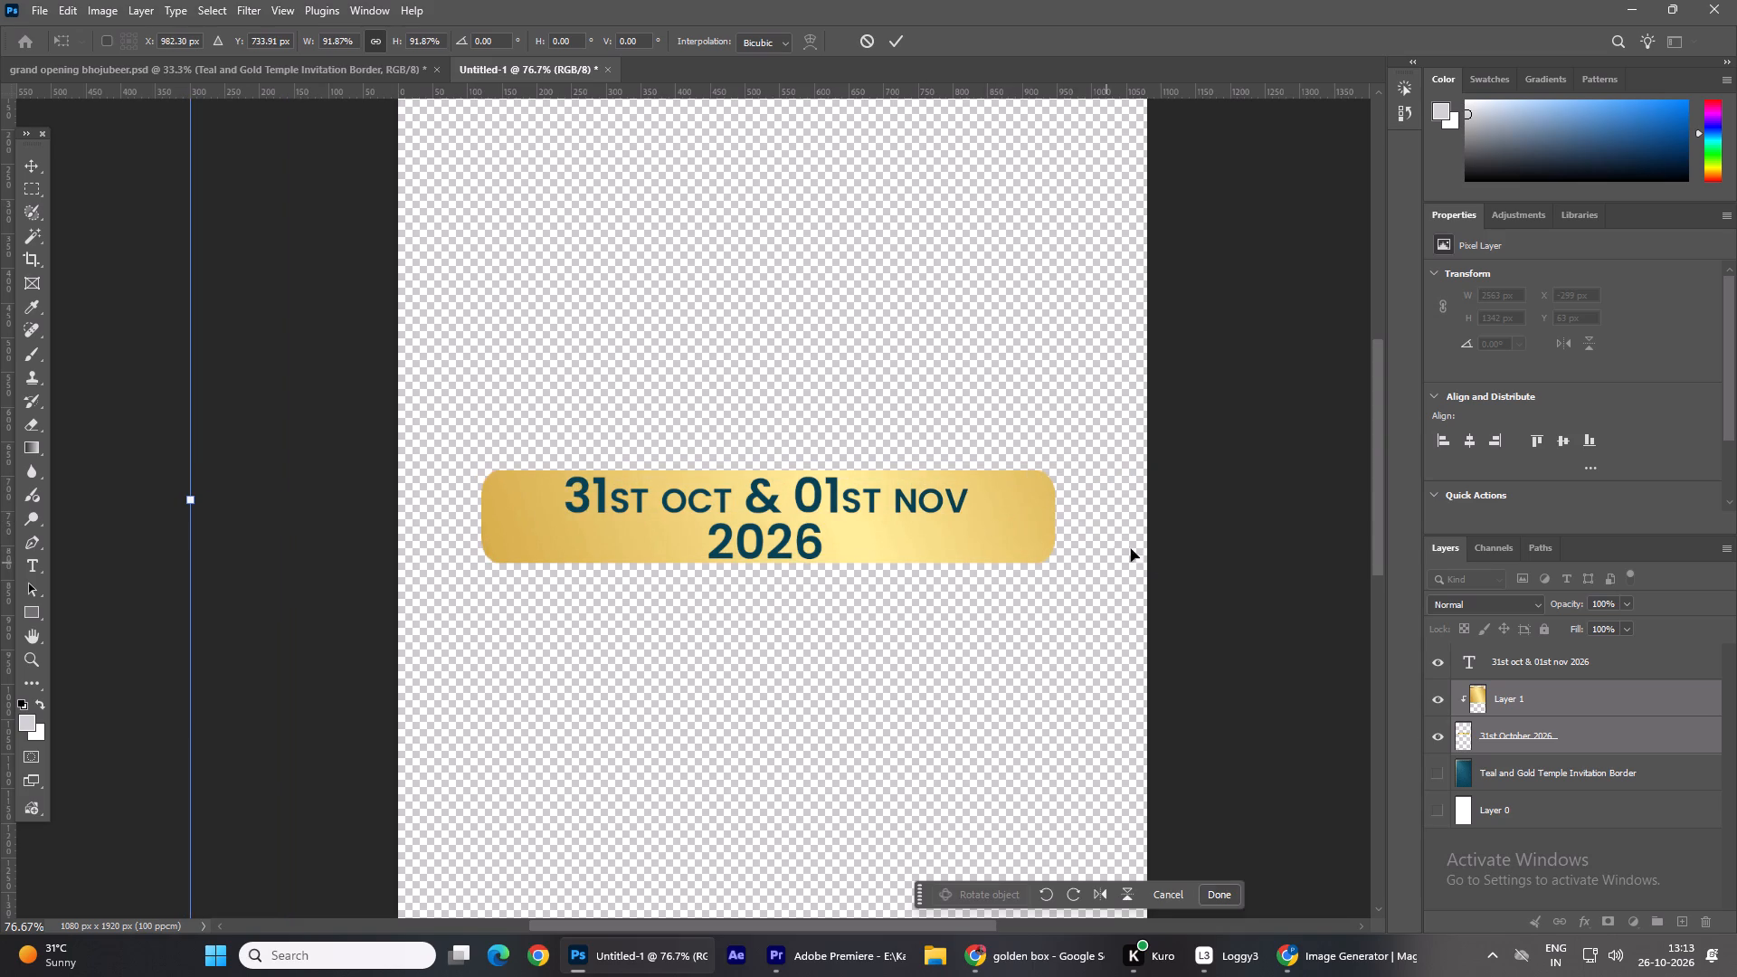
Enlarge Layer 1 and the 31st October 2026 strip layer together to 94.73% and recentre them behind the date text.
alt+scroll(1018, 547, down, 9)
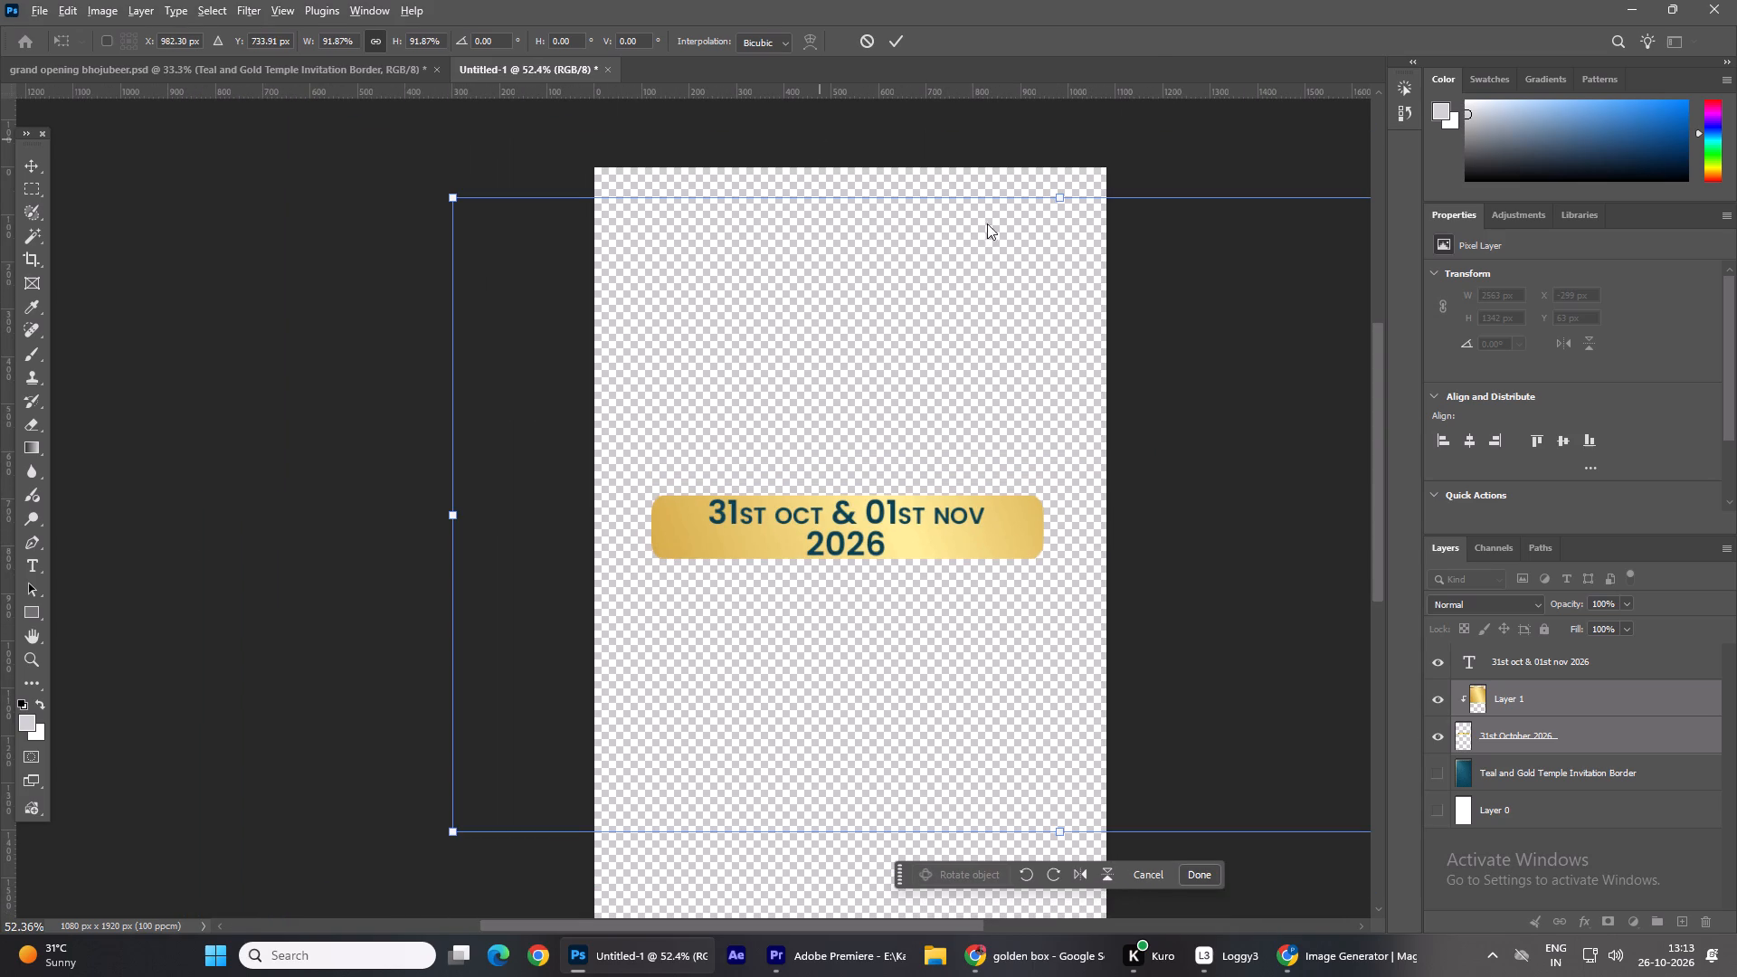
click(1063, 196)
drag(1061, 201, 1061, 193)
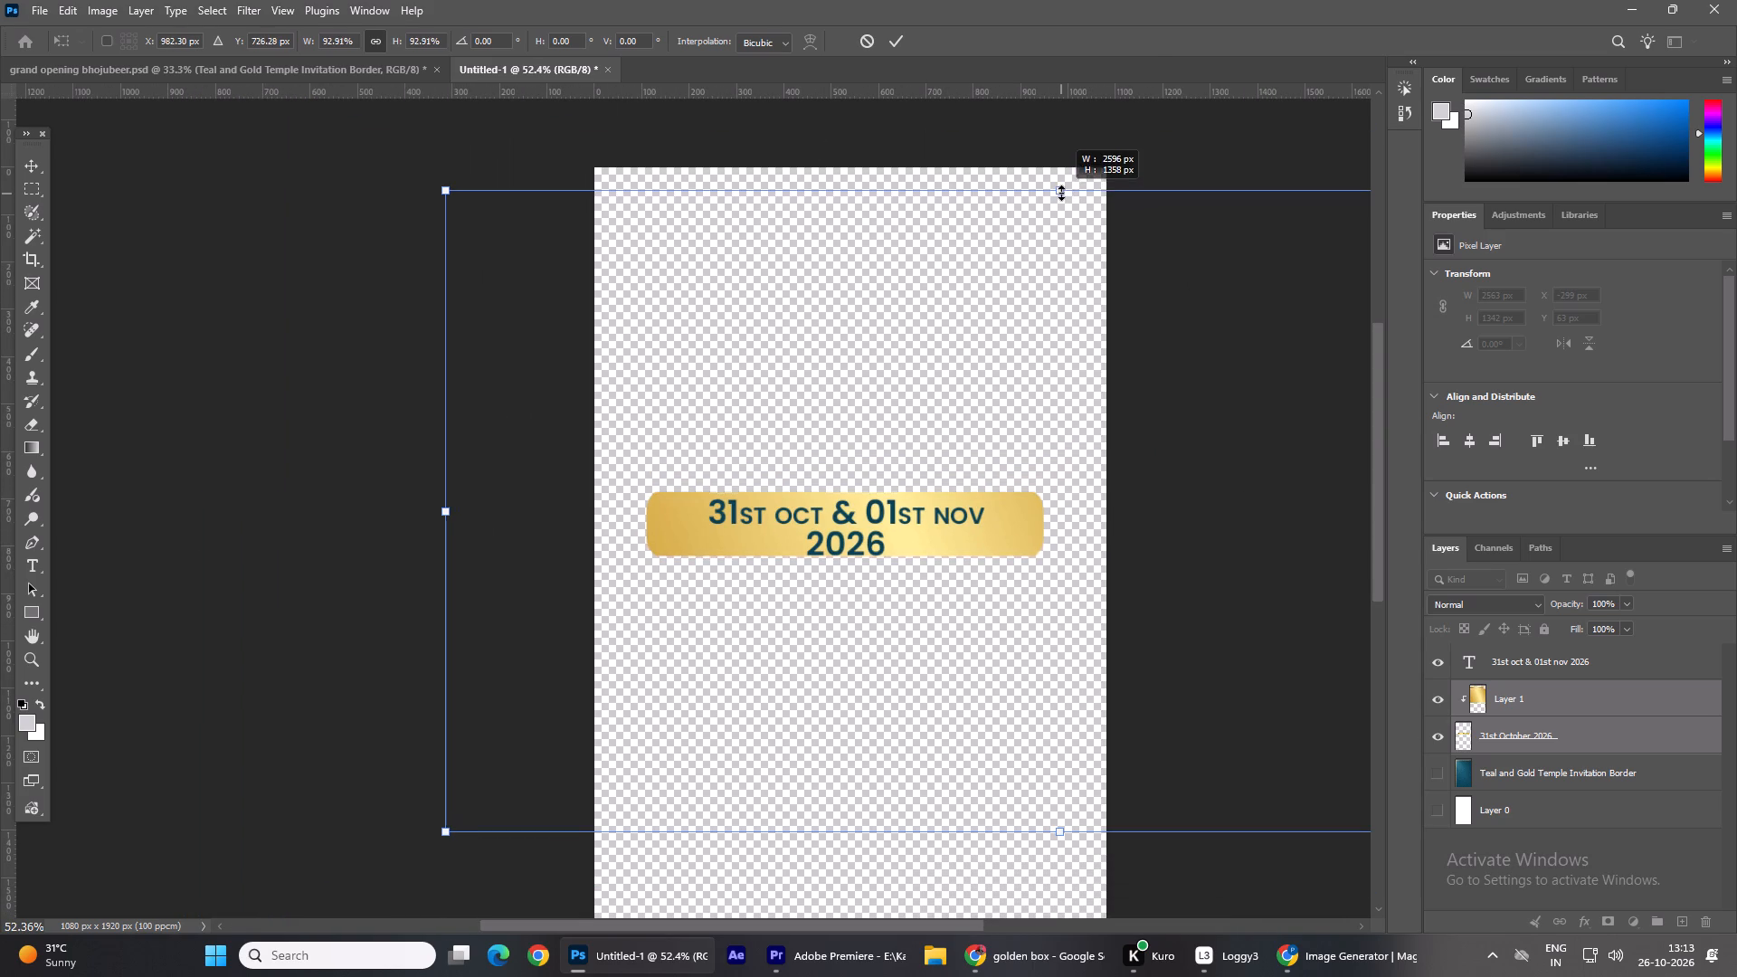
drag(1061, 193, 1062, 181)
key(shift+Right)
key(shift+Right)
key(shift+Right)
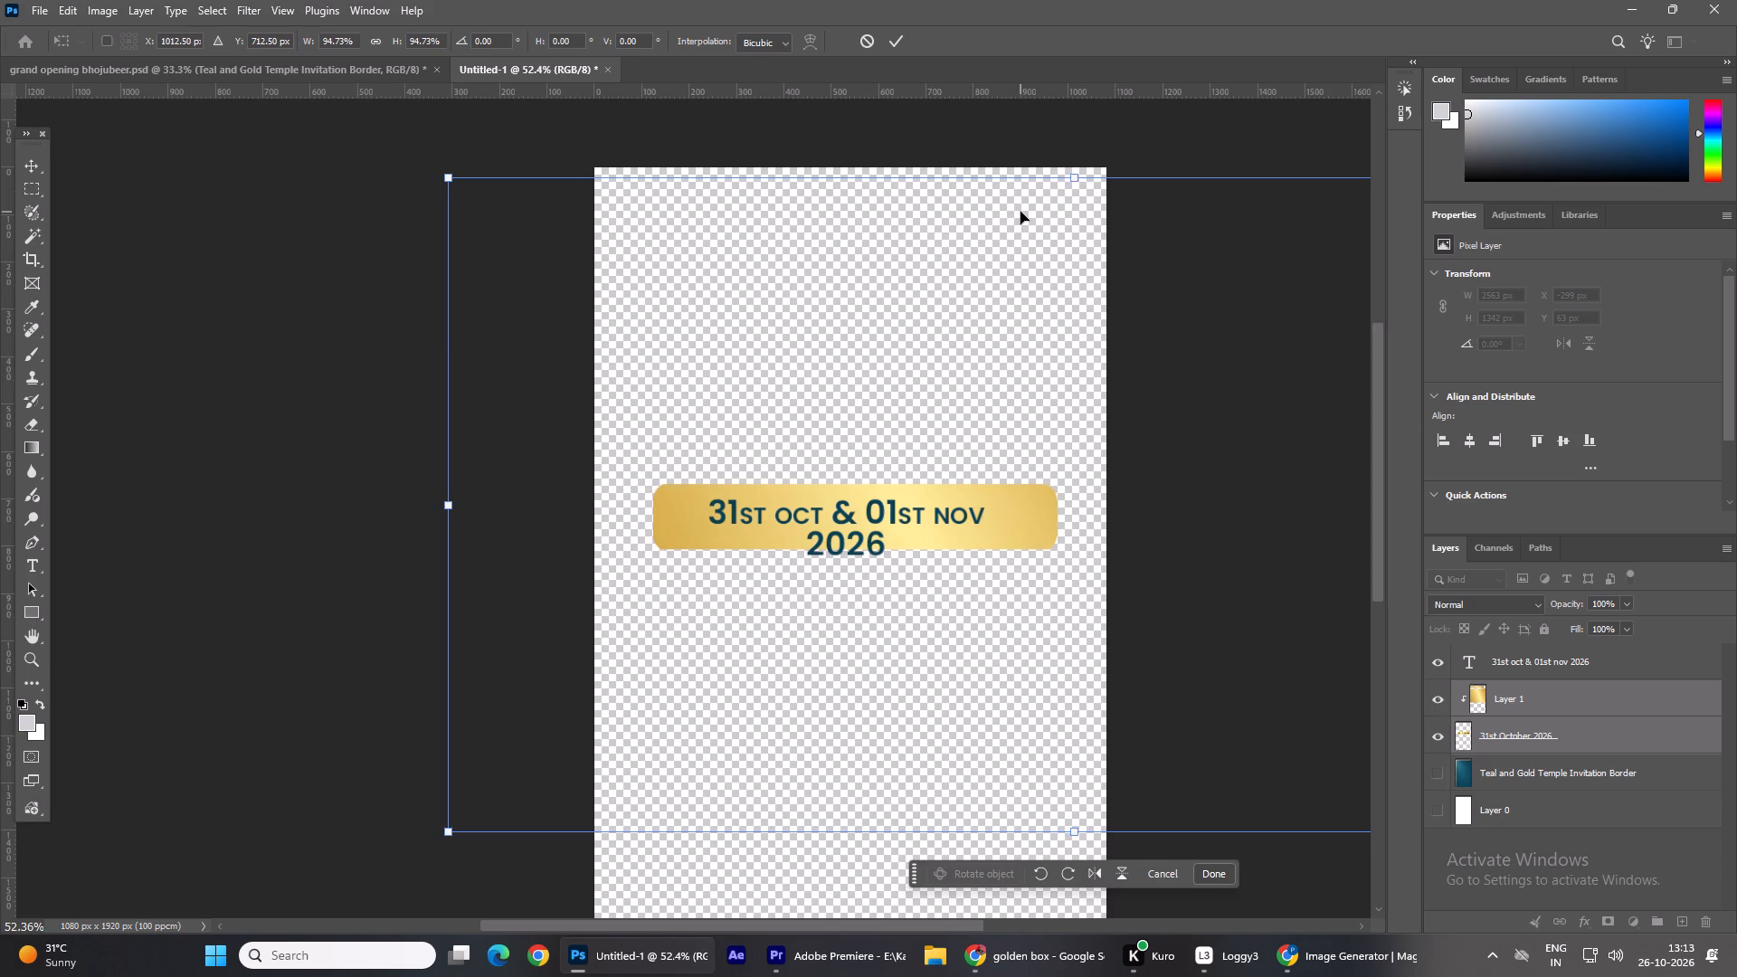
key(shift+Down)
key(shift+Down)
click(242, 591)
click(396, 559)
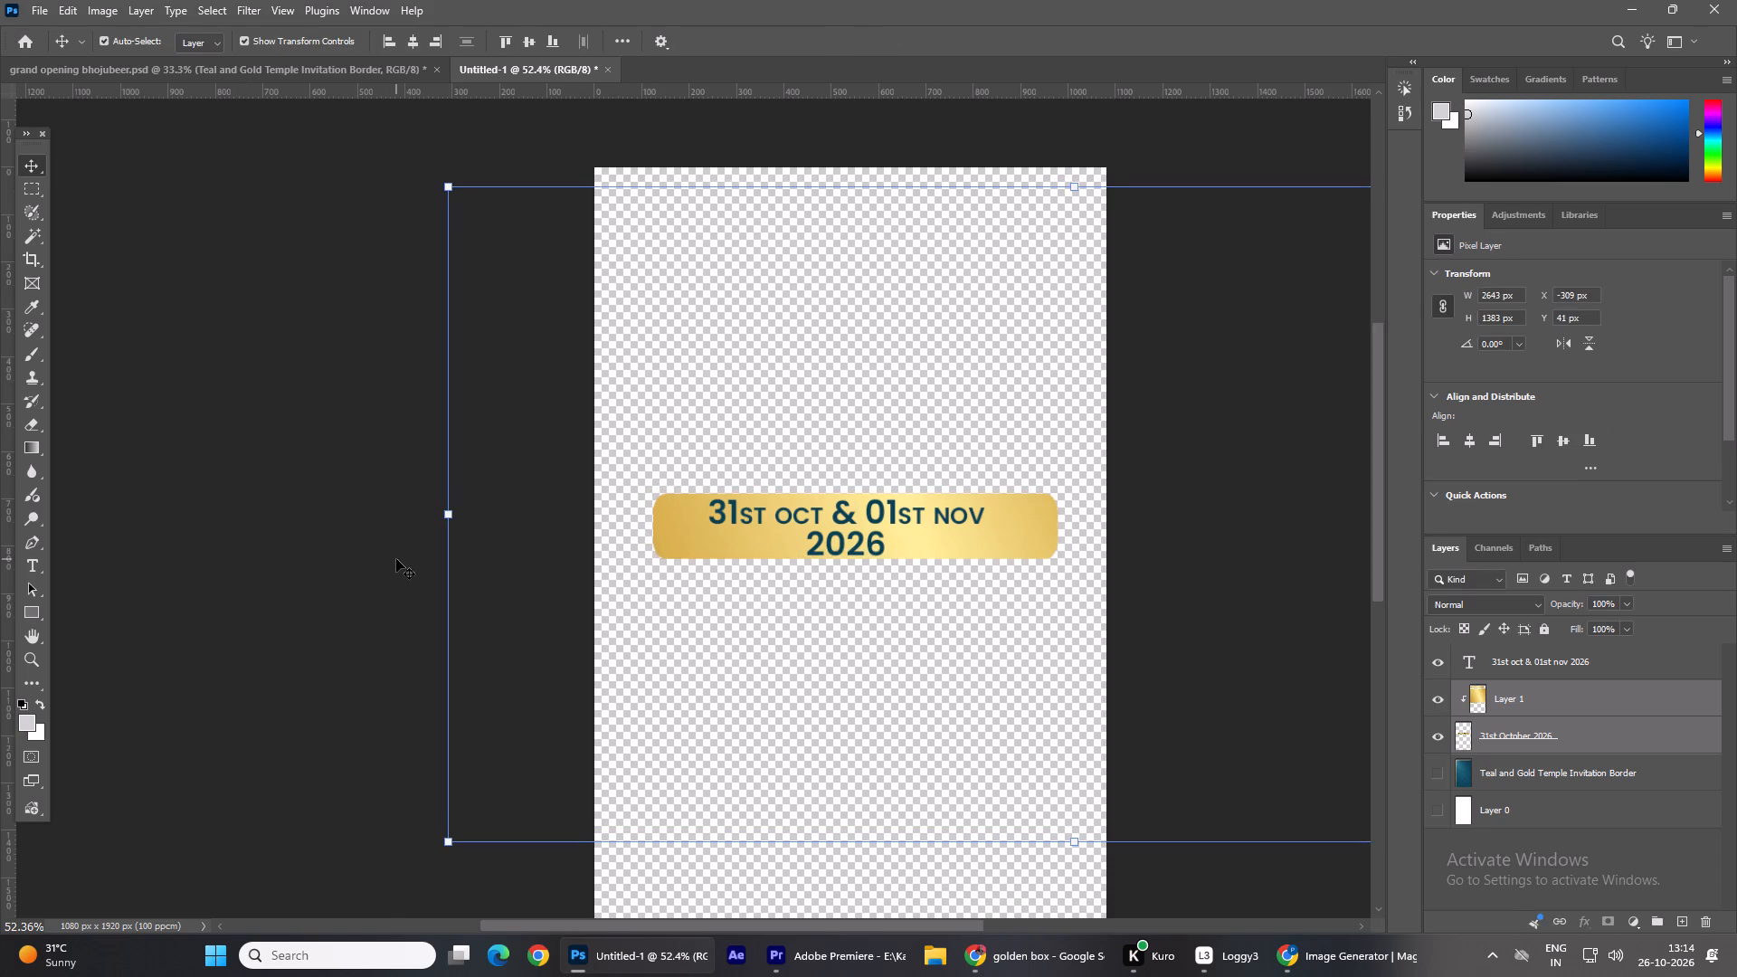
Scale the date text down to 86.07% and recentre it on the gold strip.
click(905, 518)
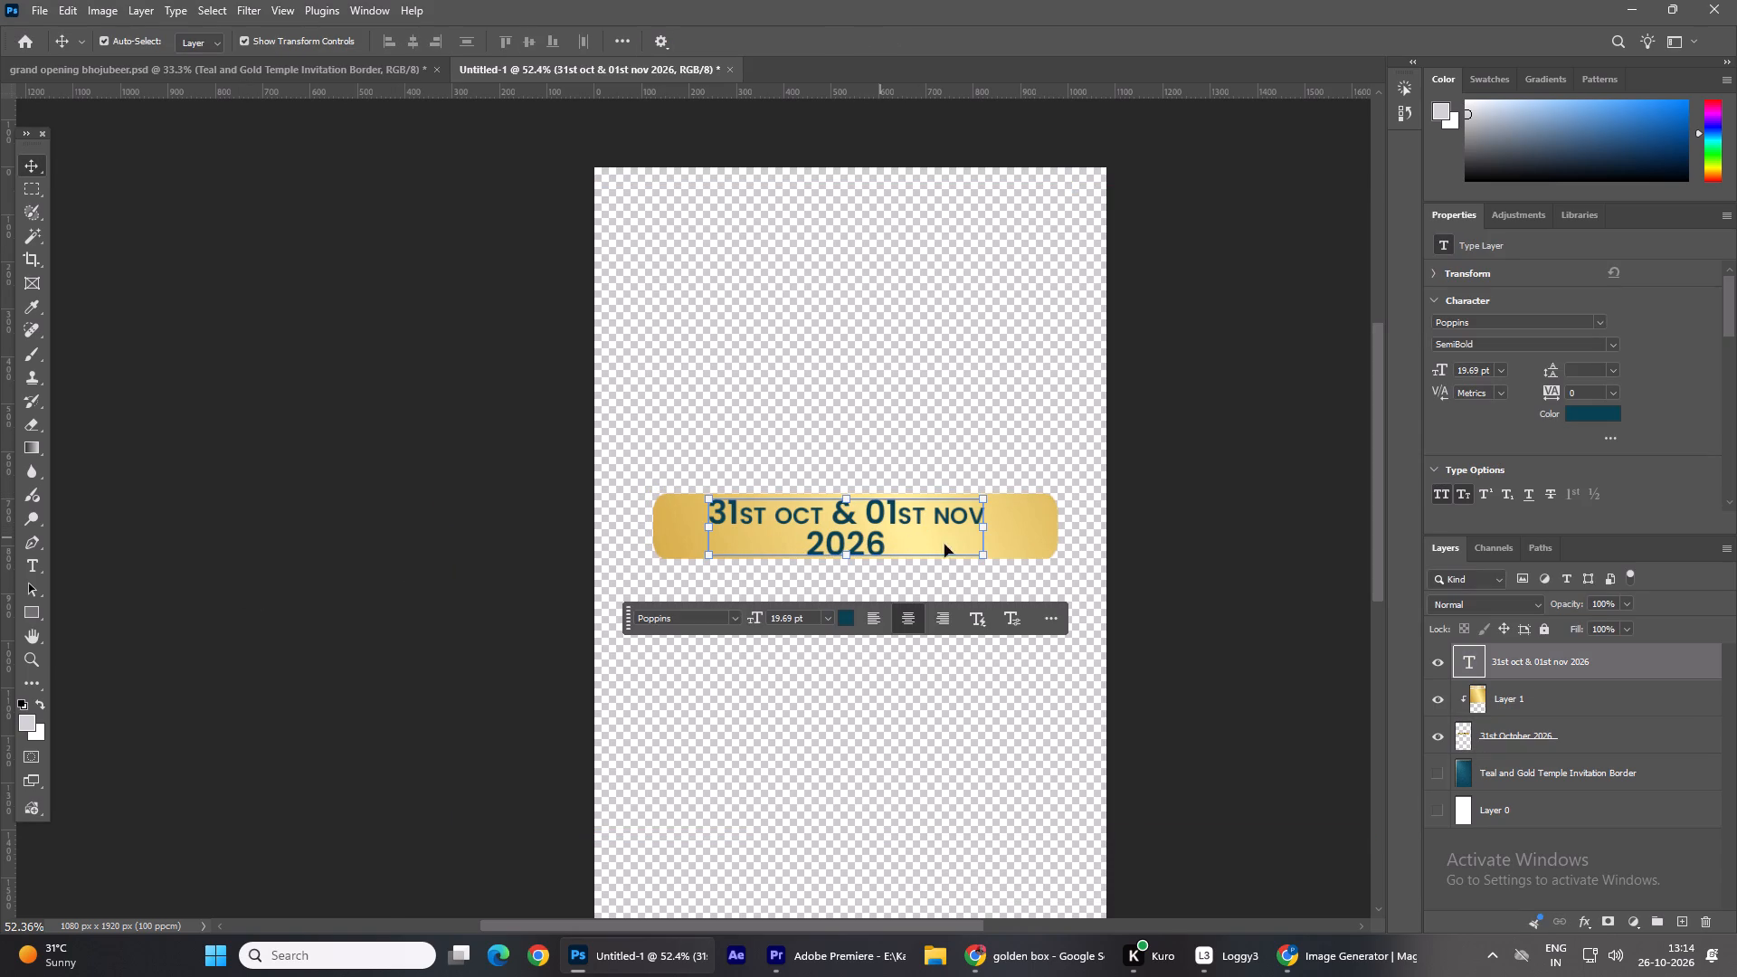
click(983, 561)
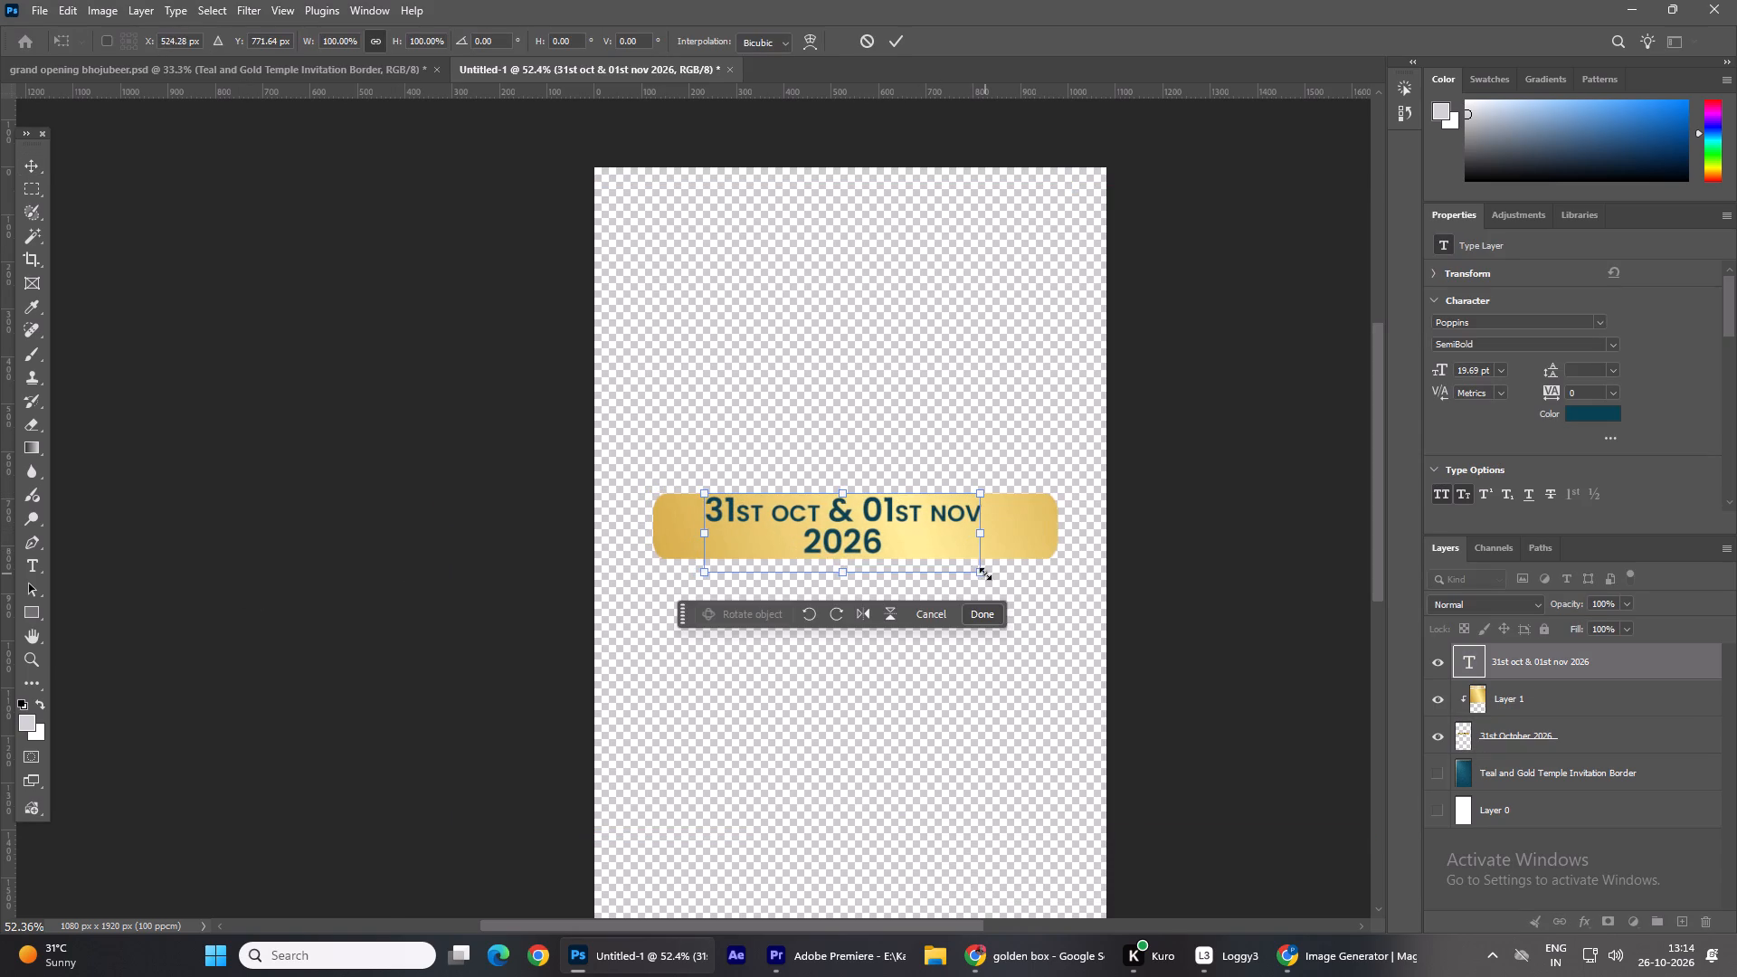
drag(985, 573, 948, 556)
drag(868, 527, 897, 535)
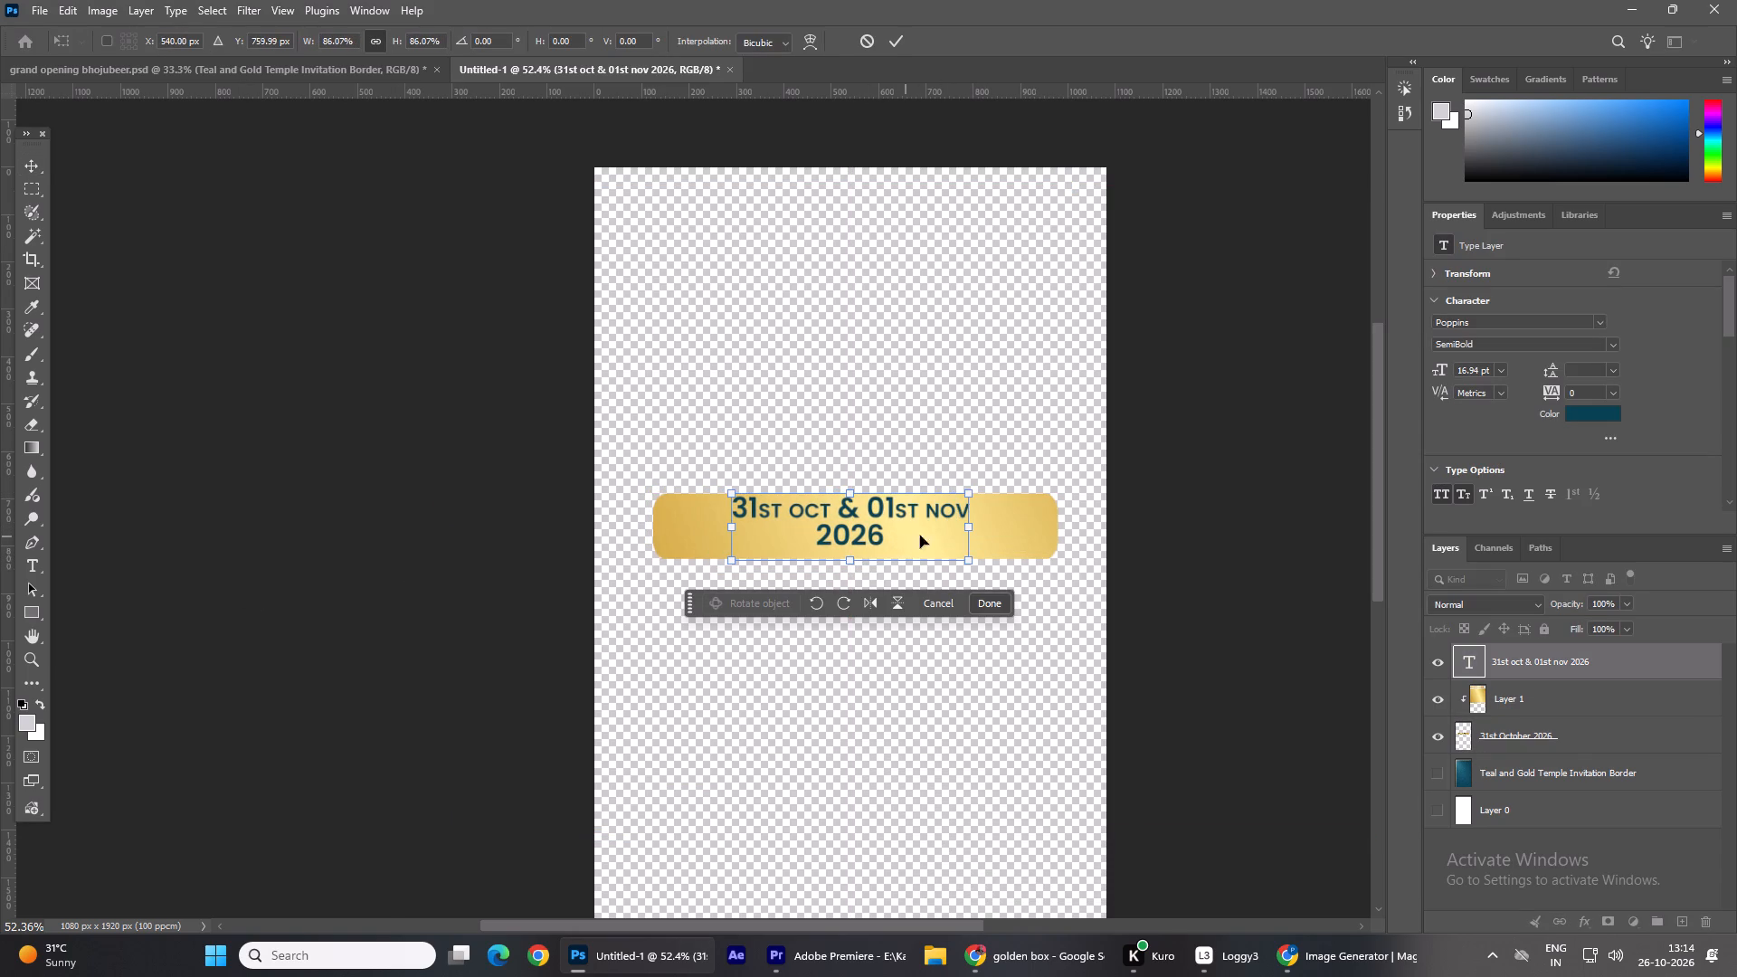
key(Down)
key(Down)
key(Down)
key(Down)
click(989, 603)
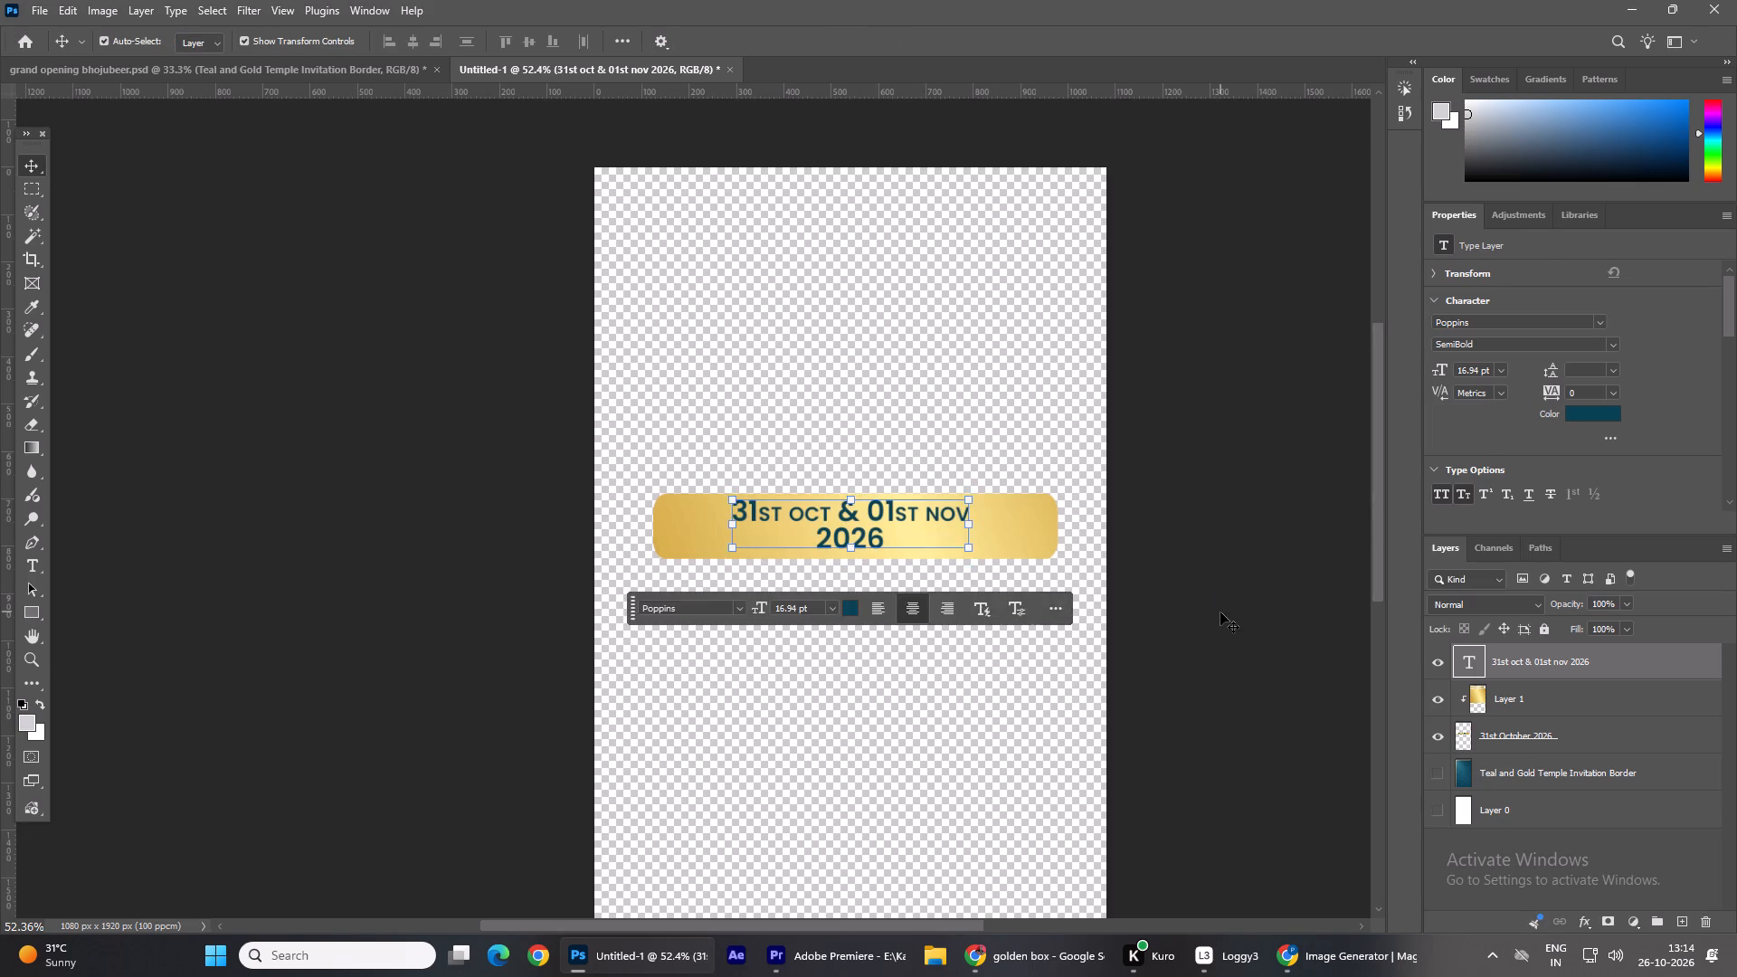
click(1220, 612)
Narrow Layer 1 and the 31st October 2026 strip layer together to 83.54% width and recentre them behind the date text.
click(1559, 726)
shift+click(1561, 704)
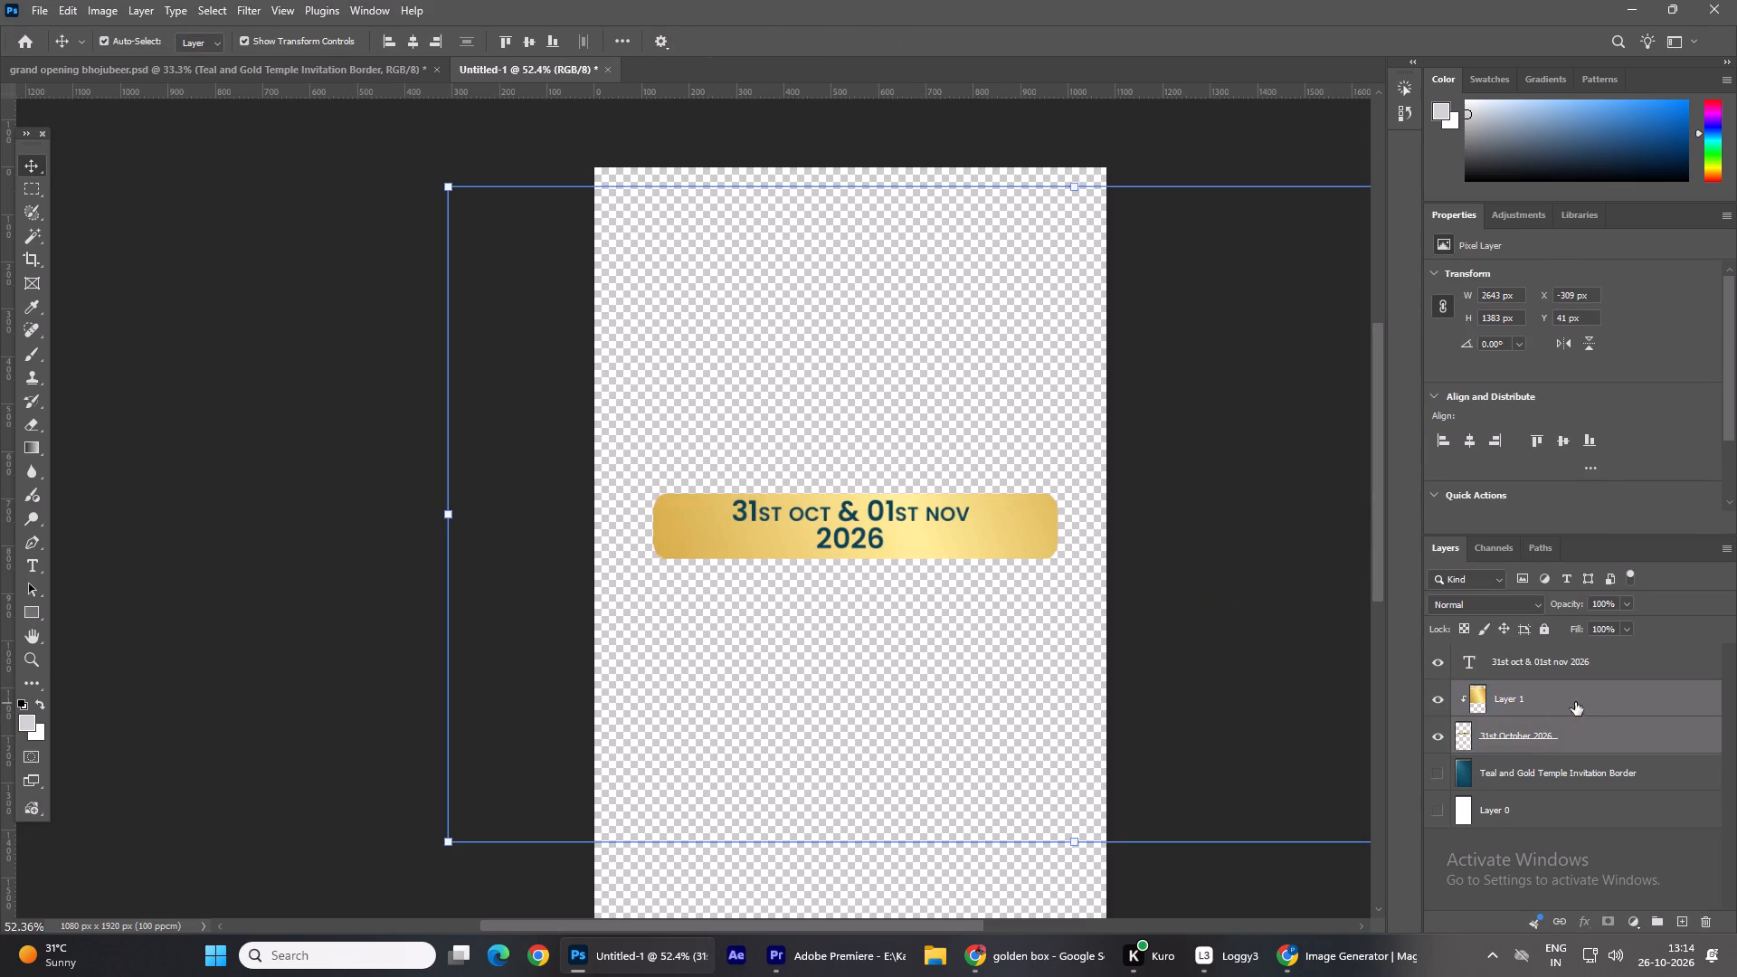
alt+scroll(998, 686, down, 5)
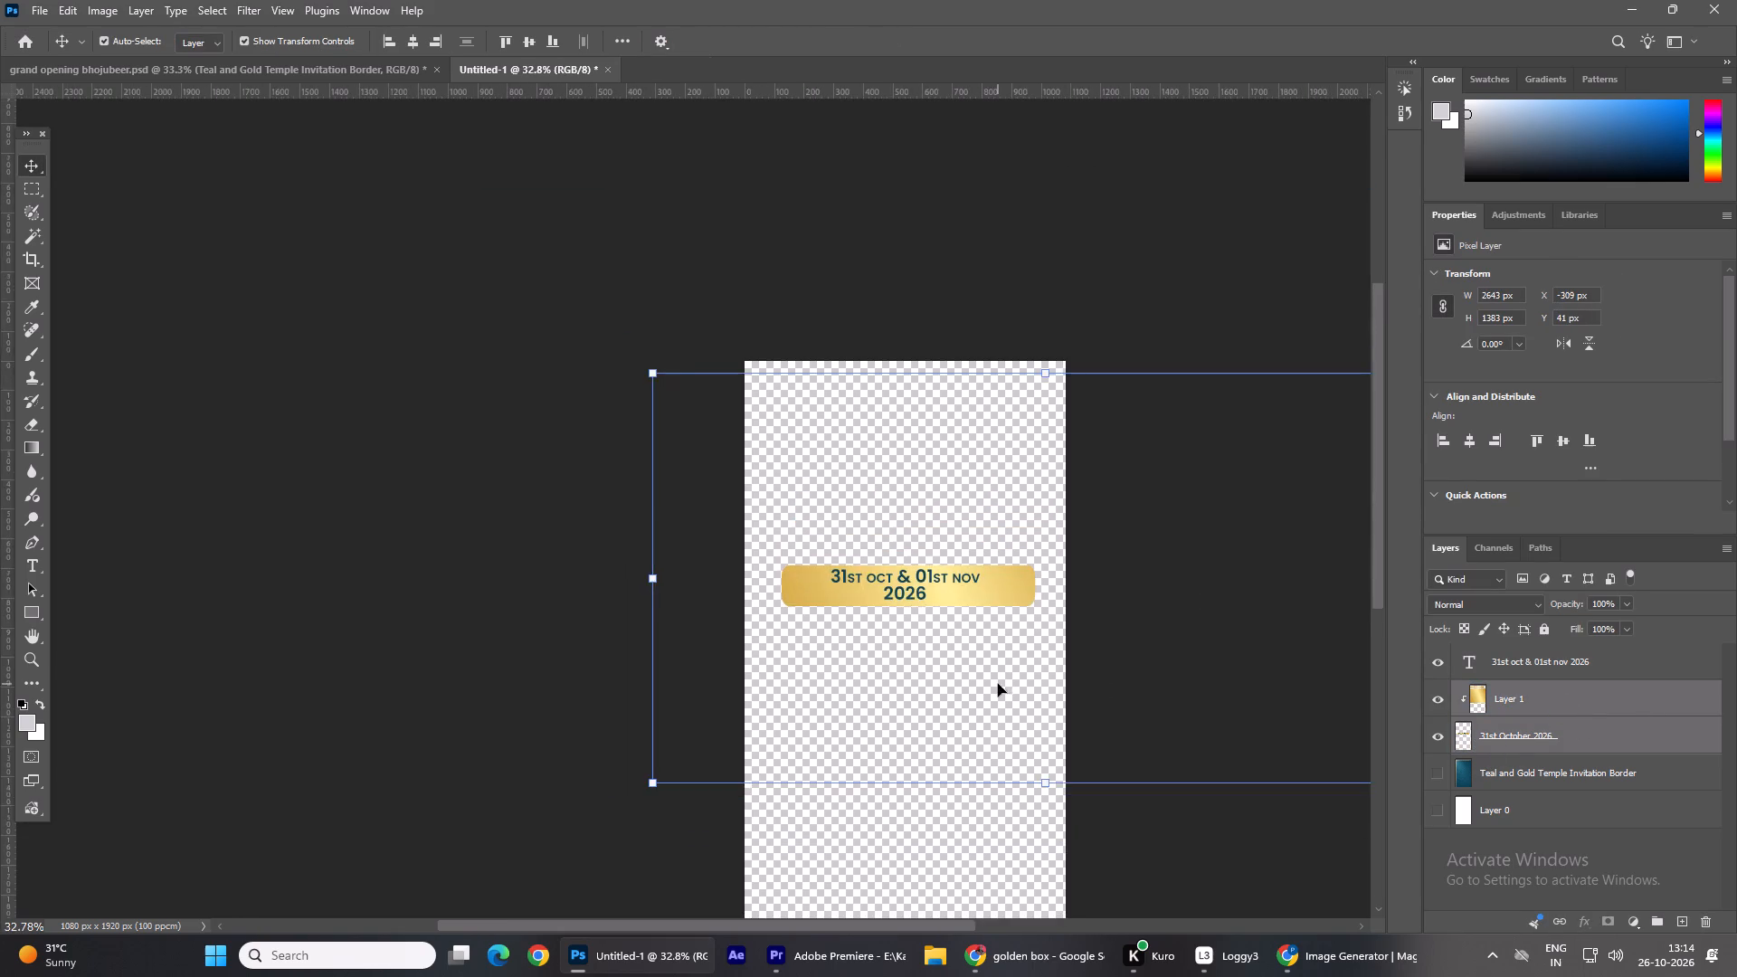
scroll(1003, 673, down, 6)
shift+drag(1316, 589, 1286, 583)
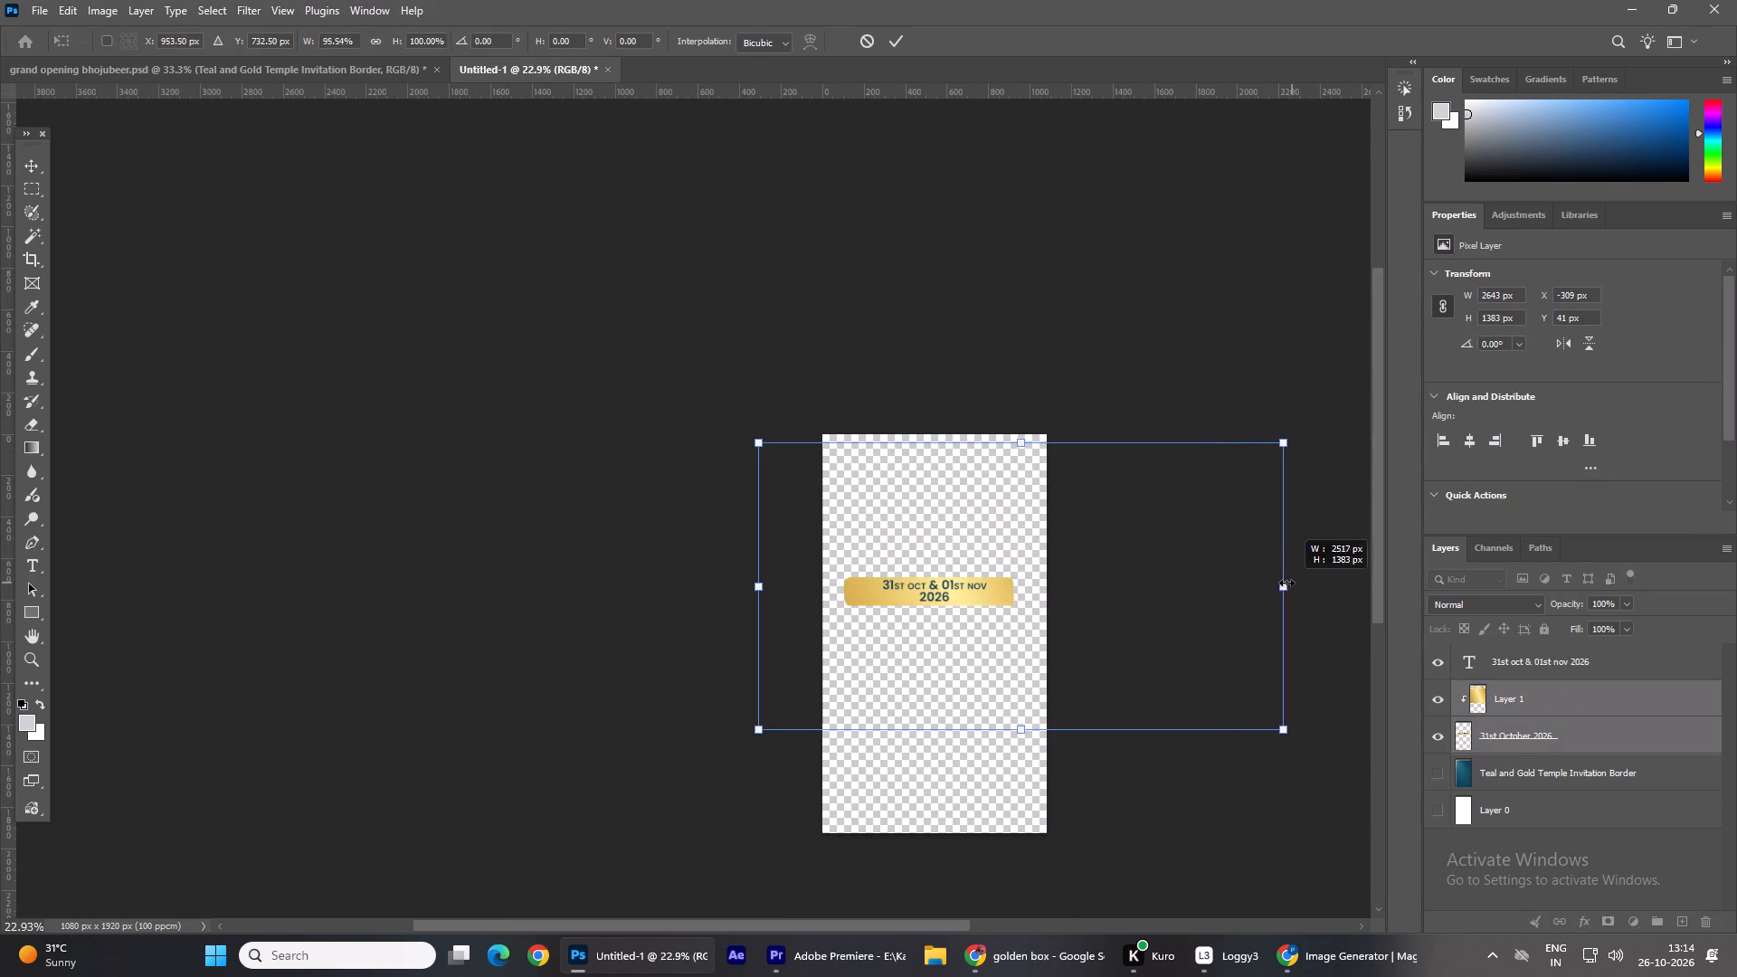
shift+drag(1286, 583, 1226, 577)
drag(1023, 622, 1059, 615)
key(Down)
key(Down)
key(Down)
key(Down)
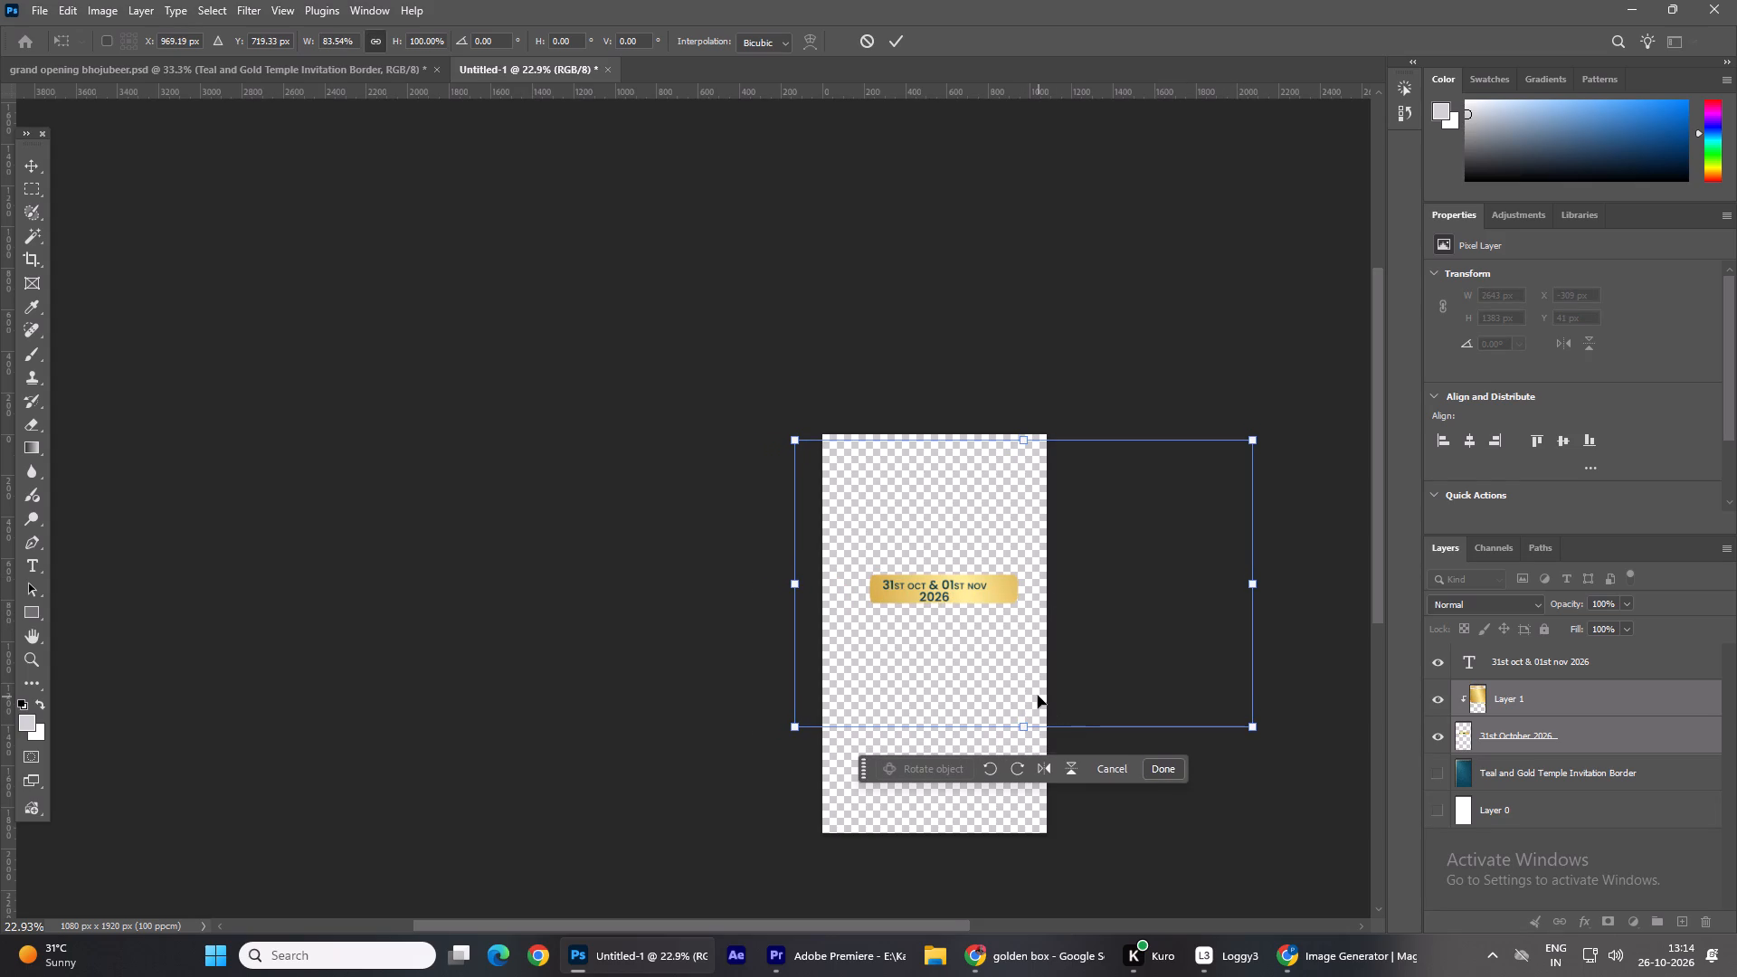
key(shift+Left)
key(shift+Left)
key(shift+Left)
click(1163, 769)
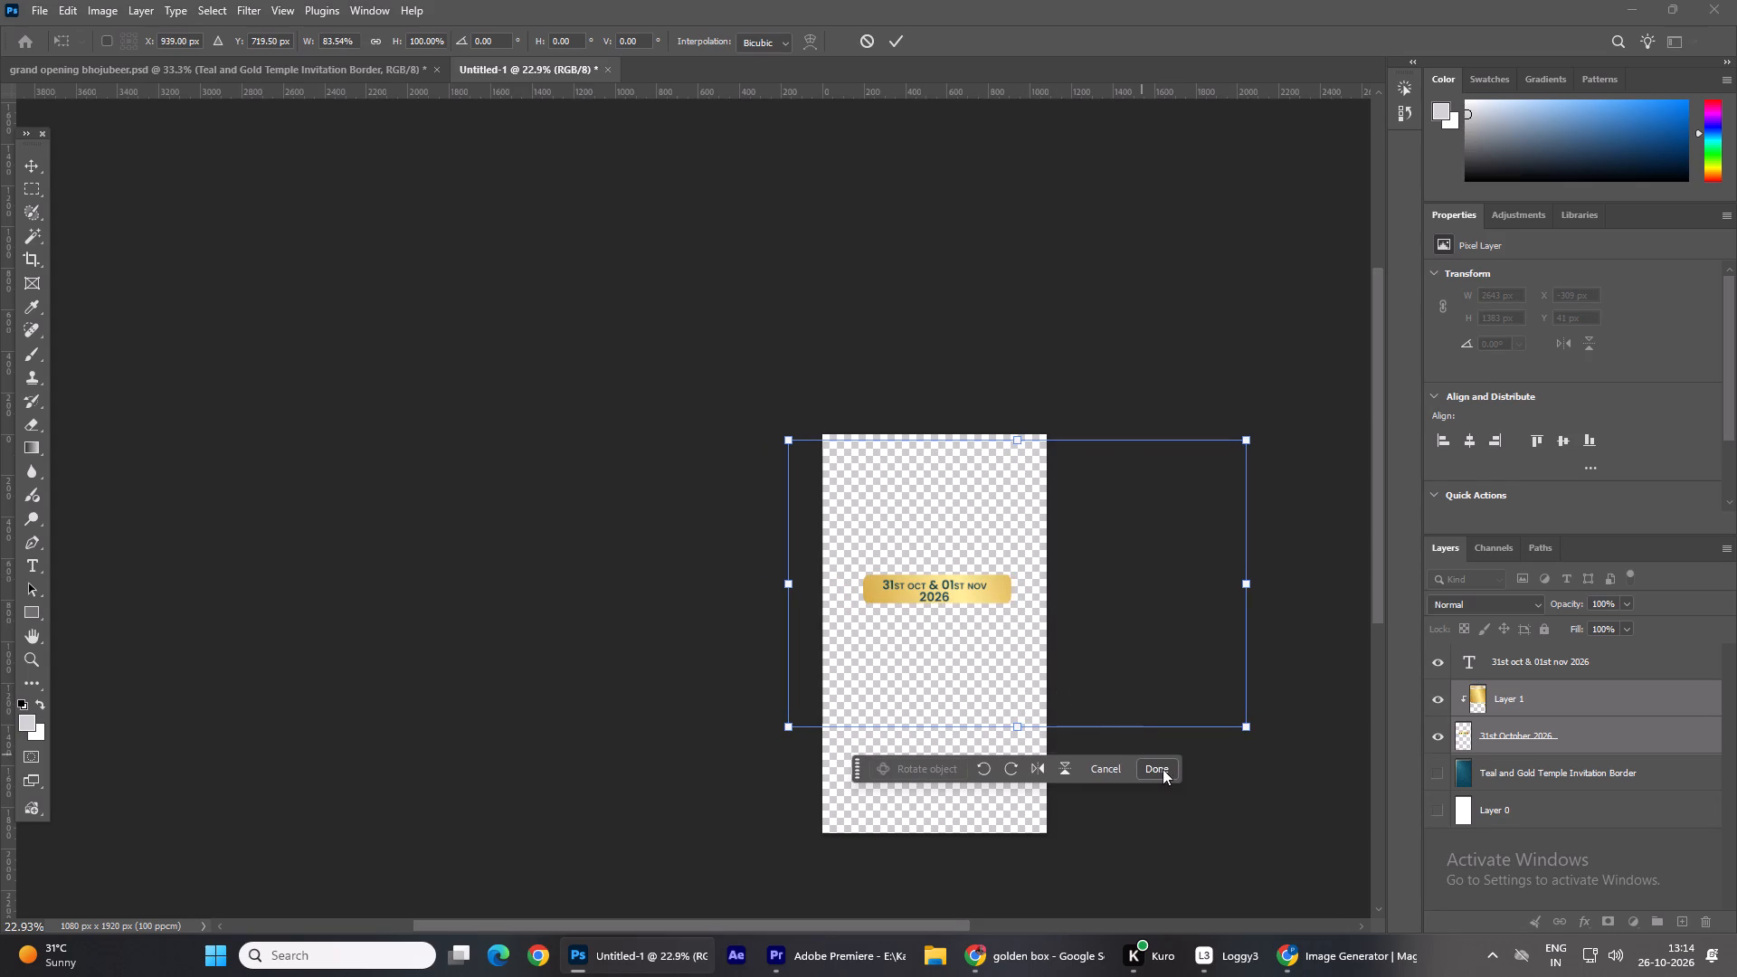
click(1228, 789)
Nudge the date text up slightly on the gold strip.
alt+scroll(997, 640, up, 12)
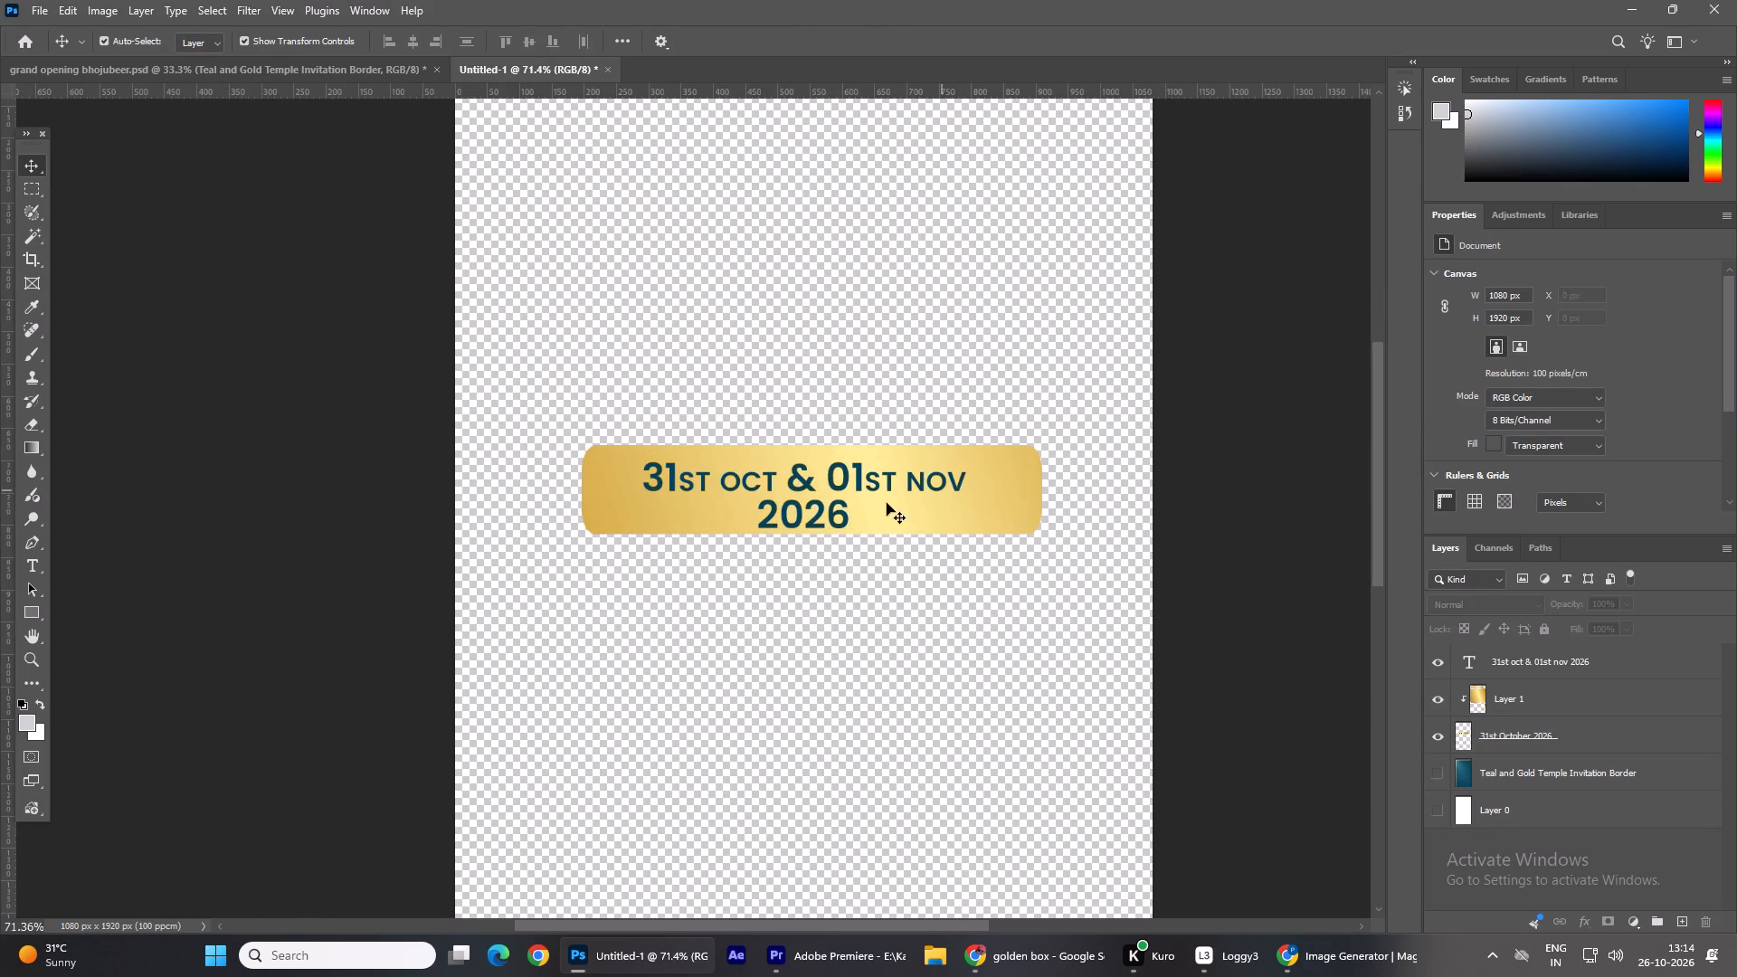
click(878, 496)
key(Up)
key(Up)
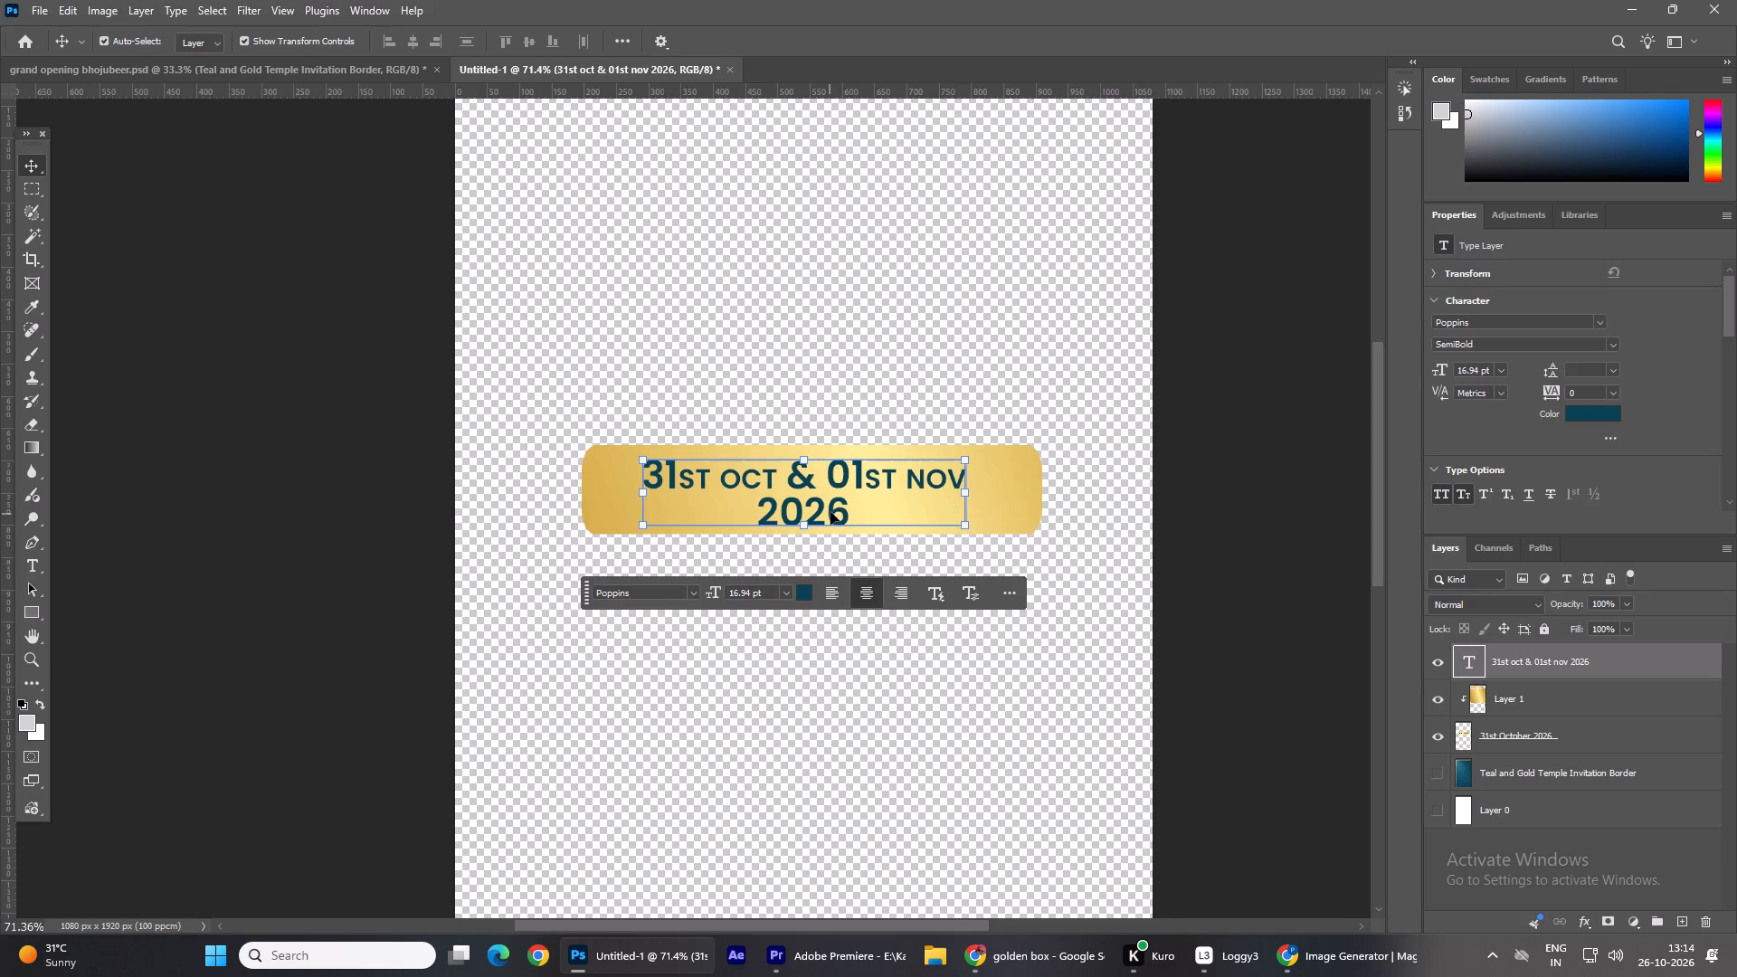
click(1221, 518)
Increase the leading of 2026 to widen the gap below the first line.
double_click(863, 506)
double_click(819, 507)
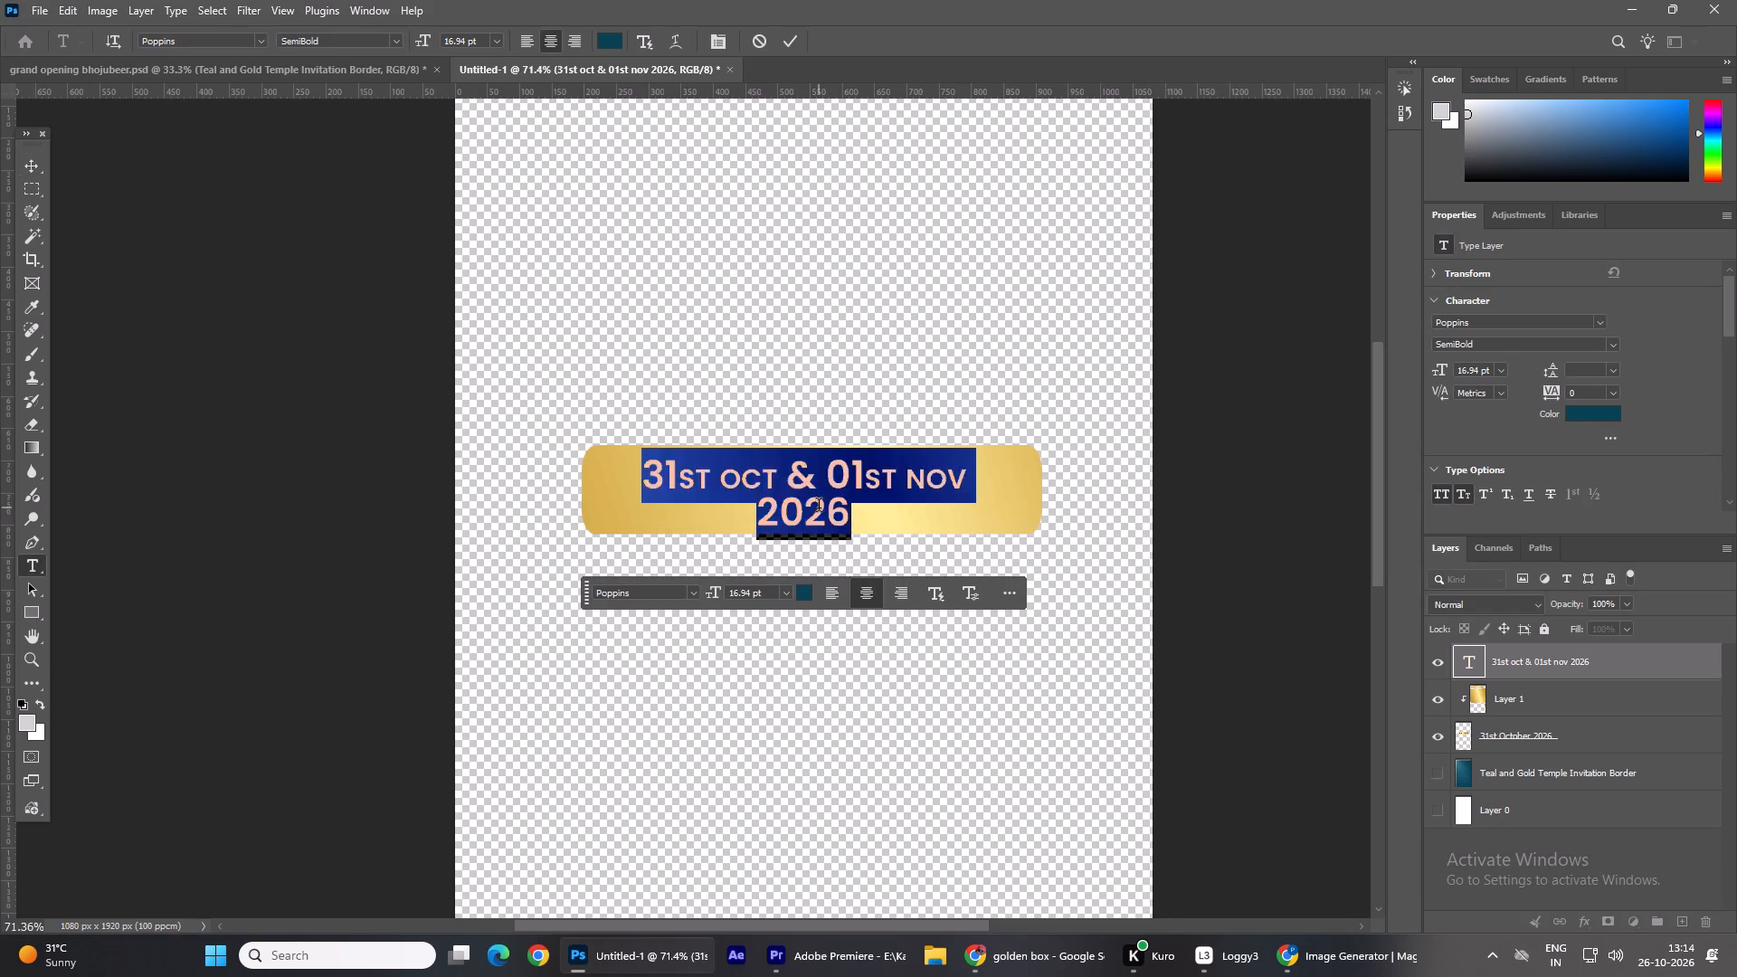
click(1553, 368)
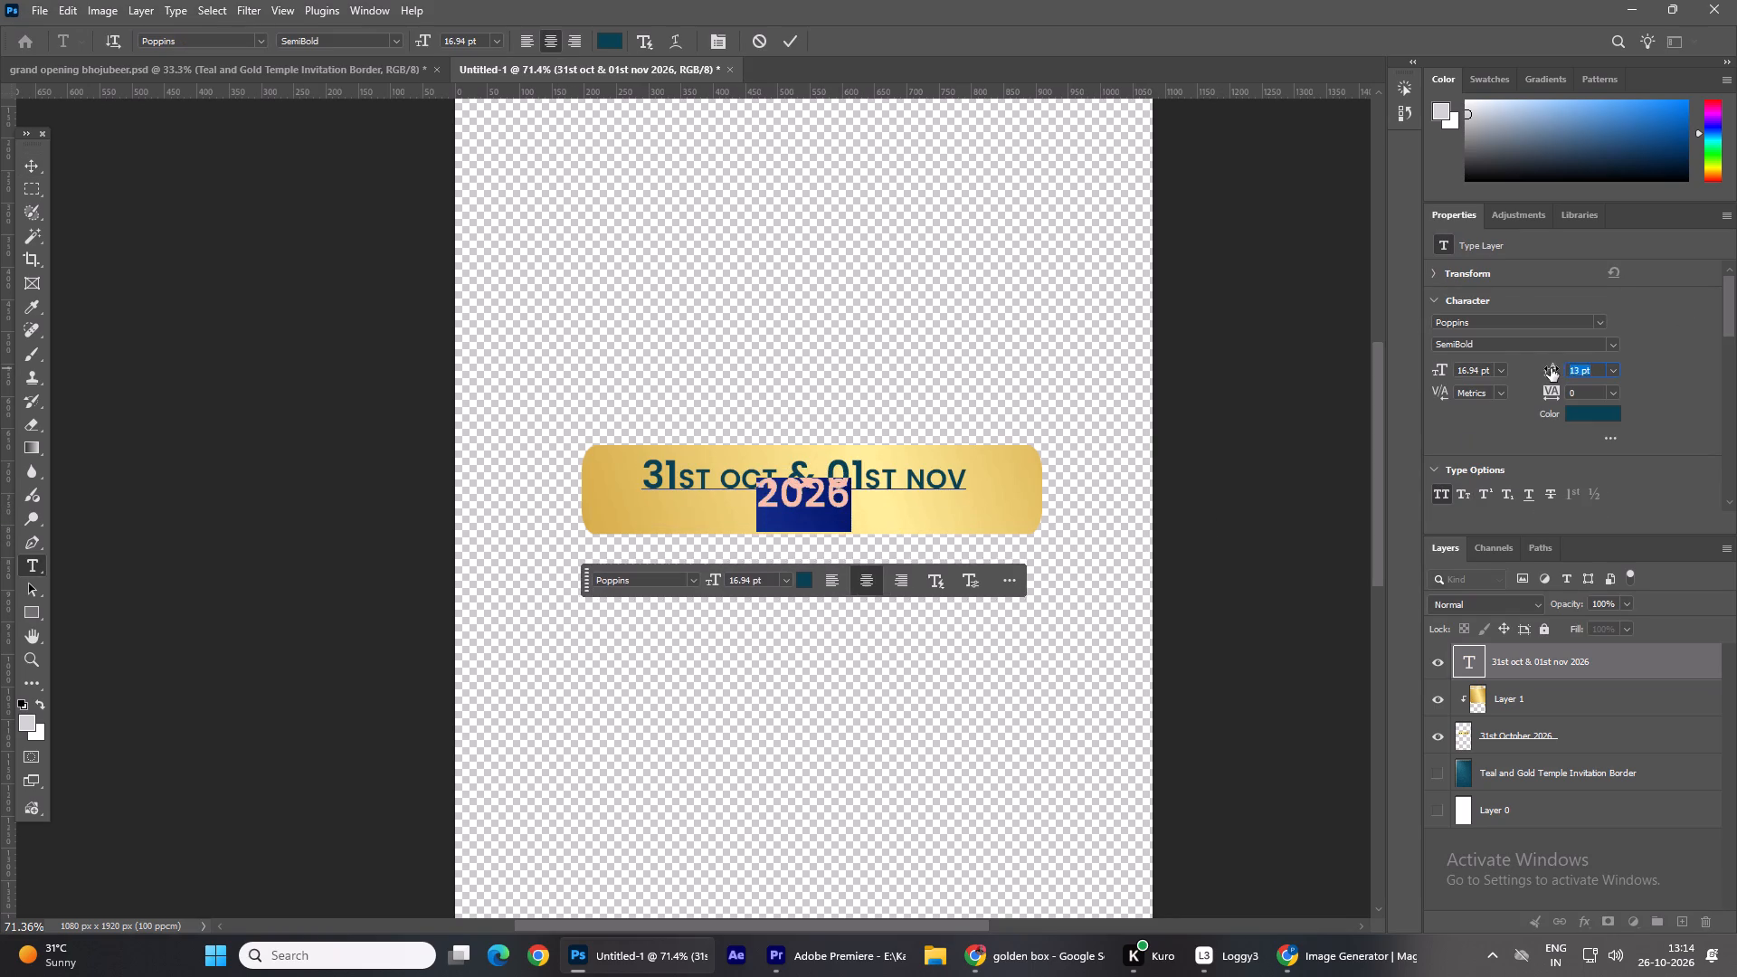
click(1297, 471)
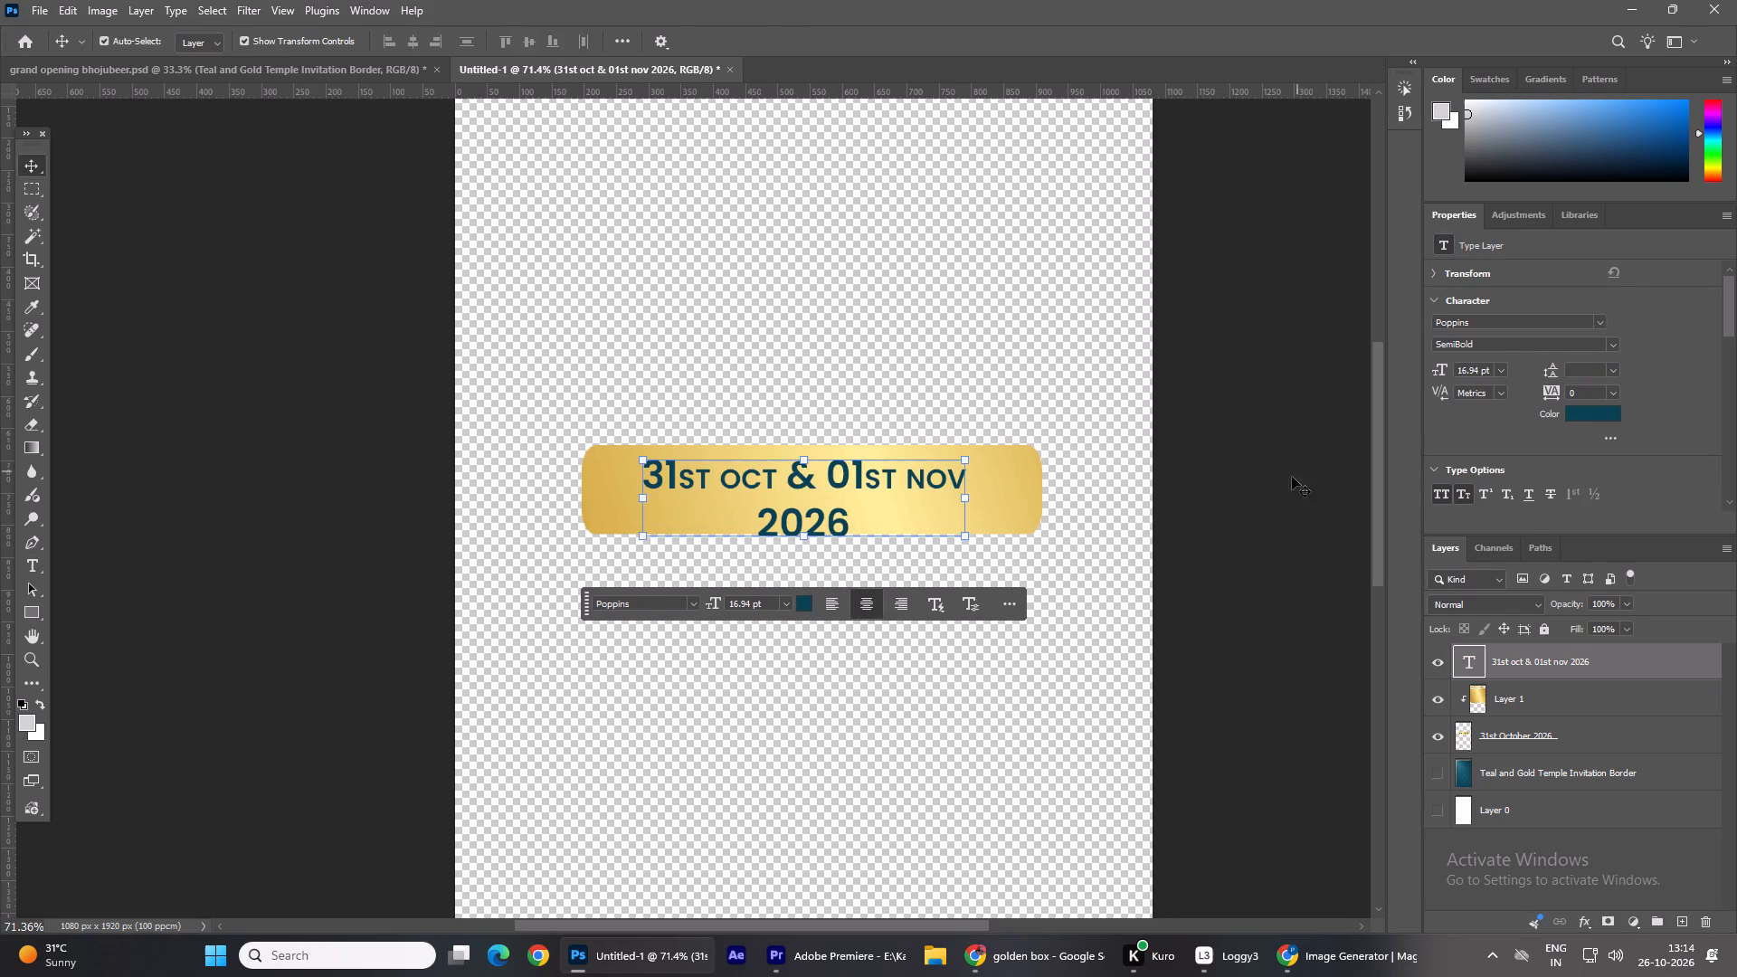
Move the date text up and over to the horizontal centre of the gold strip.
drag(899, 500, 911, 495)
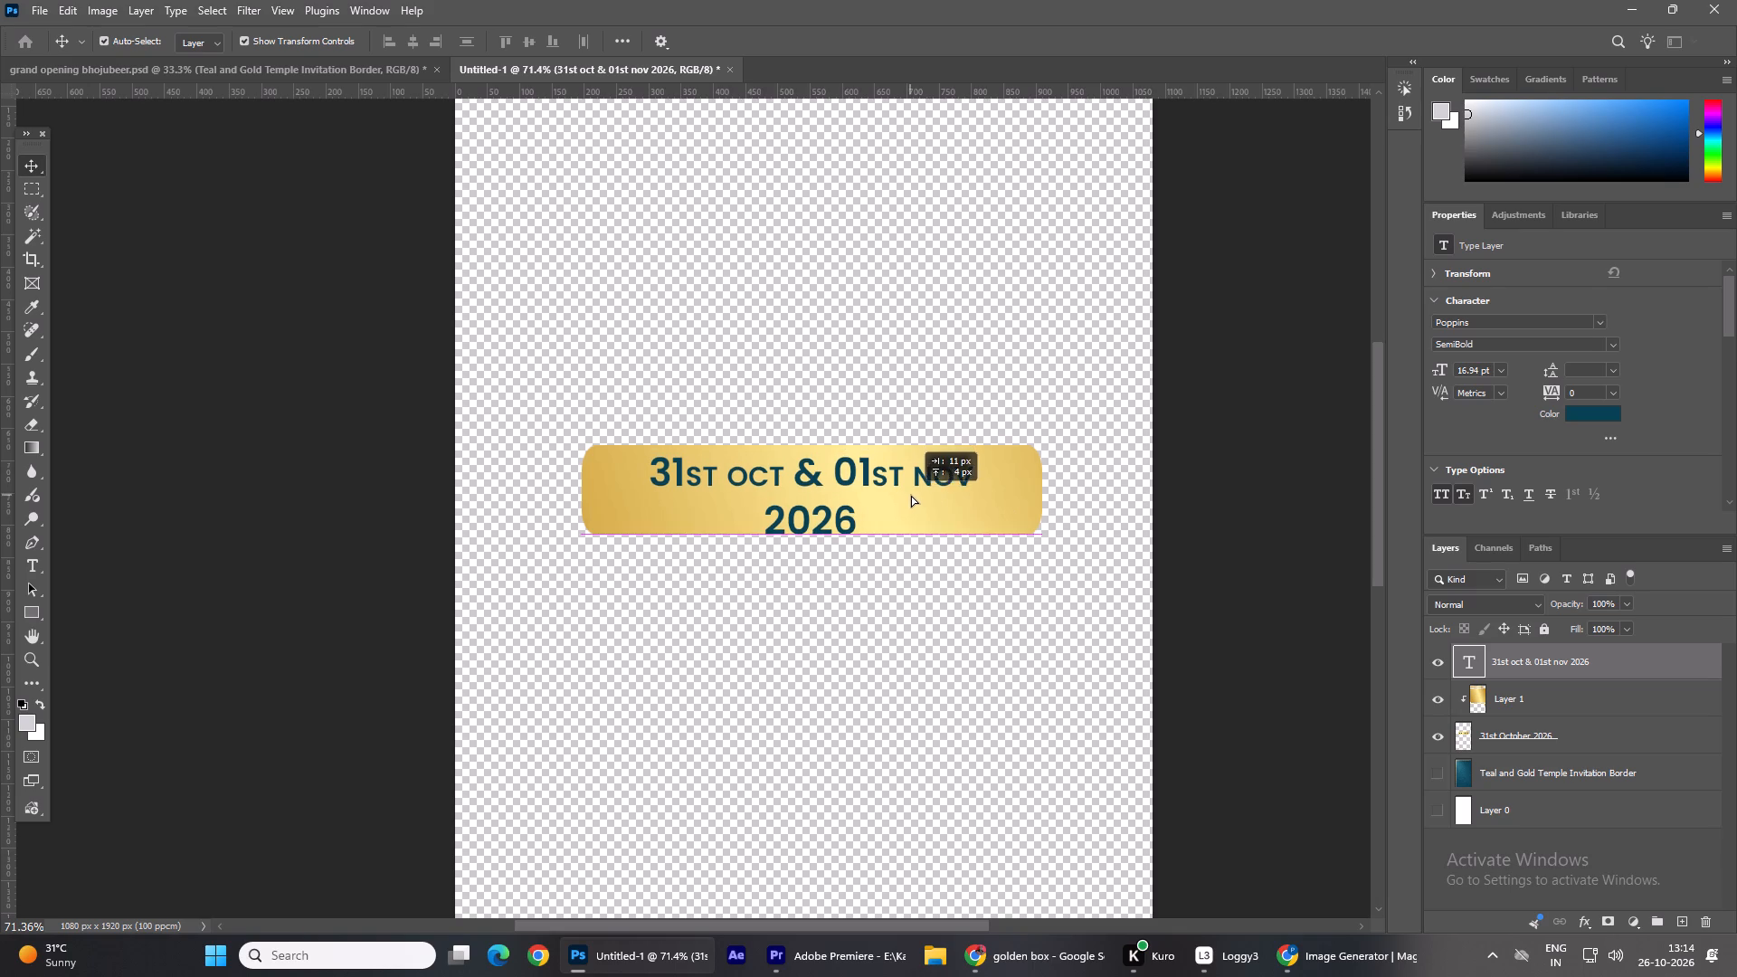
drag(911, 495, 912, 494)
Reduce the leading of 2026 to bring it closer to the first line, and commit the text.
double_click(831, 501)
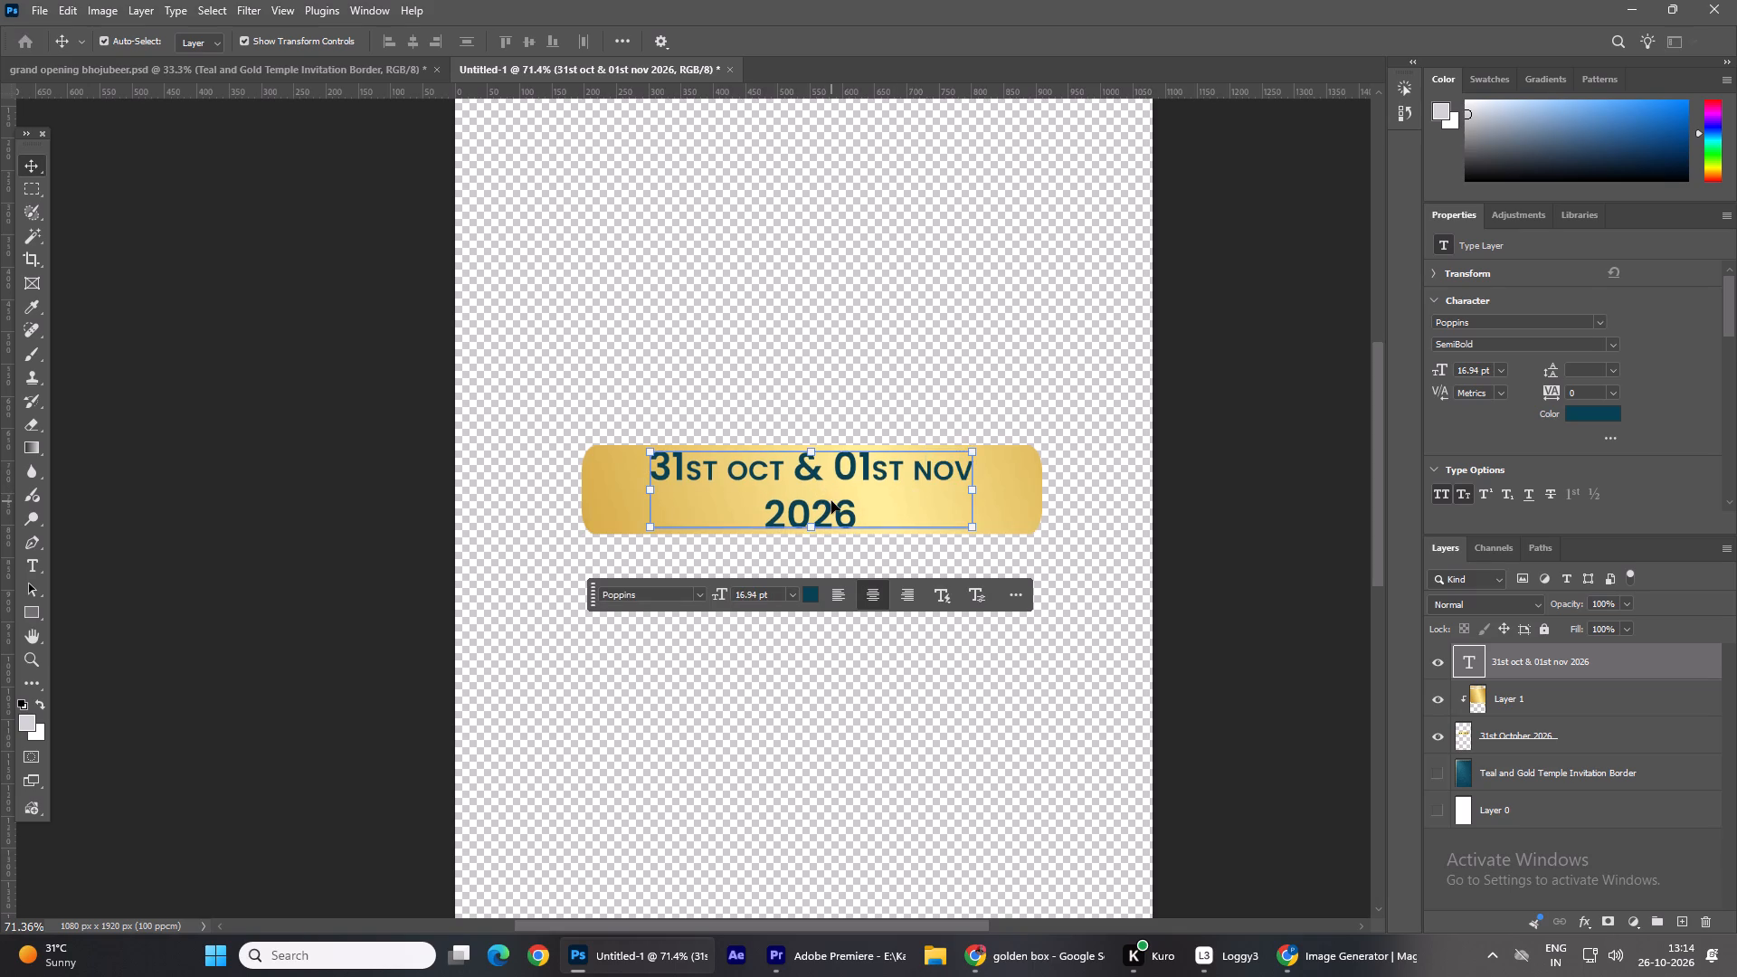
double_click(831, 509)
click(1547, 372)
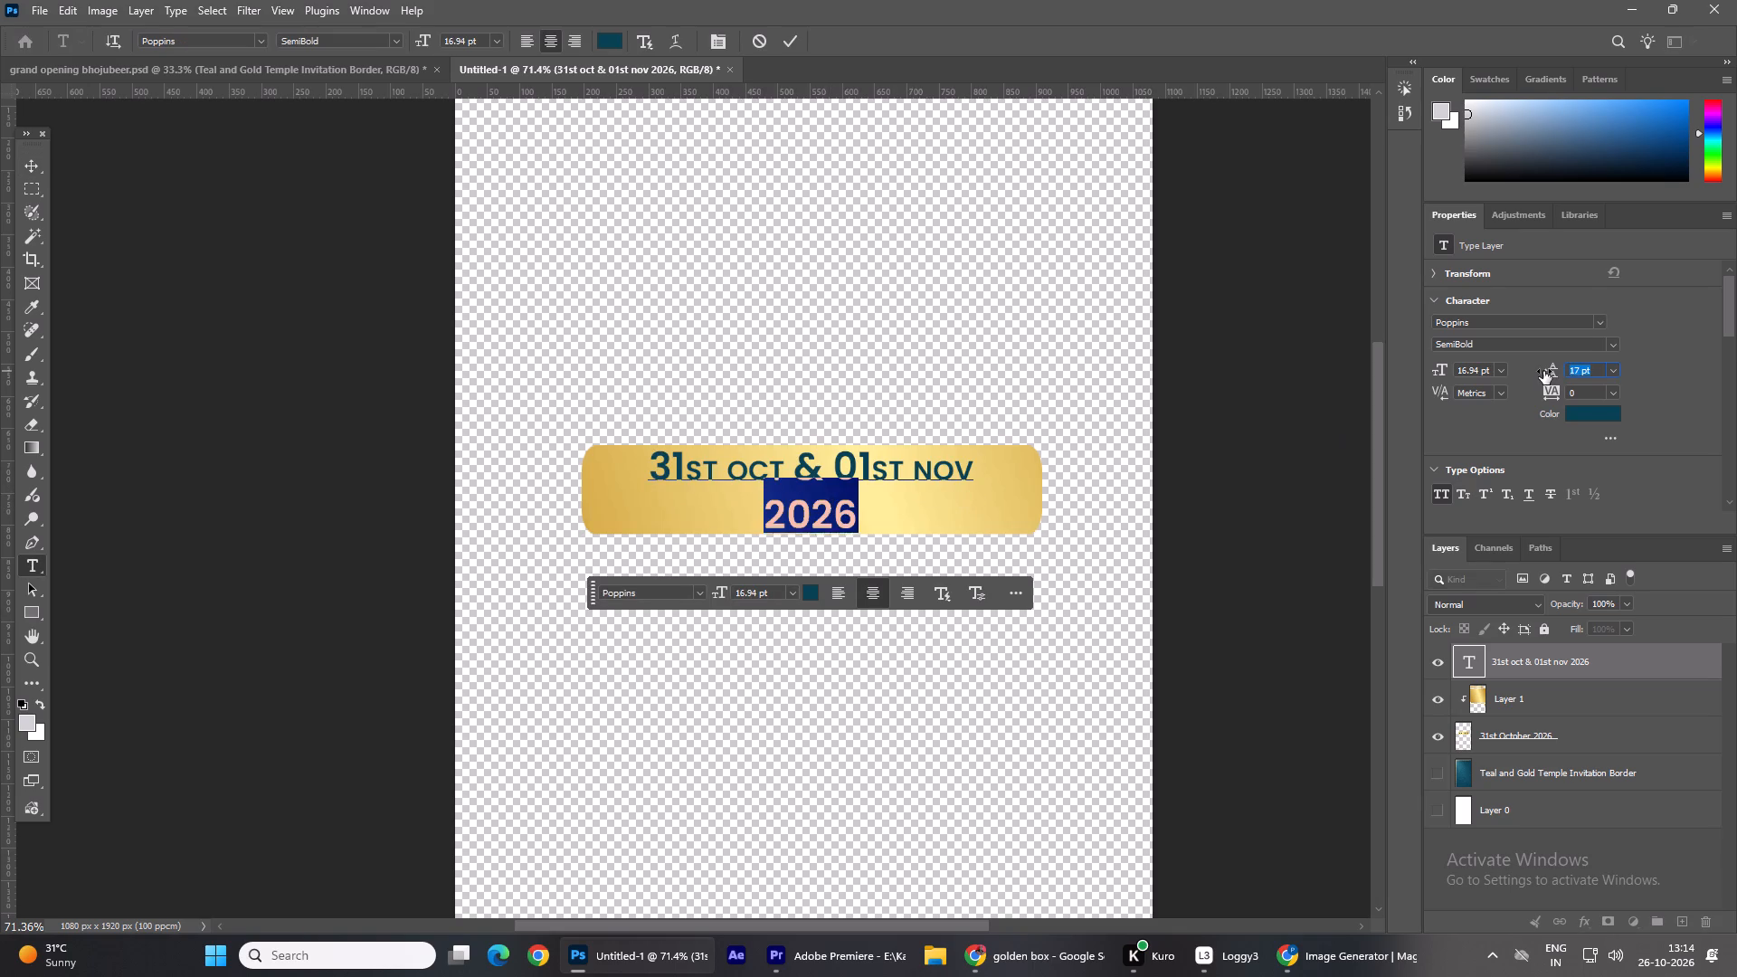
click(1279, 441)
click(1266, 449)
Nudge the date text down to centre it vertically on the gold strip.
click(755, 487)
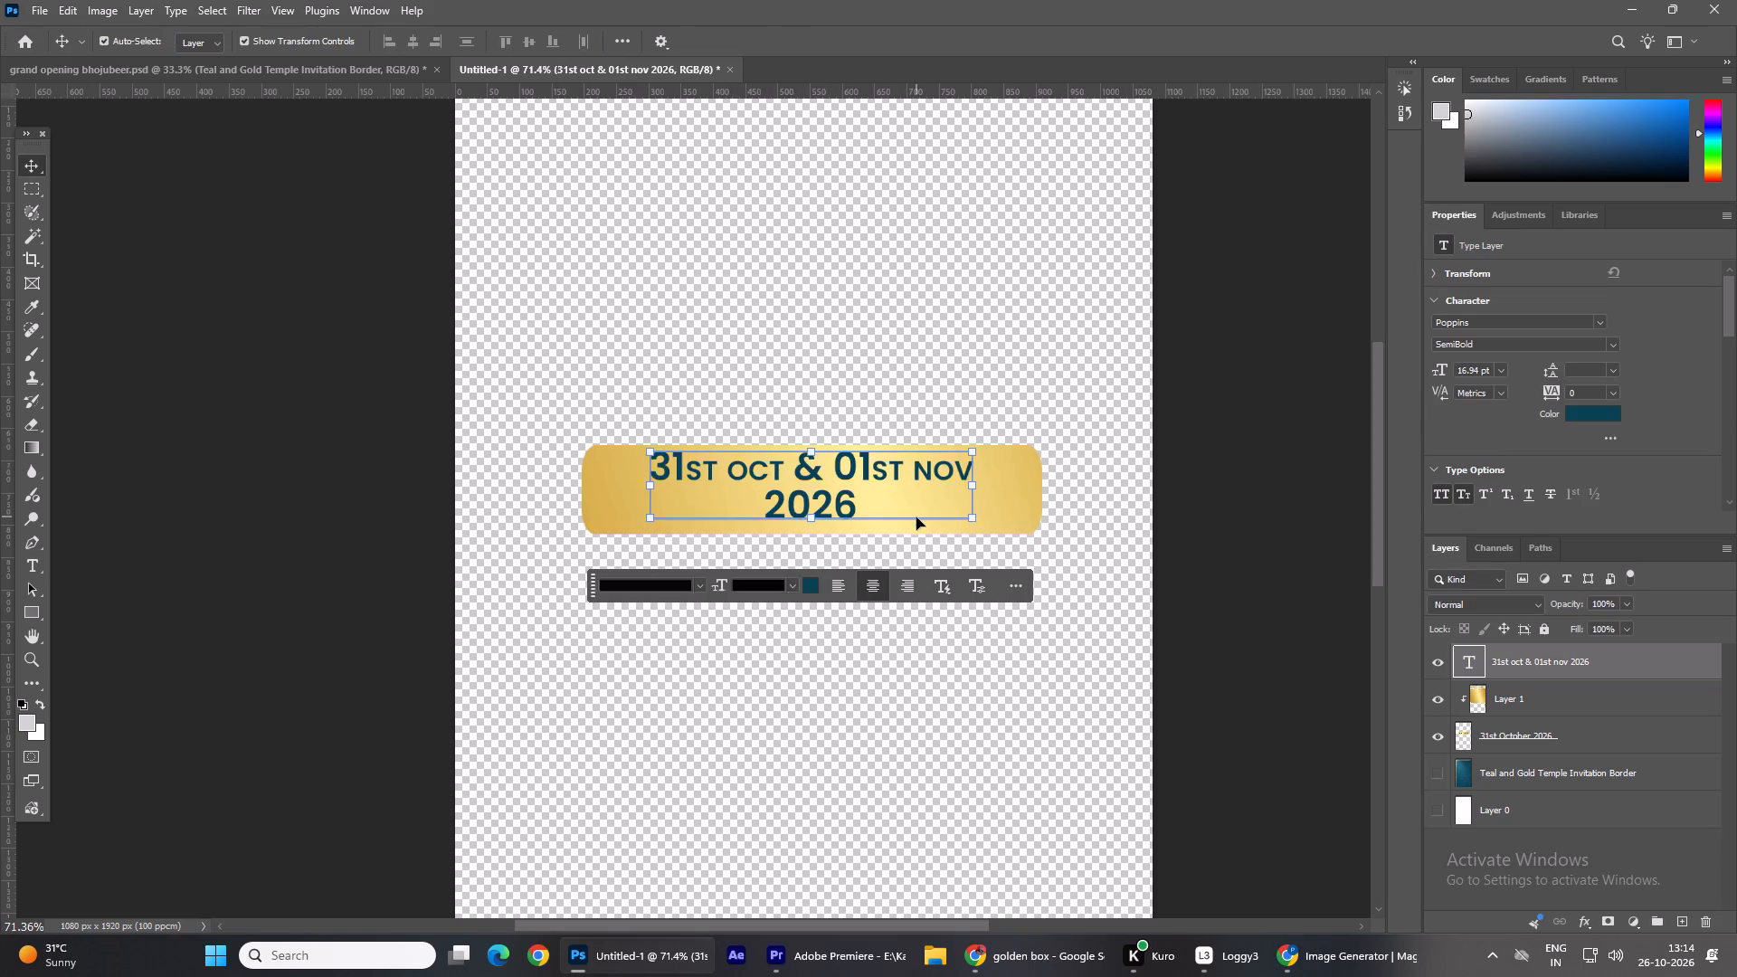
key(Down)
key(Down)
key(Down)
key(Down)
key(Down)
key(Down)
key(Down)
click(1203, 515)
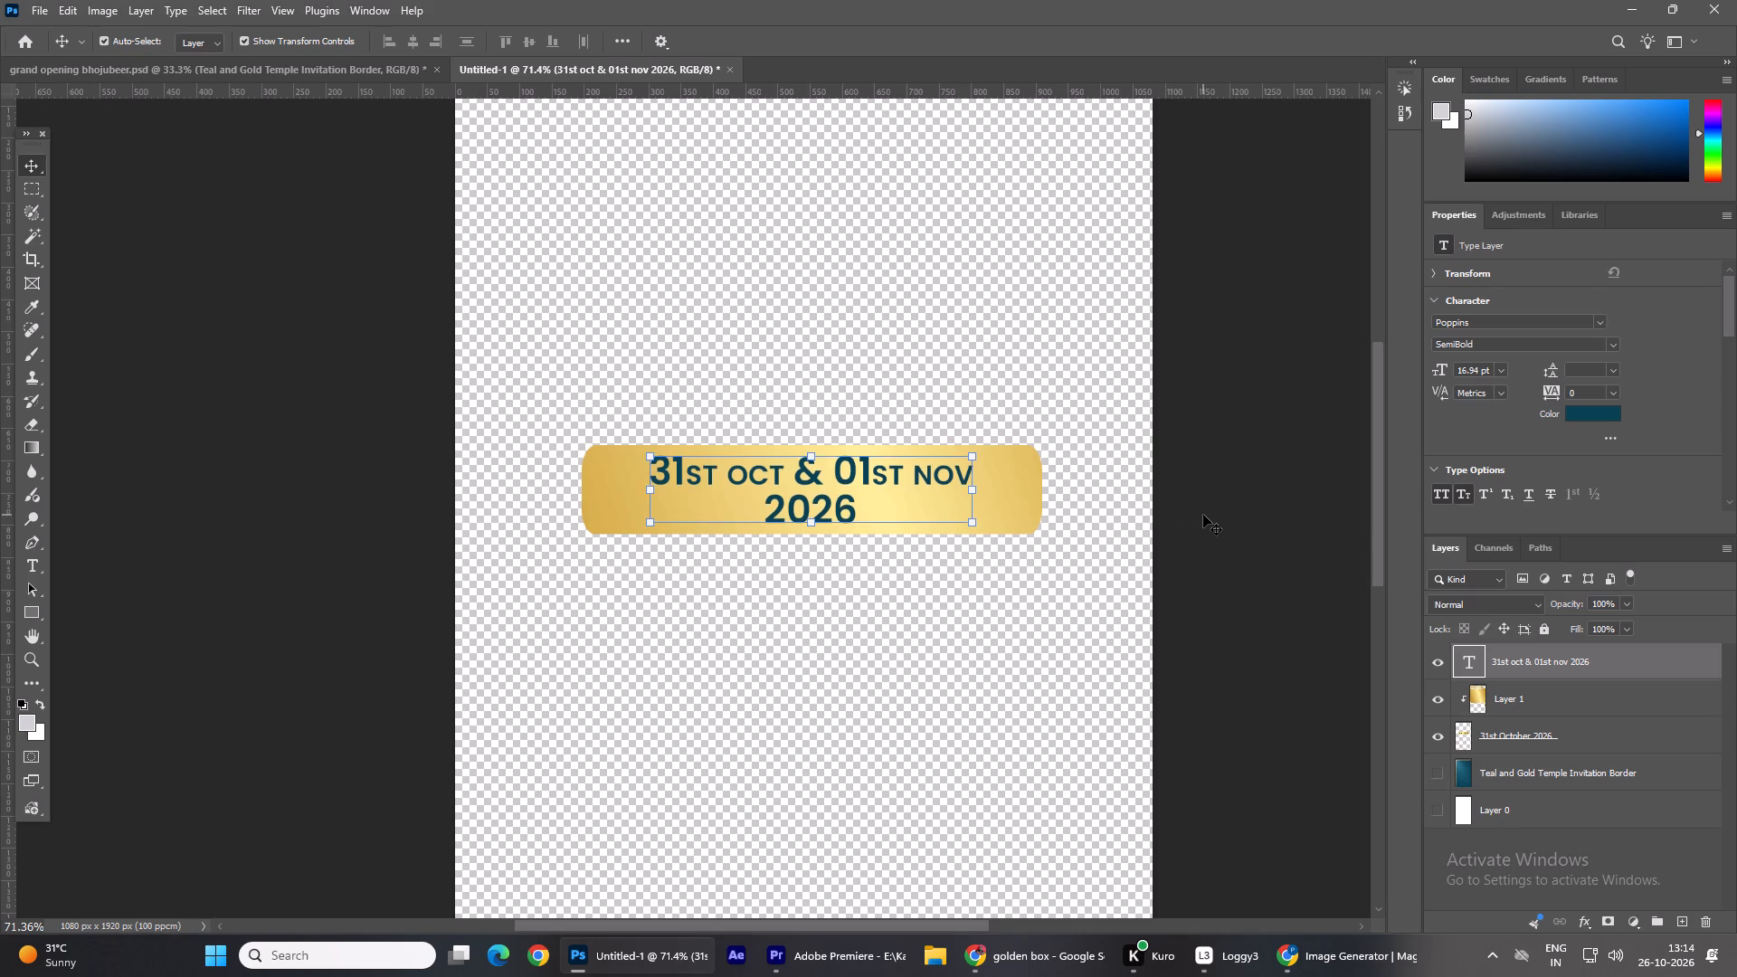
Scale Layer 1 and the 31st October 2026 strip layer together to about 82.9% and move them back behind the date text.
click(1565, 732)
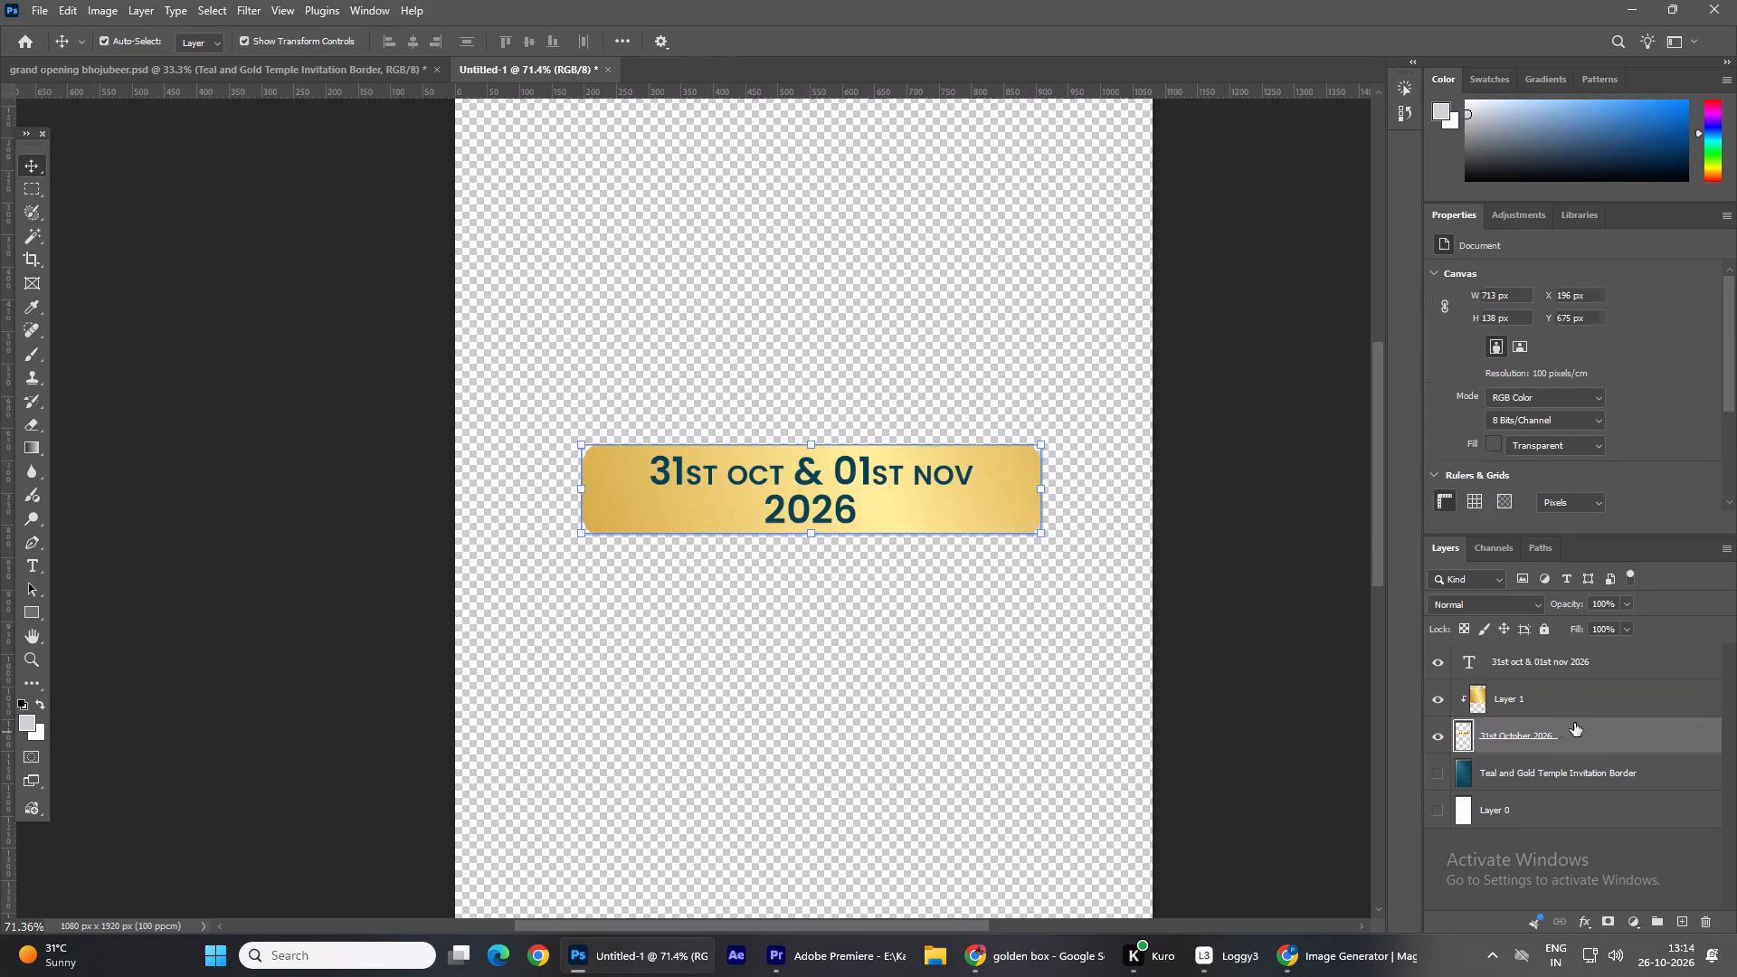
shift+click(1574, 704)
alt+scroll(532, 518, down, 4)
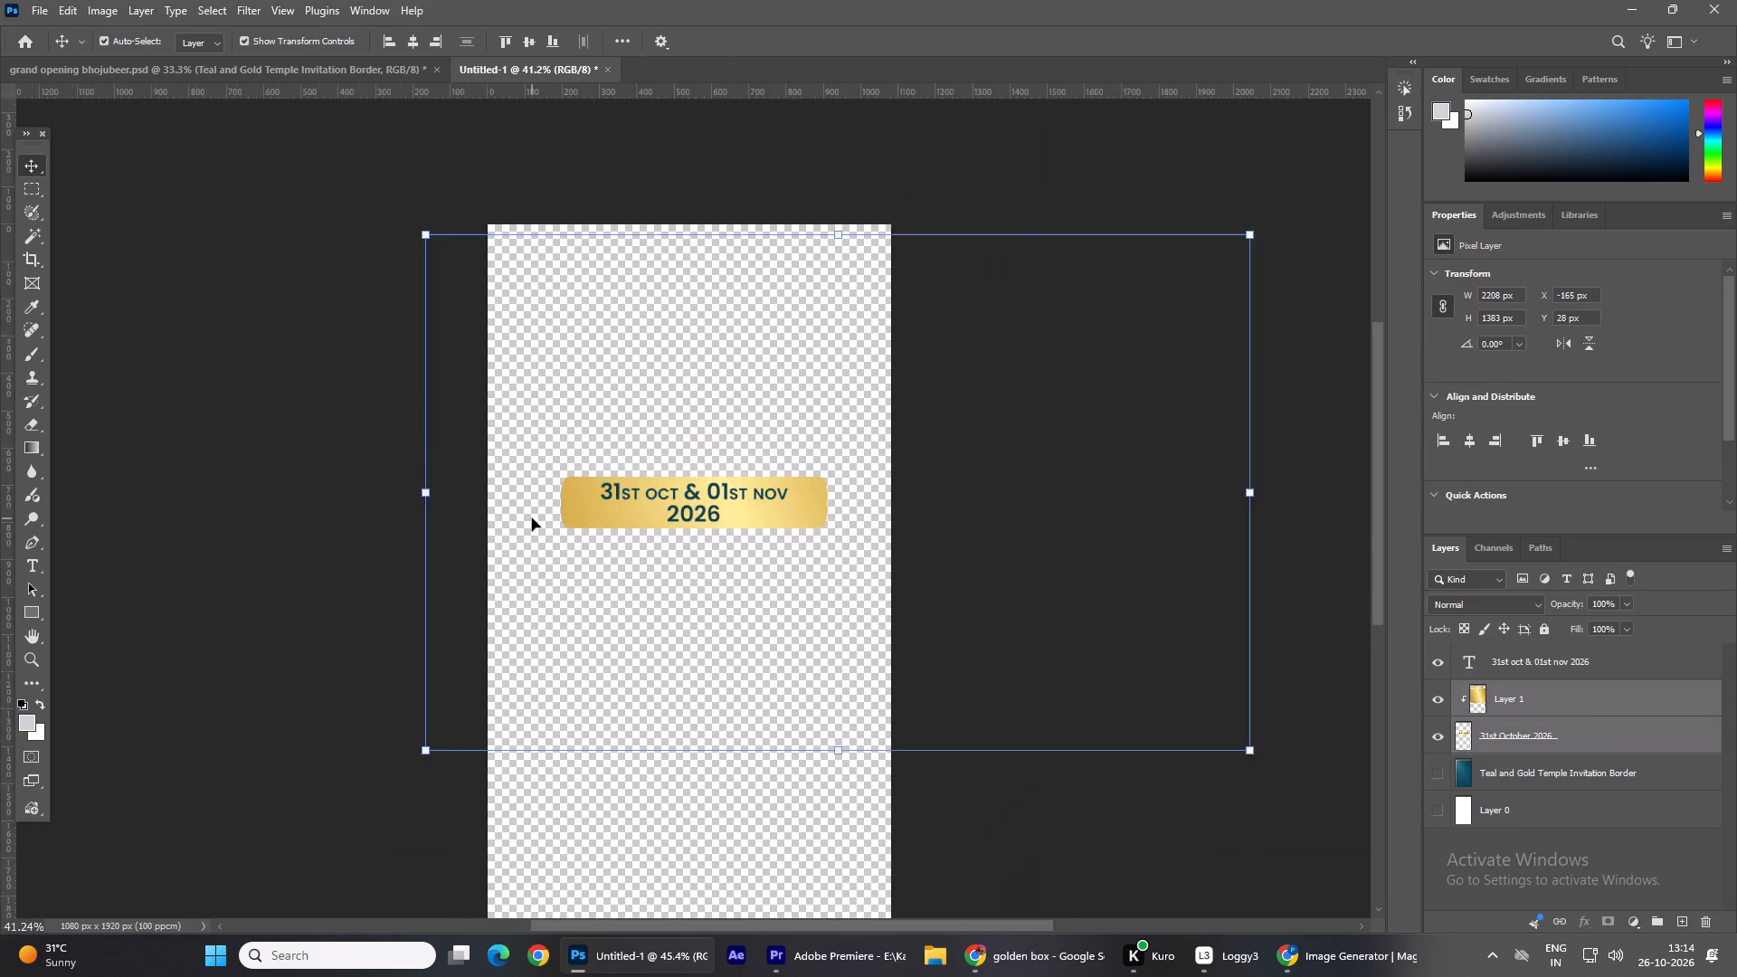
alt+scroll(532, 518, down, 4)
drag(1133, 711, 1002, 659)
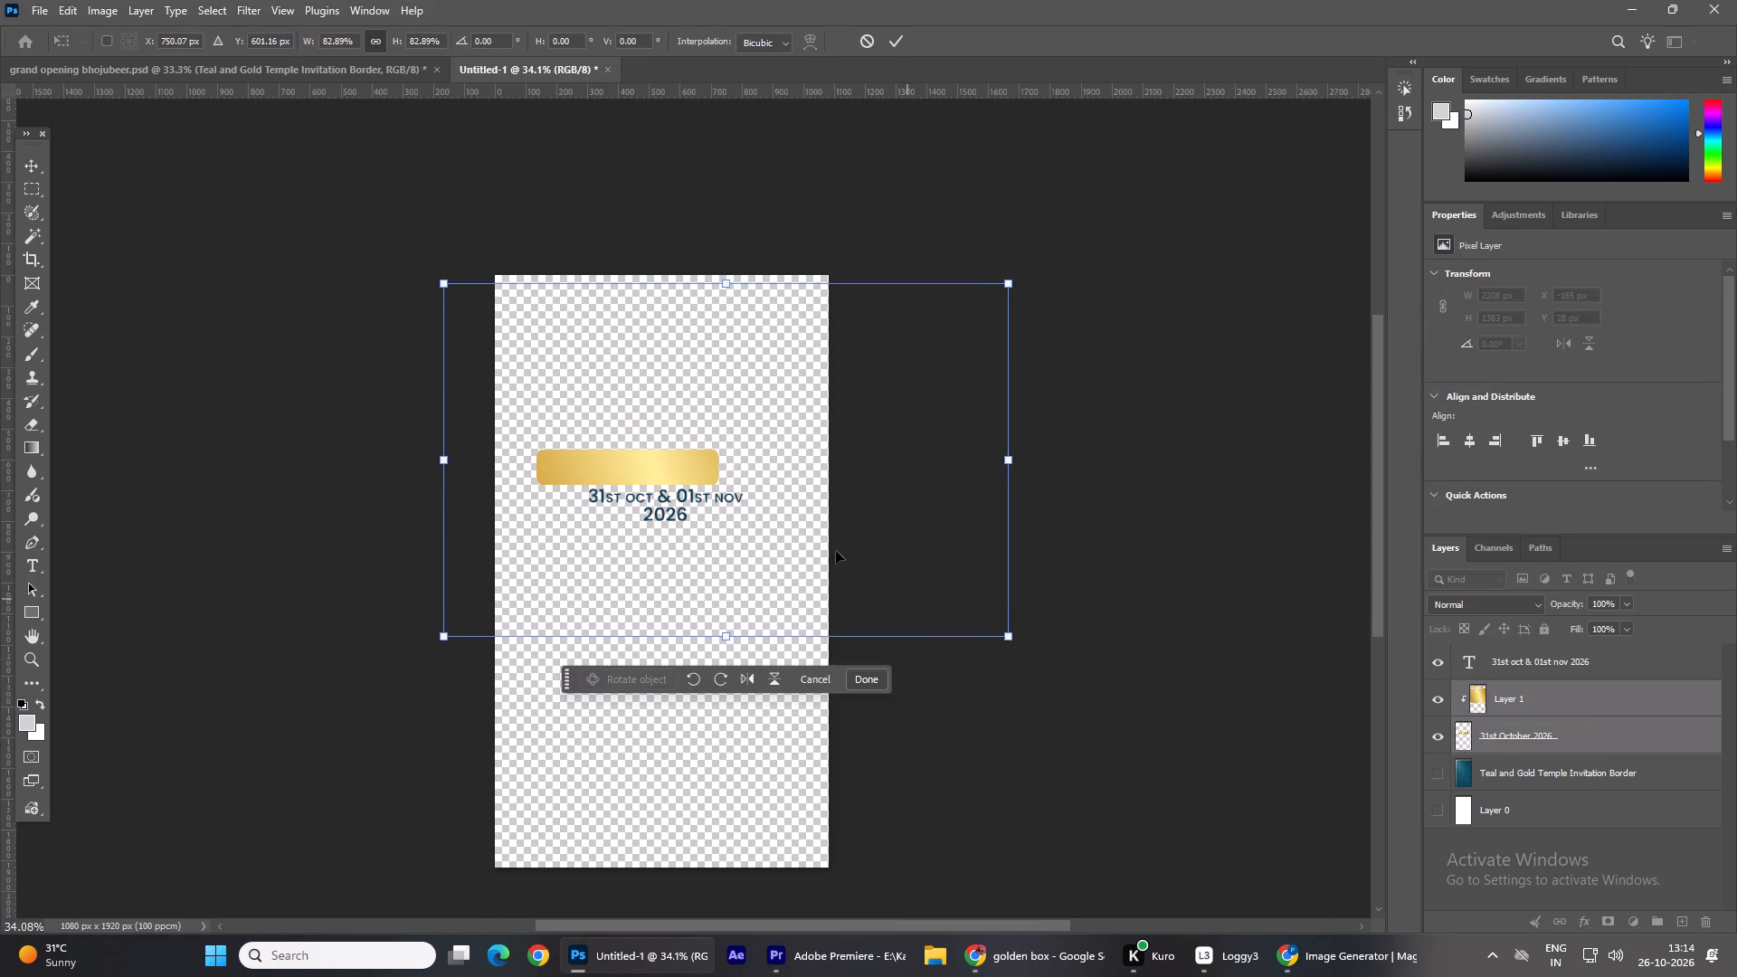
drag(696, 447, 739, 488)
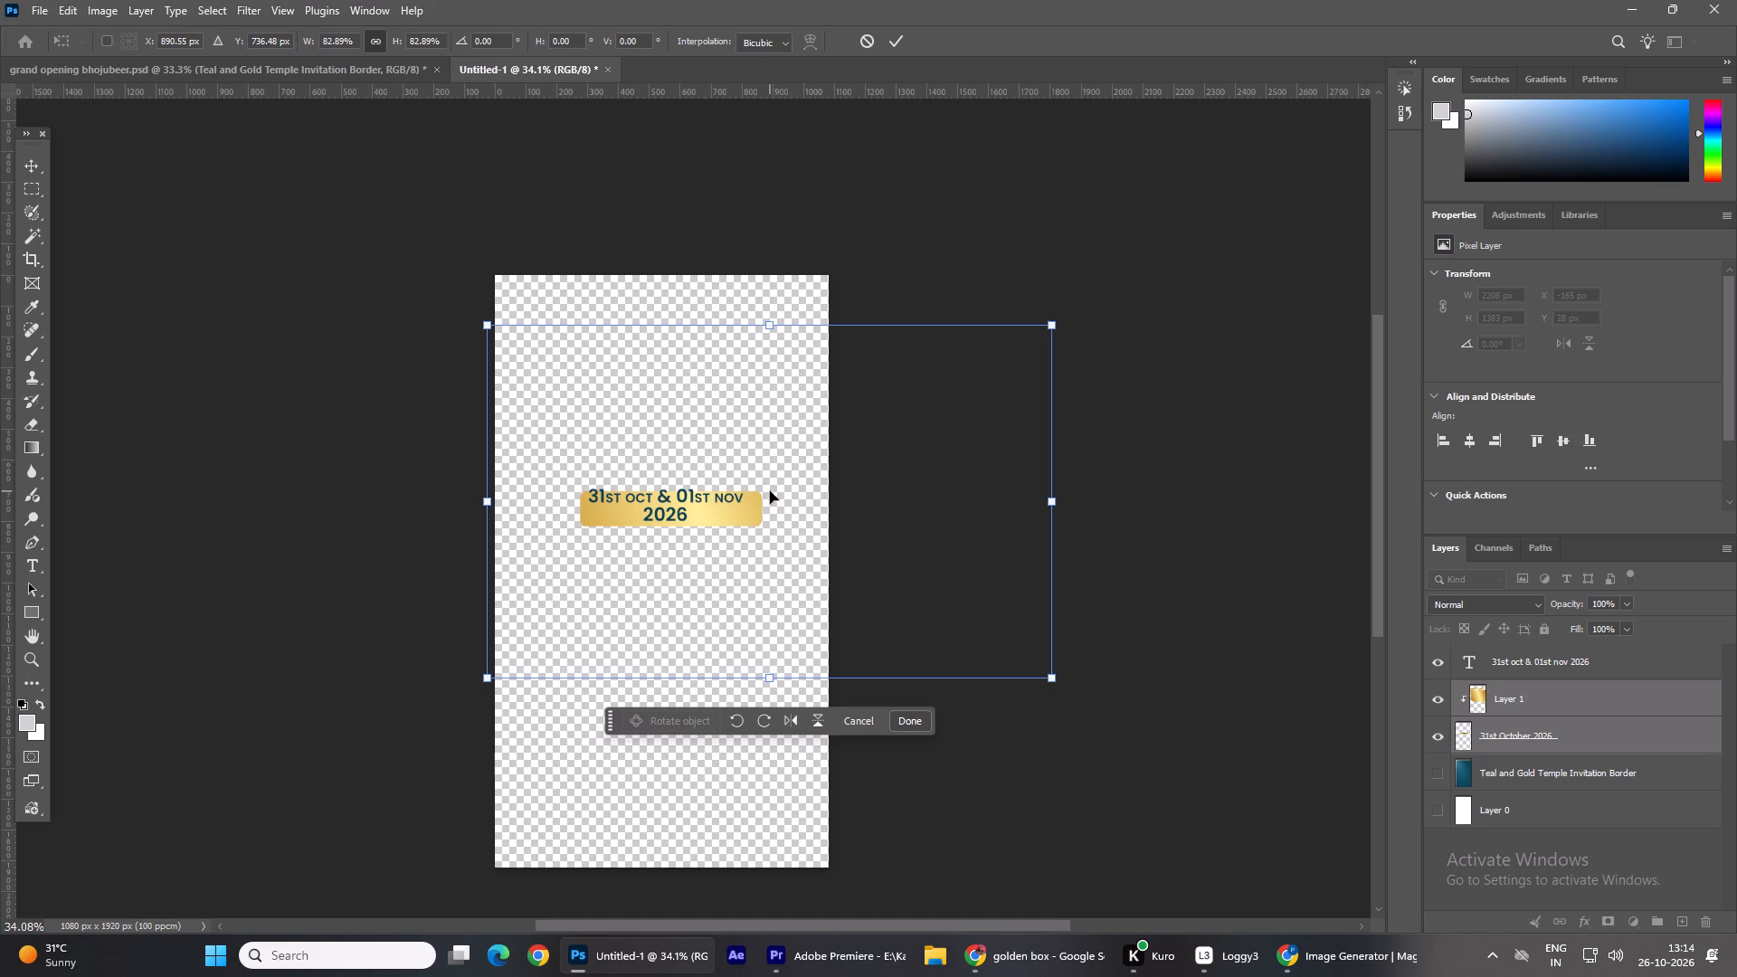
key(Up)
key(Up)
key(Up)
key(Up)
key(Up)
key(Up)
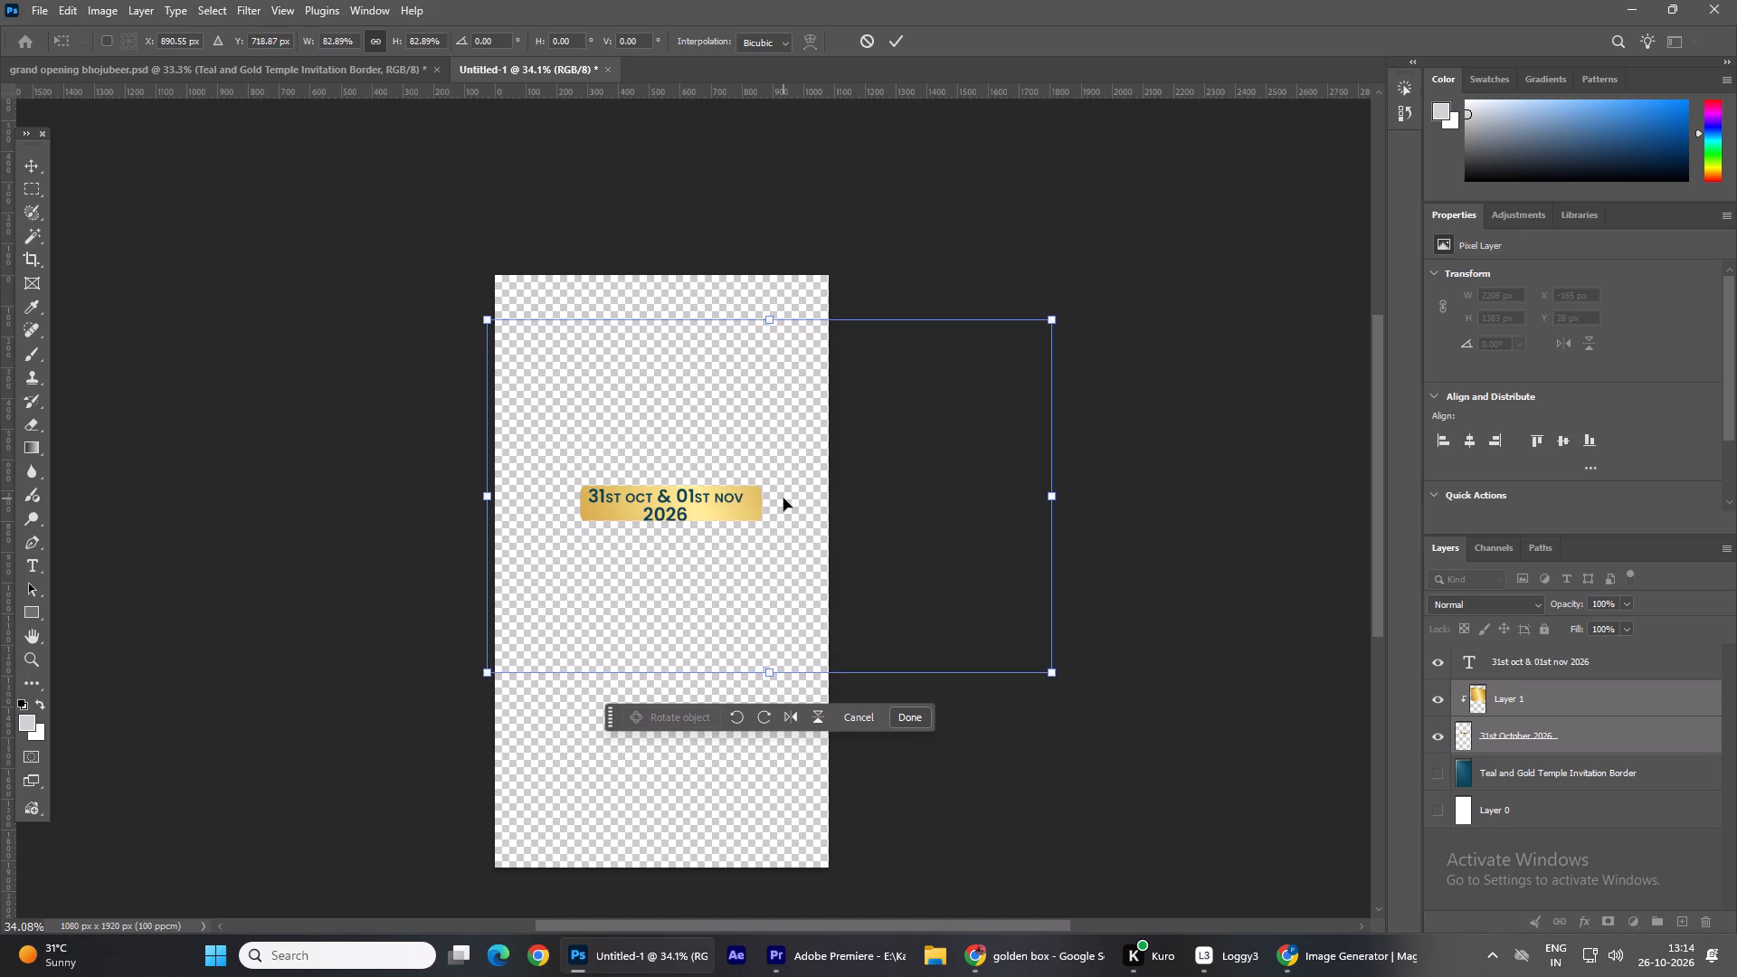
key(shift+Left)
key(shift+Left)
key(shift+Left)
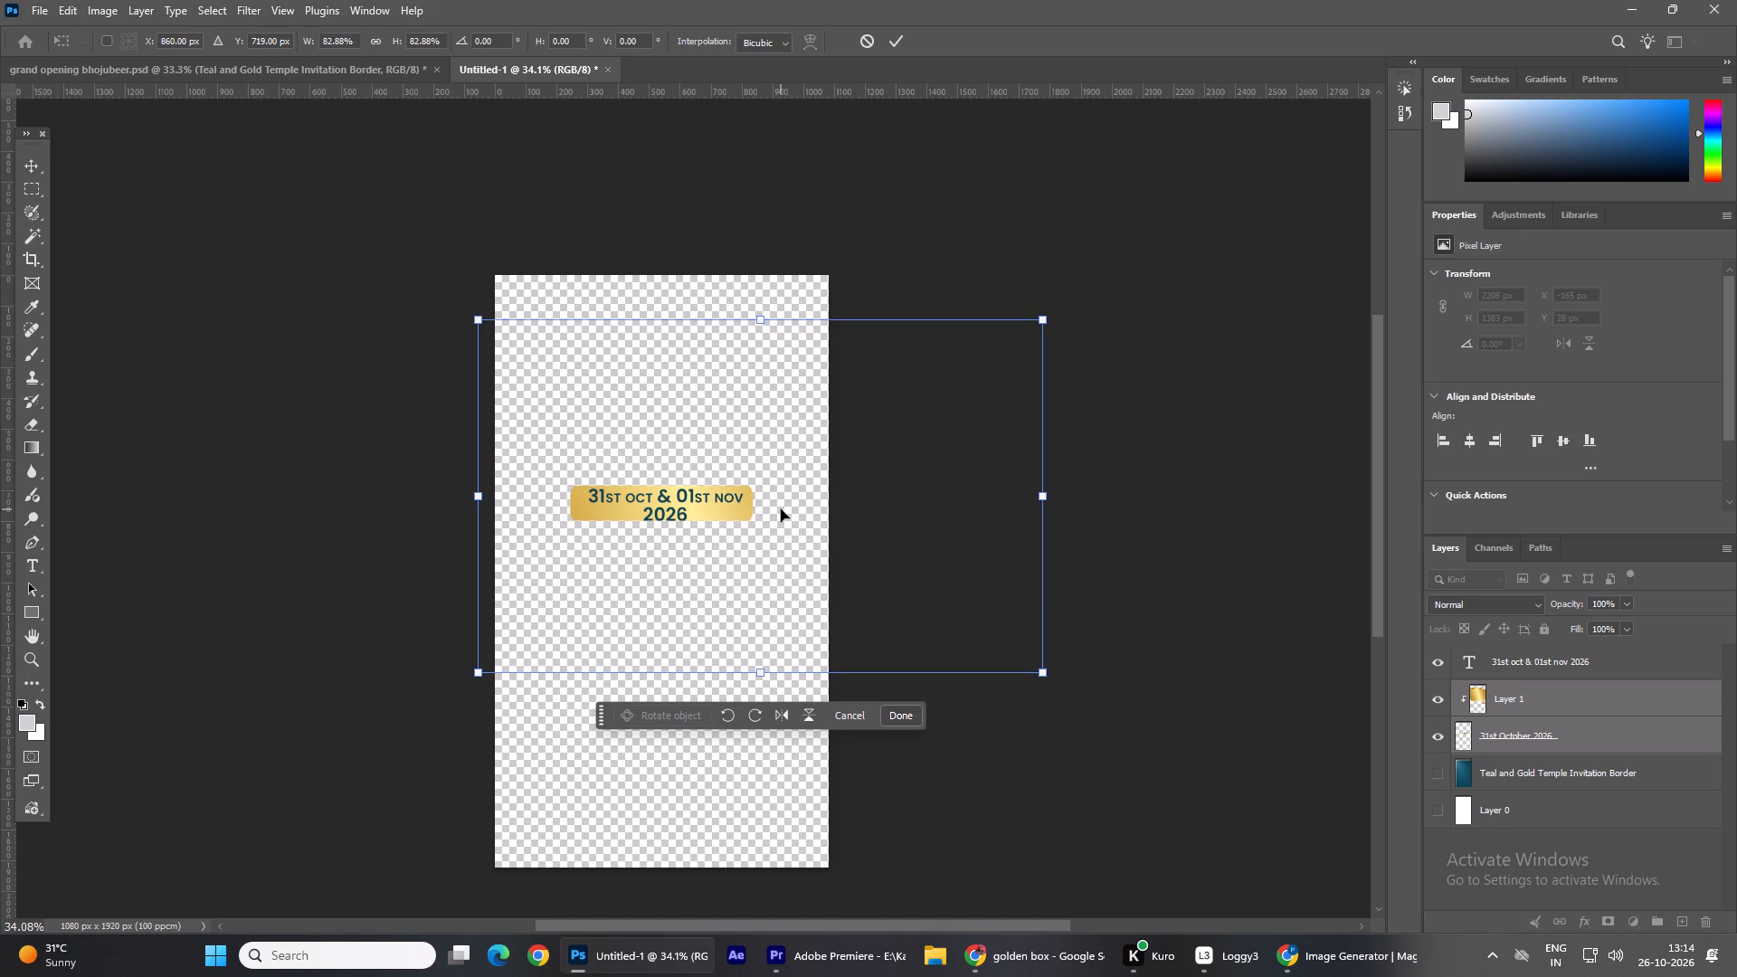
Enlarge the gold strip layers to 85.05%, nudge them up behind the date text and commit the transform.
drag(1049, 672, 1059, 684)
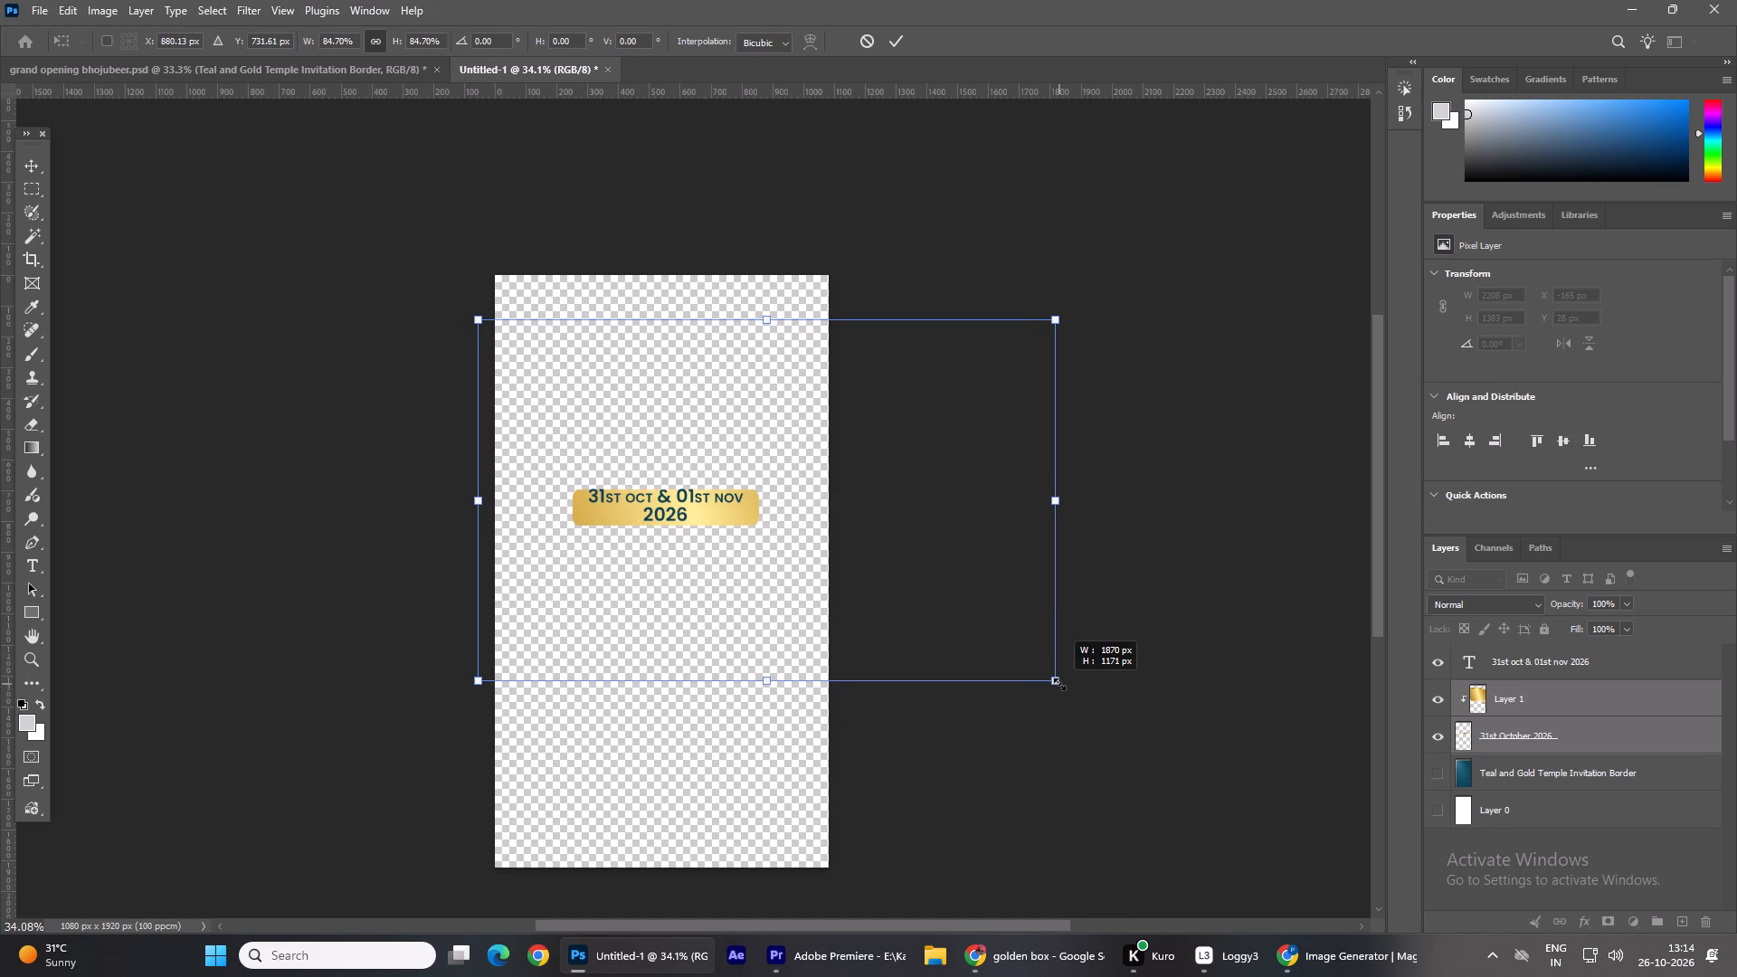
drag(1059, 684, 1062, 685)
key(Up)
key(Up)
key(Up)
key(Up)
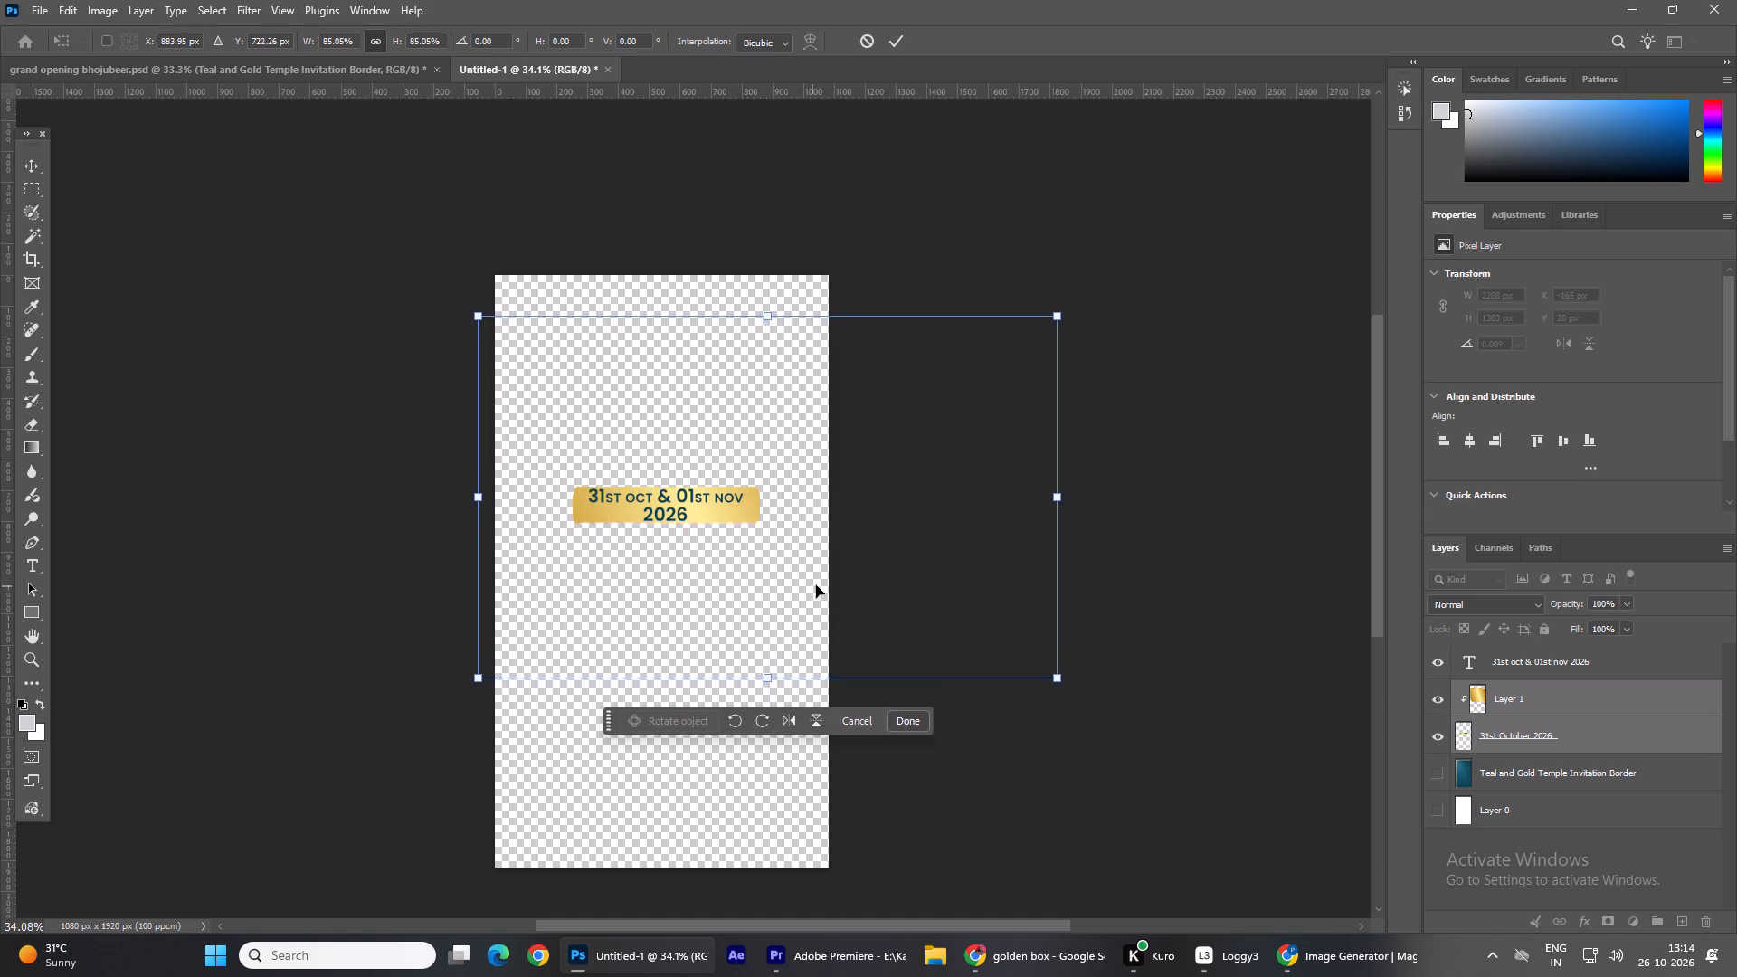
key(Up)
key(Up)
click(911, 720)
click(1129, 697)
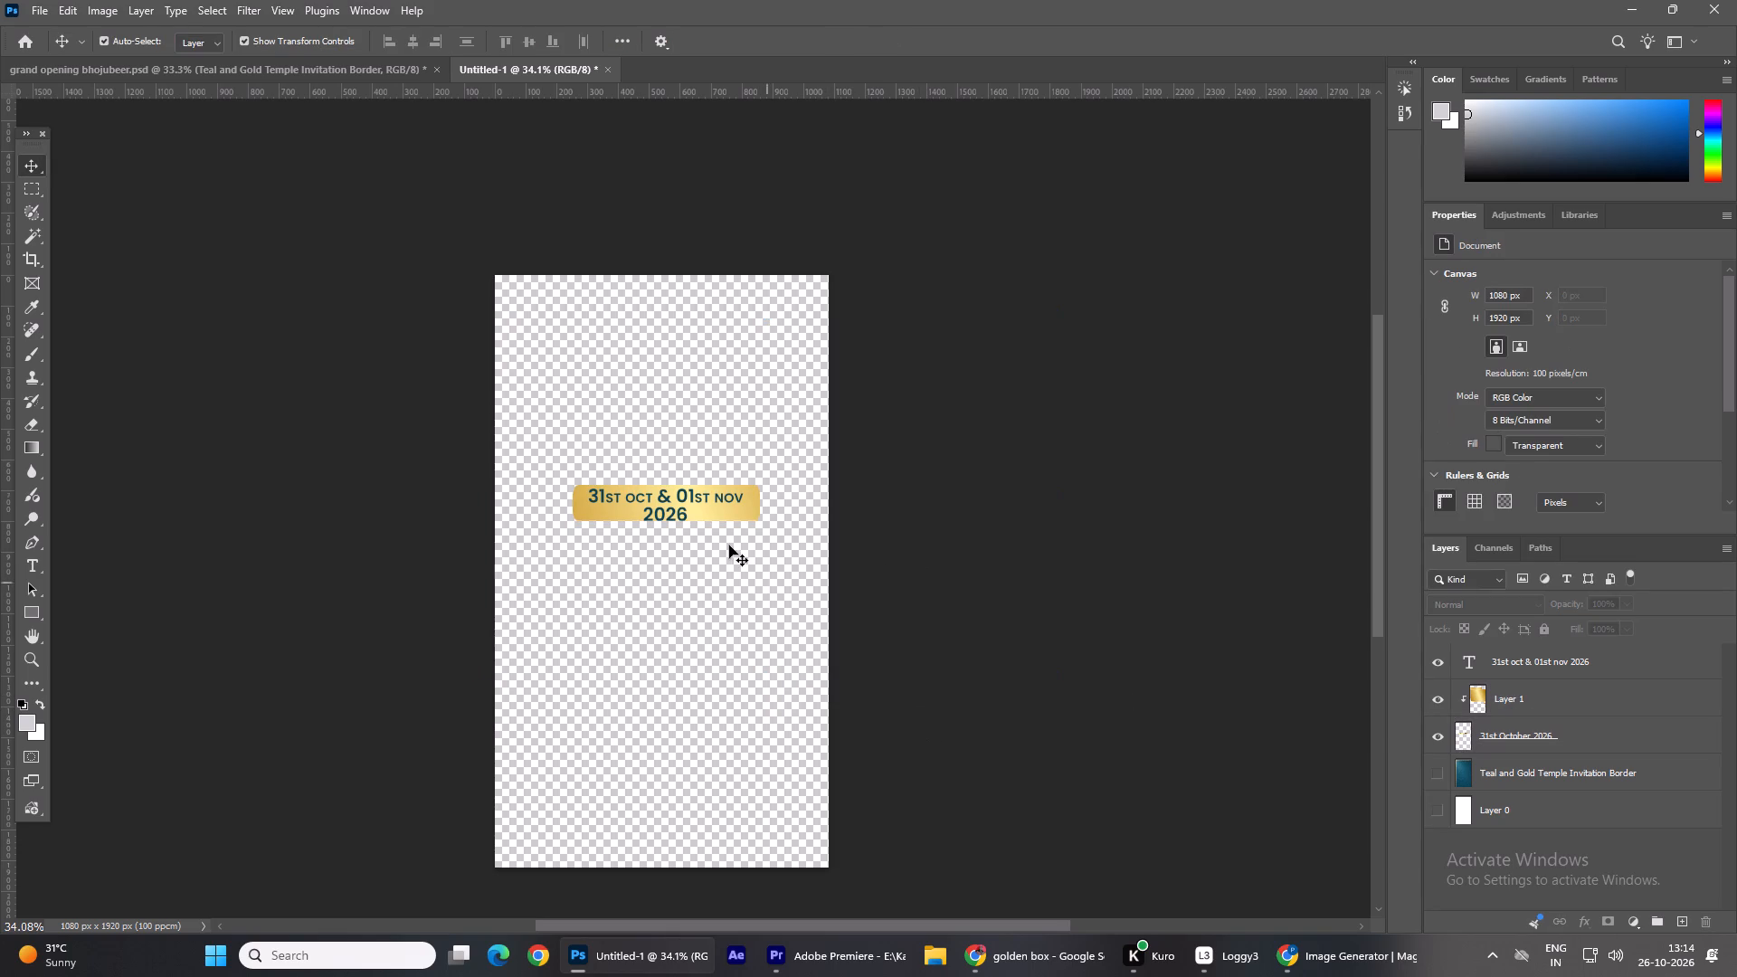
Stretch Layer 1 and the 31st October 2026 strip layer to 104.25% height, keeping their width, and move them up behind the text.
click(1510, 734)
shift+click(1527, 700)
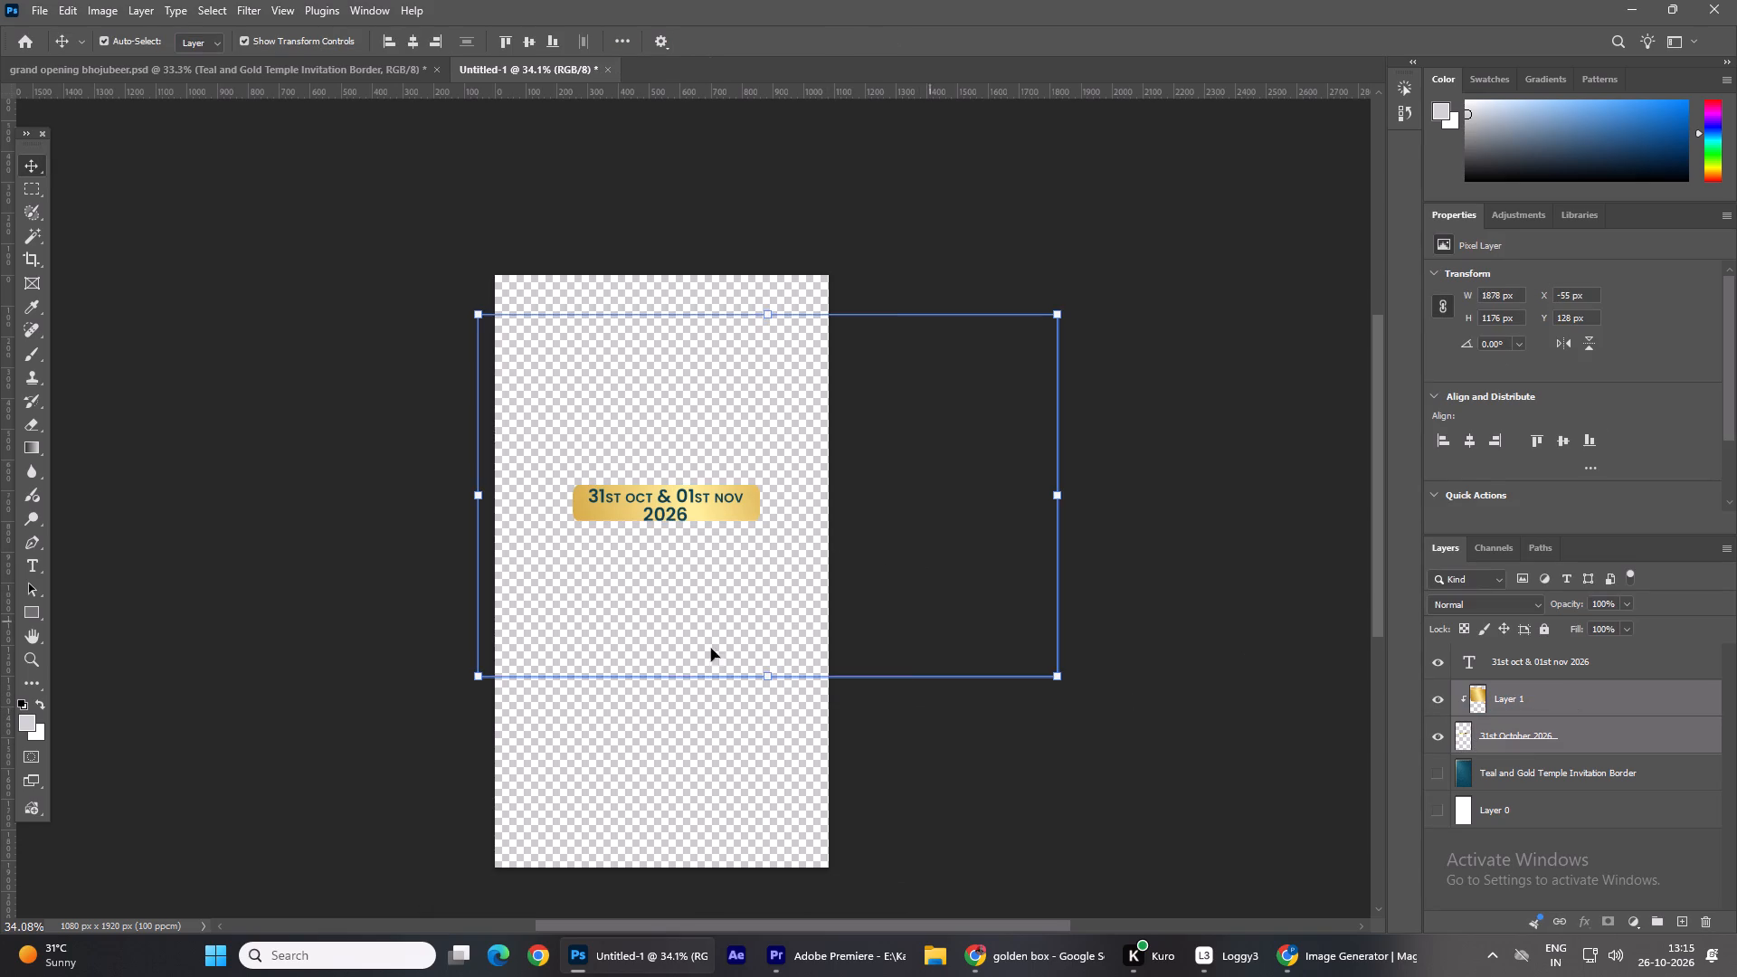
drag(764, 679, 761, 695)
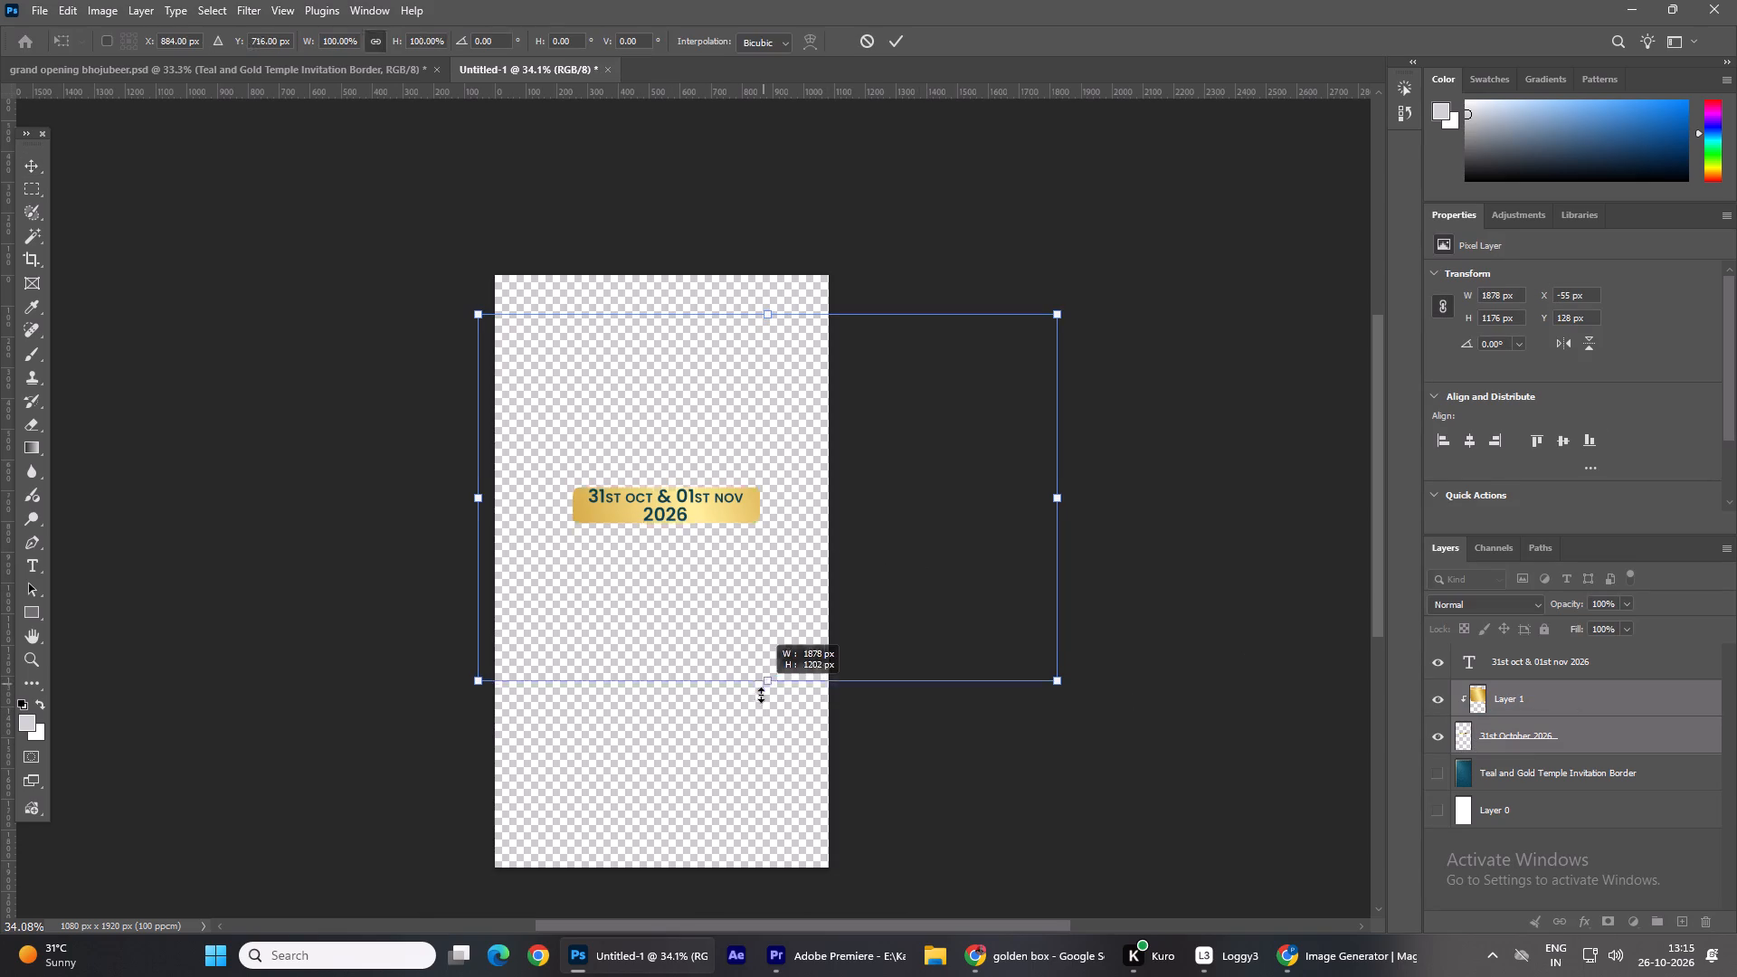
drag(761, 695, 764, 695)
key(shift+Up)
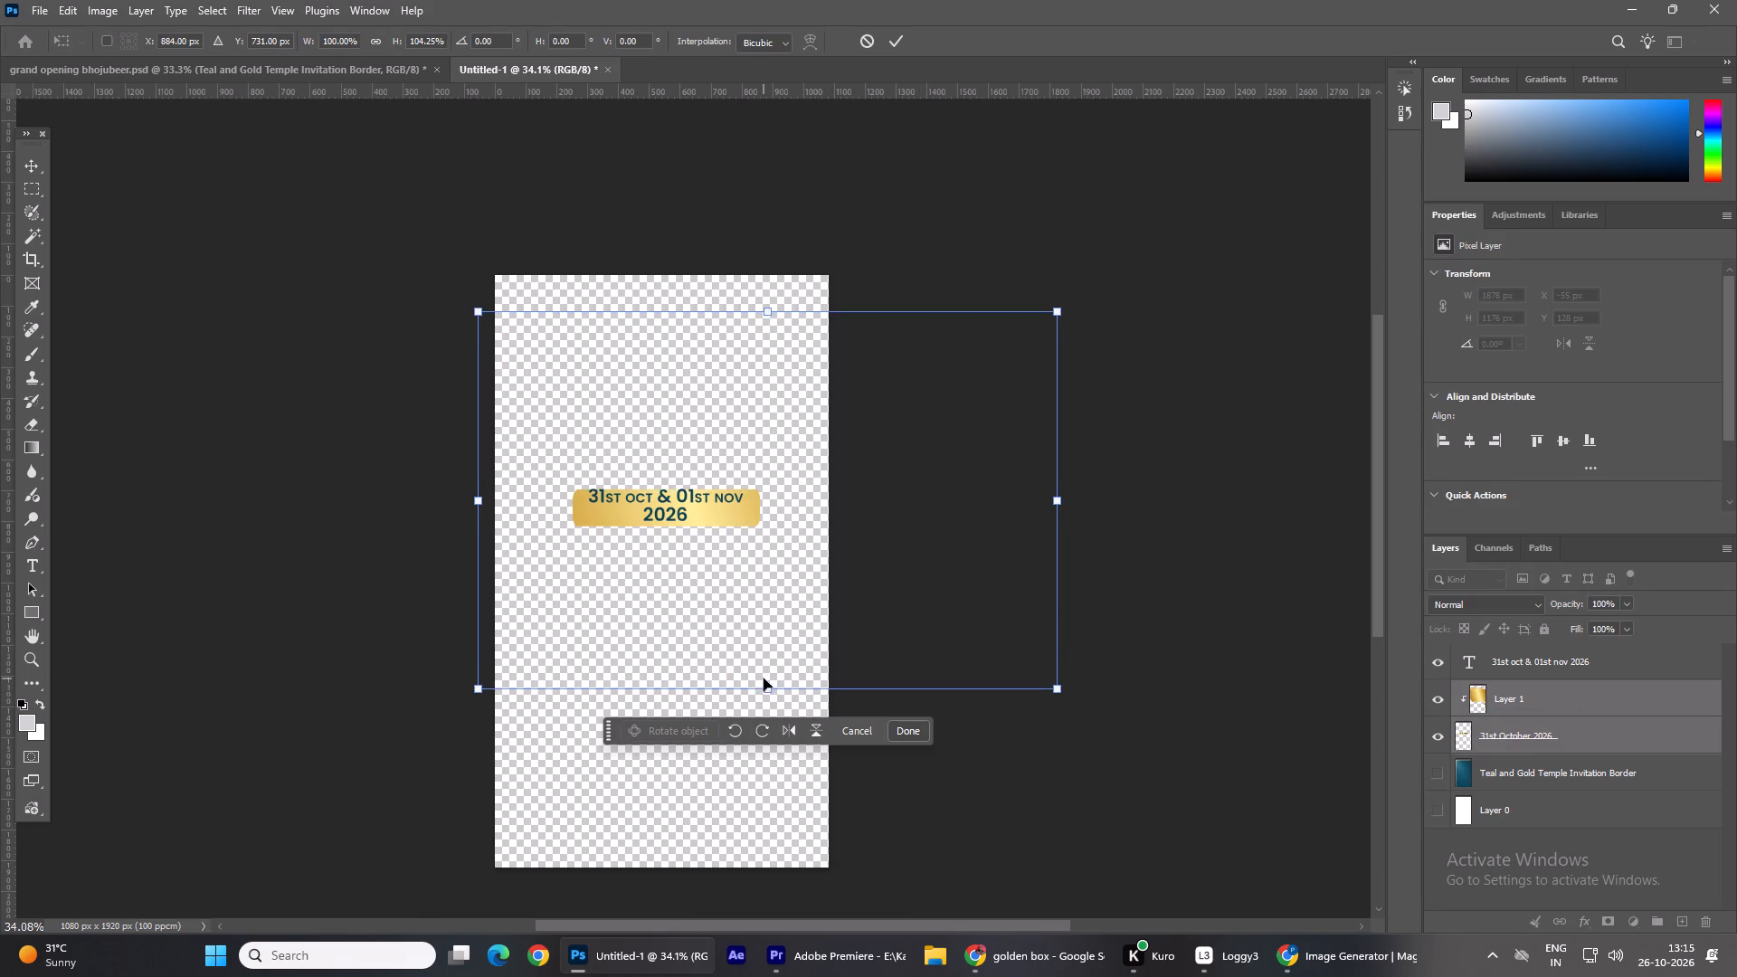
key(shift+Up)
click(913, 730)
click(1085, 744)
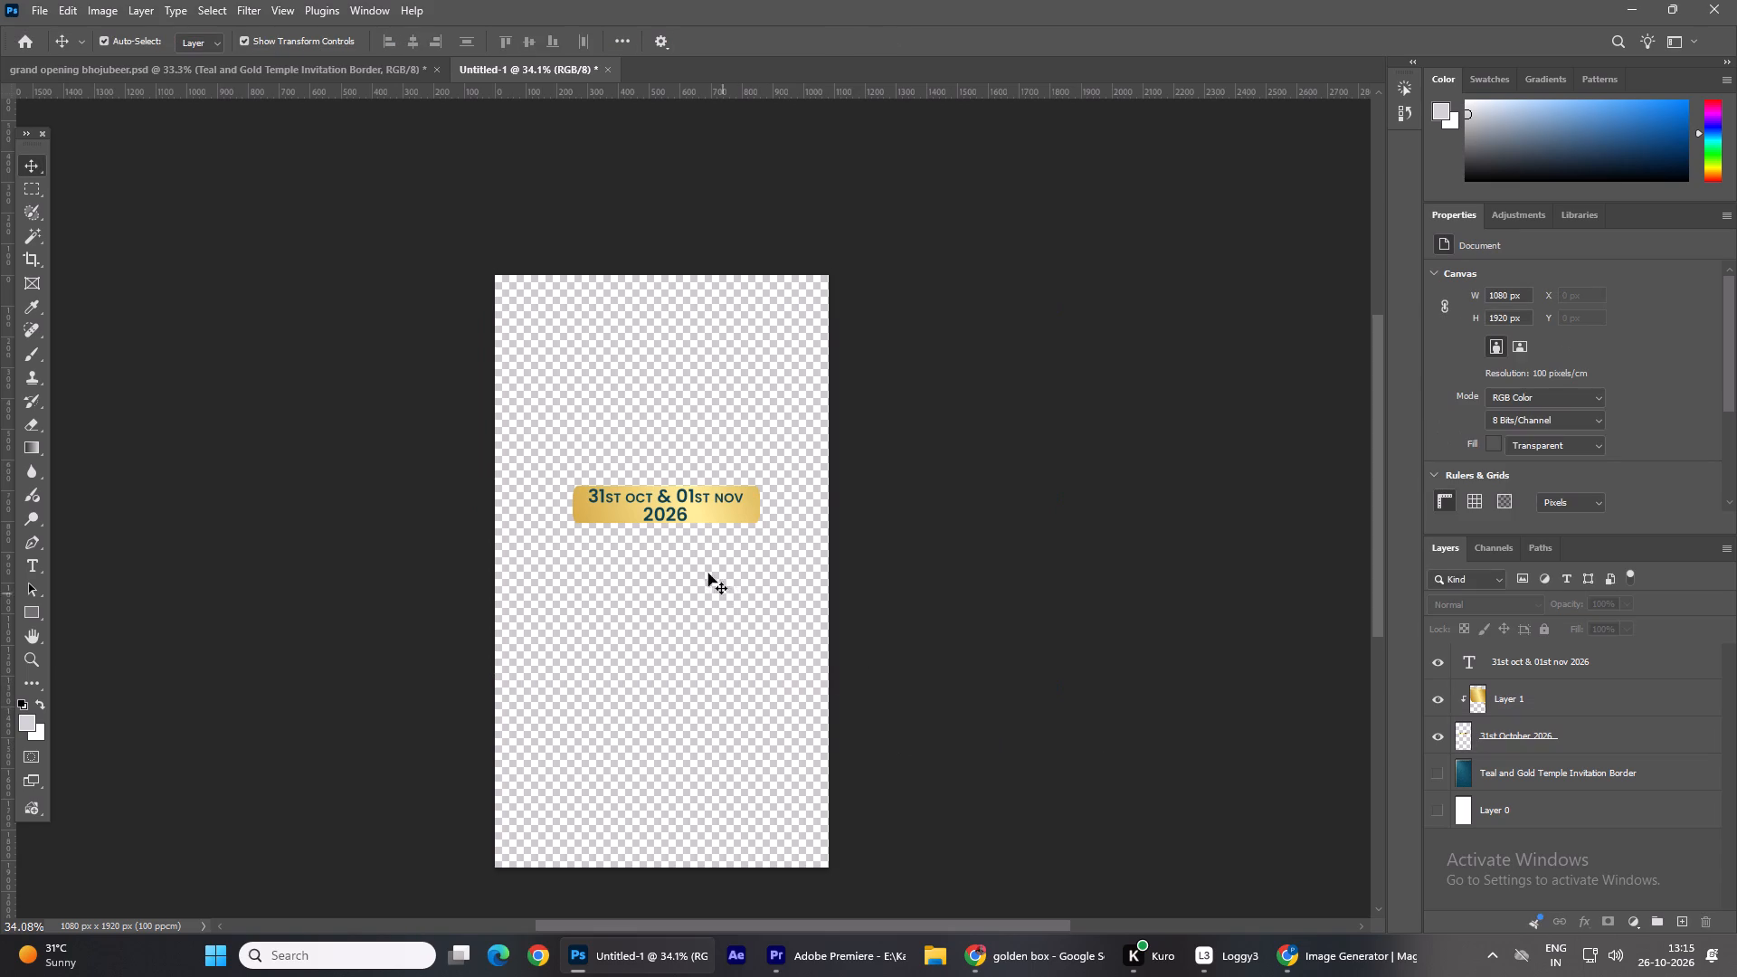
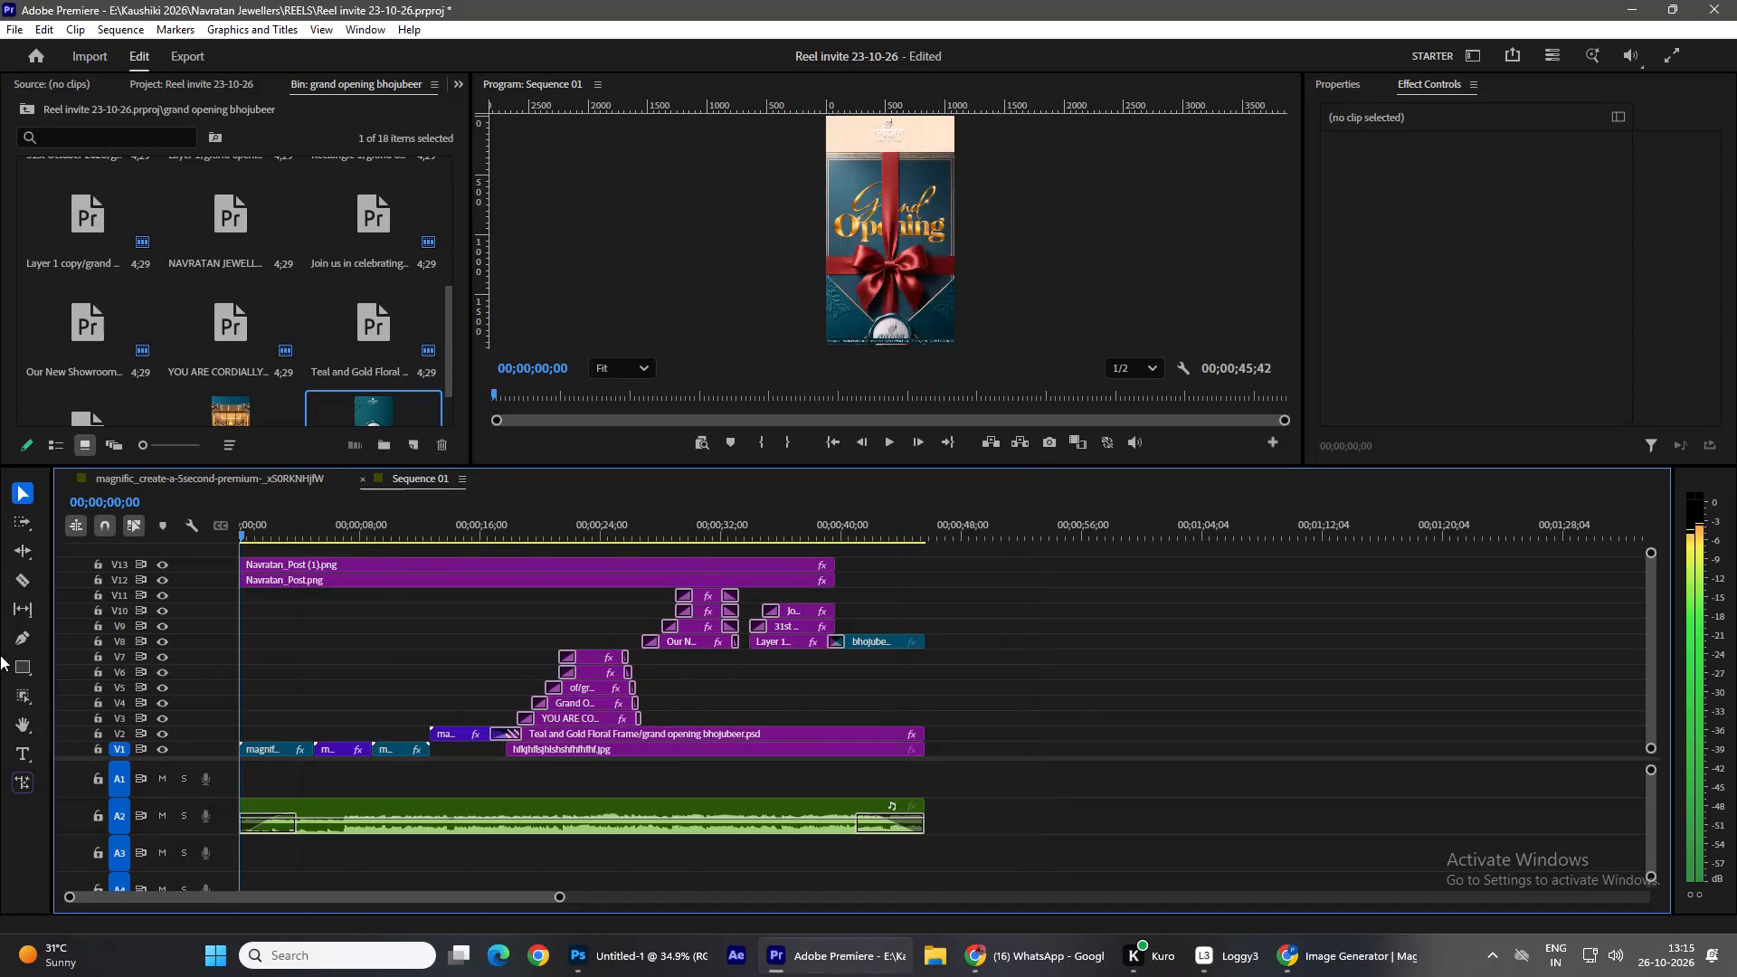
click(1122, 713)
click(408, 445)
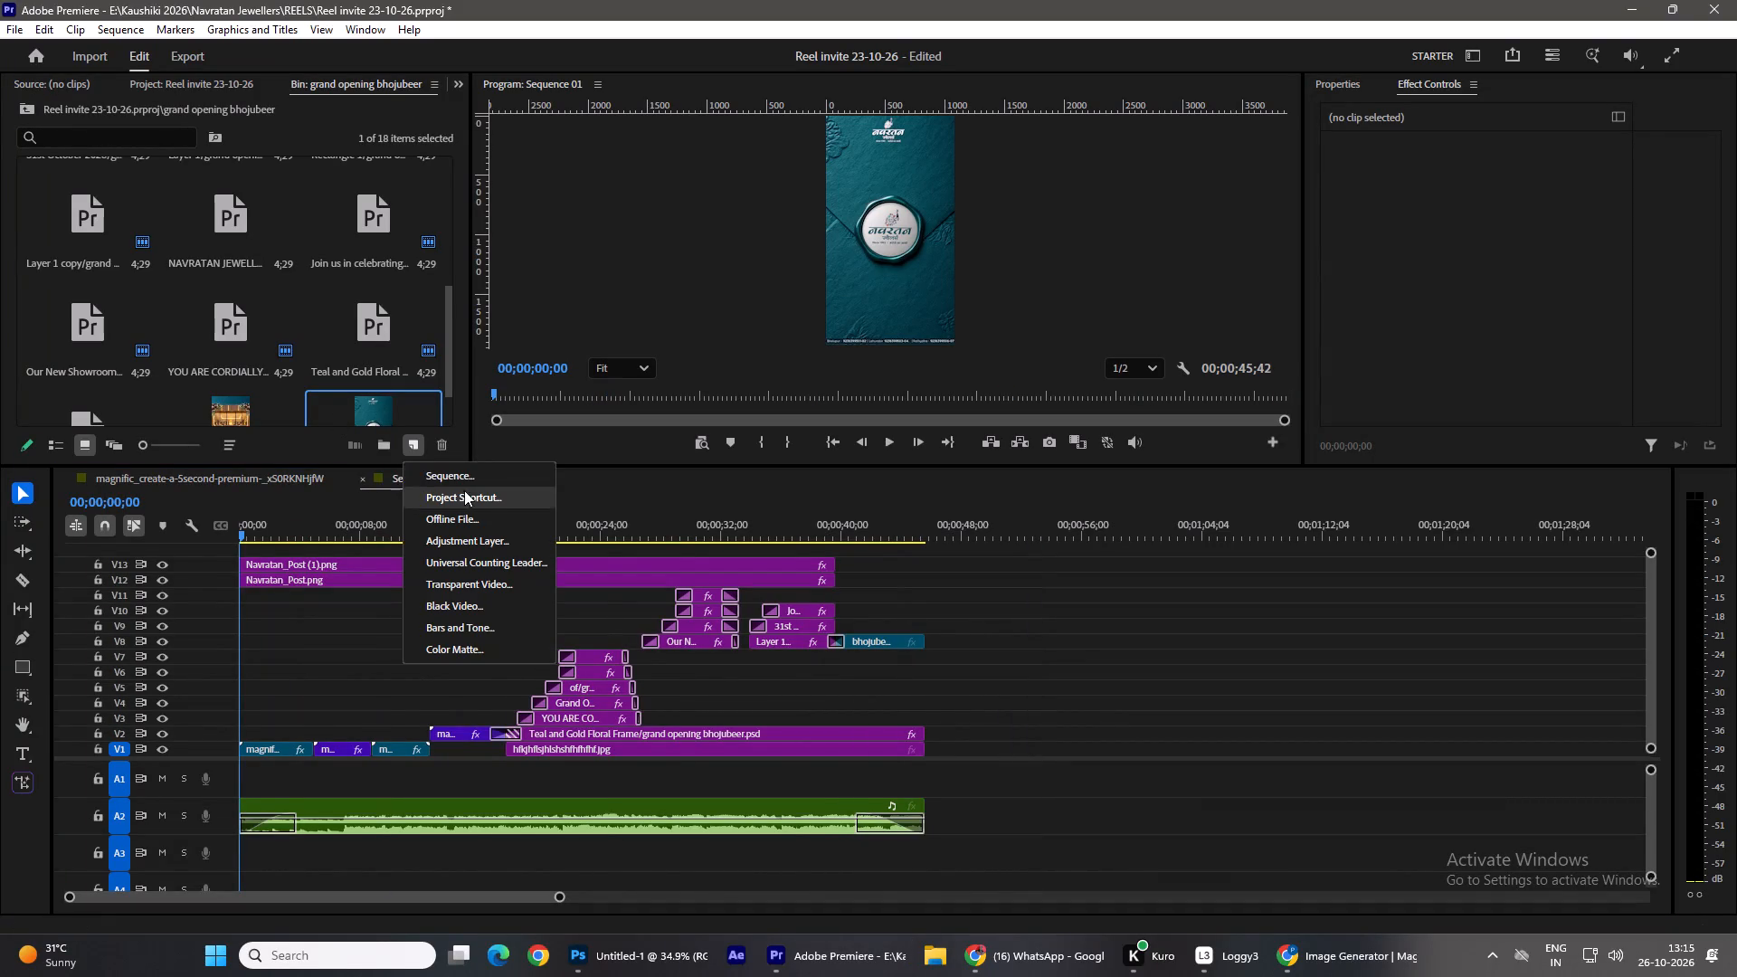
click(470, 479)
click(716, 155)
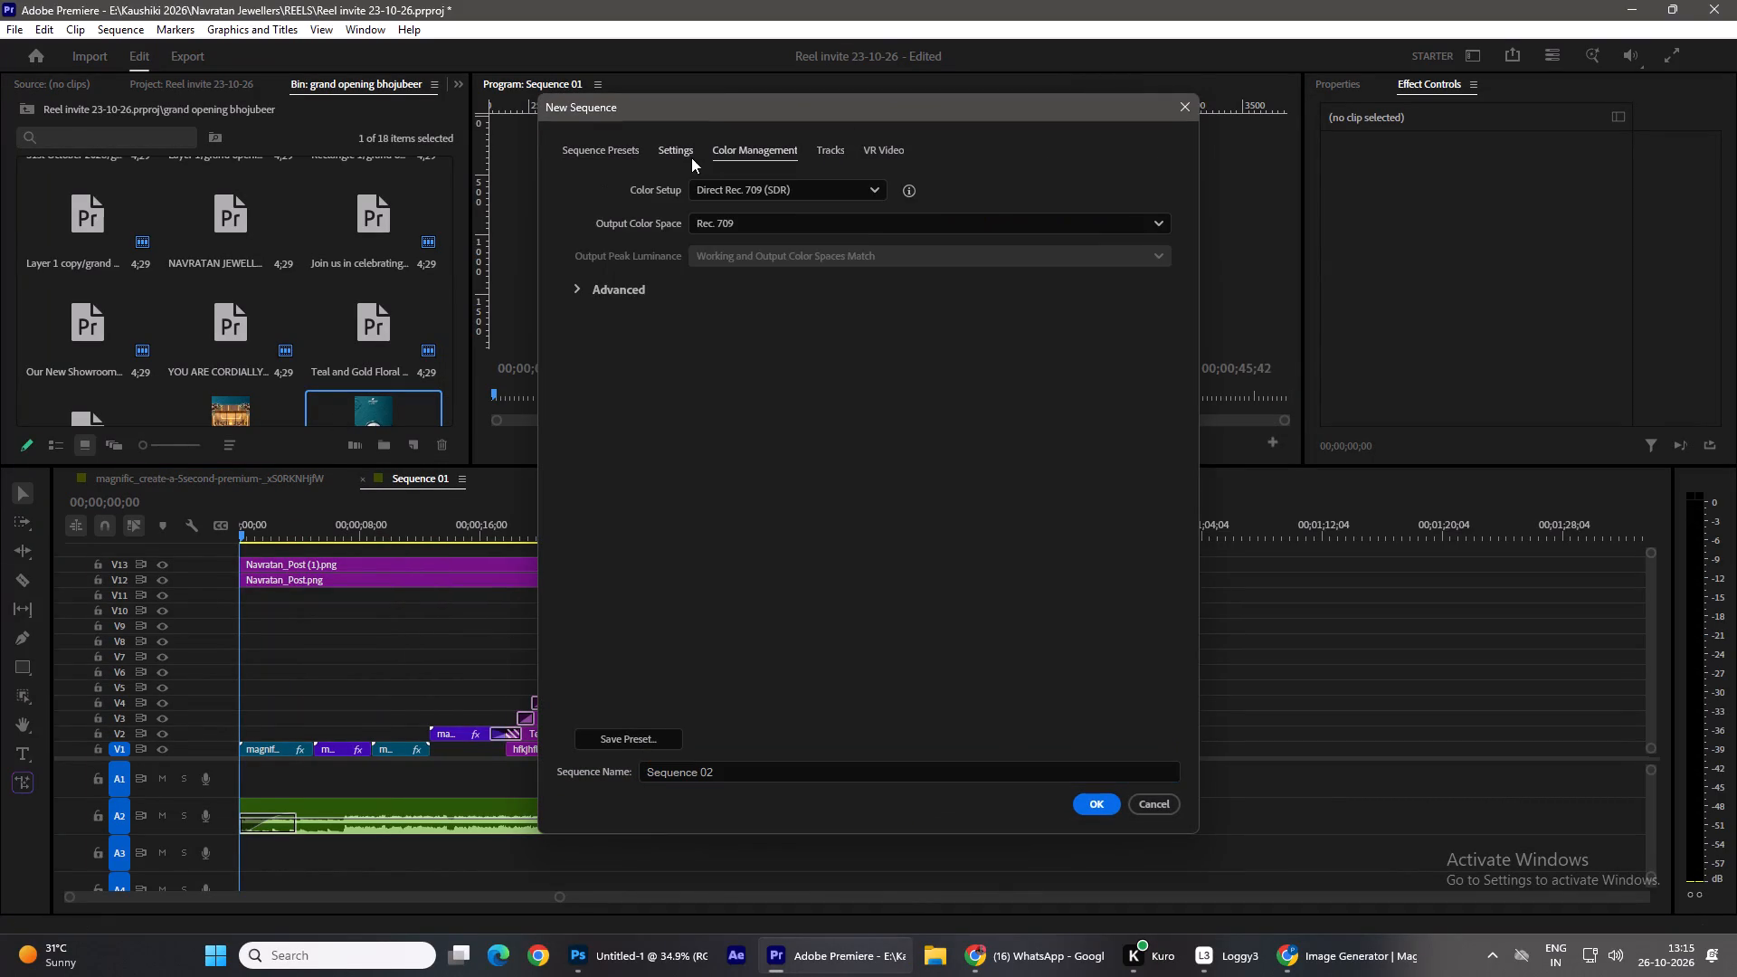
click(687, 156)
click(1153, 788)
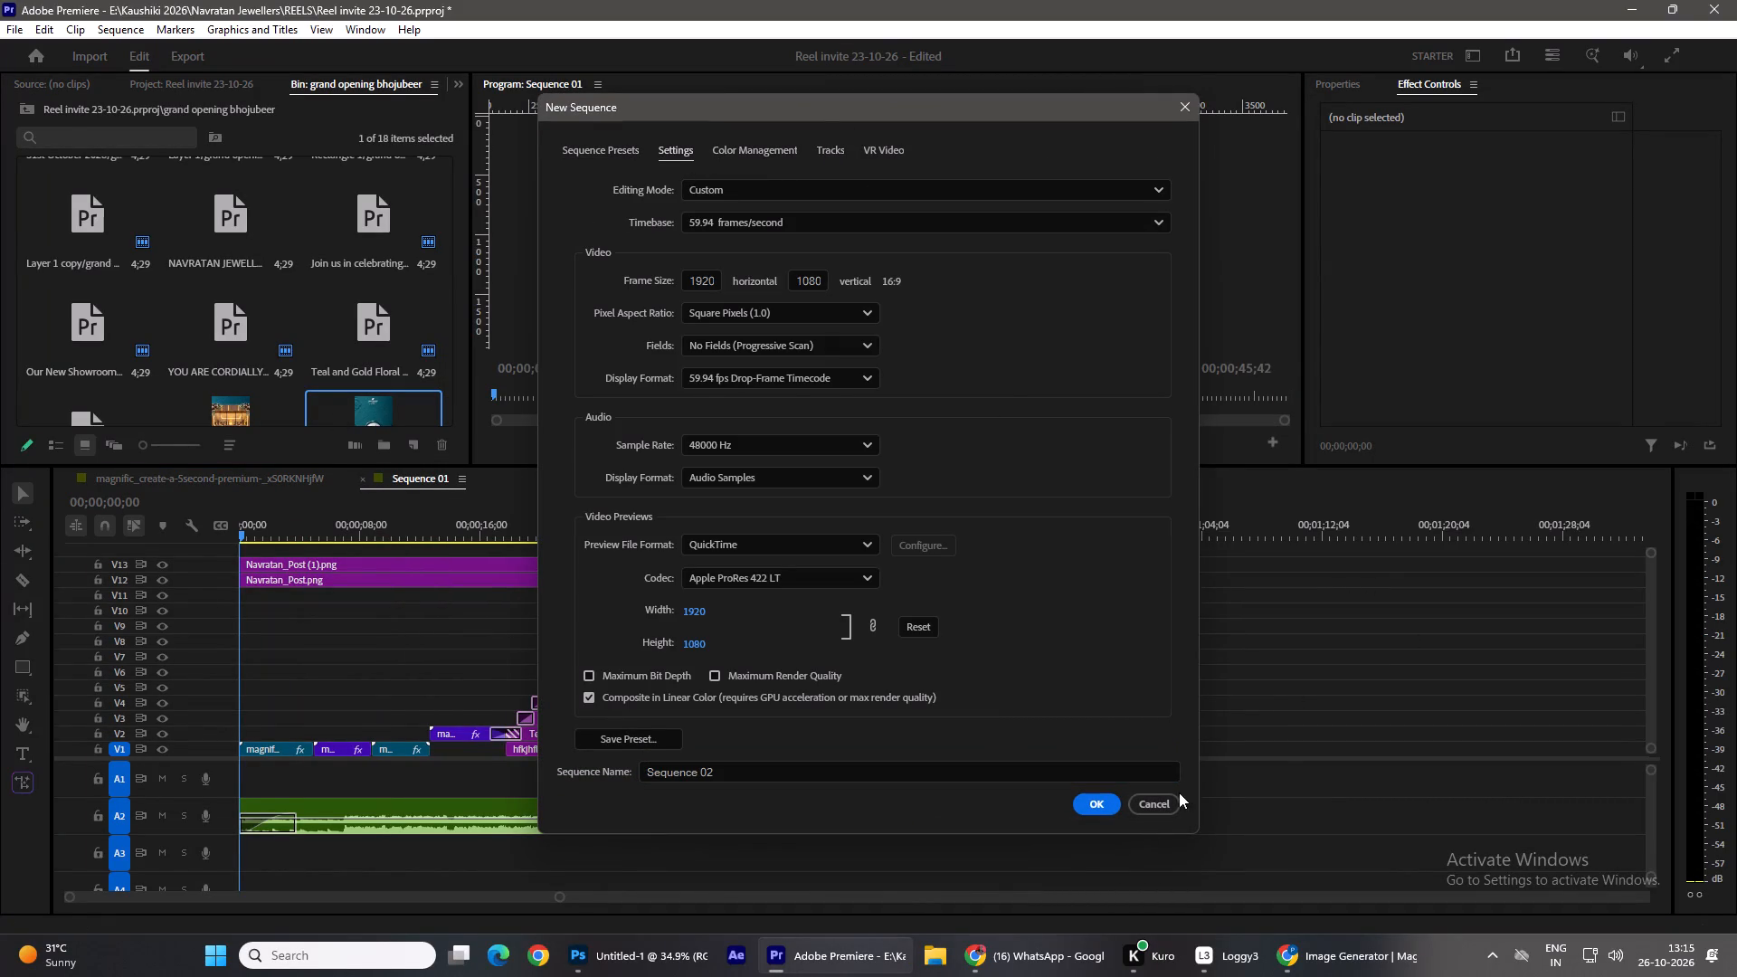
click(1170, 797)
Delete all the clips from Sequence 01, emptying every video and audio track.
drag(1350, 548, 244, 901)
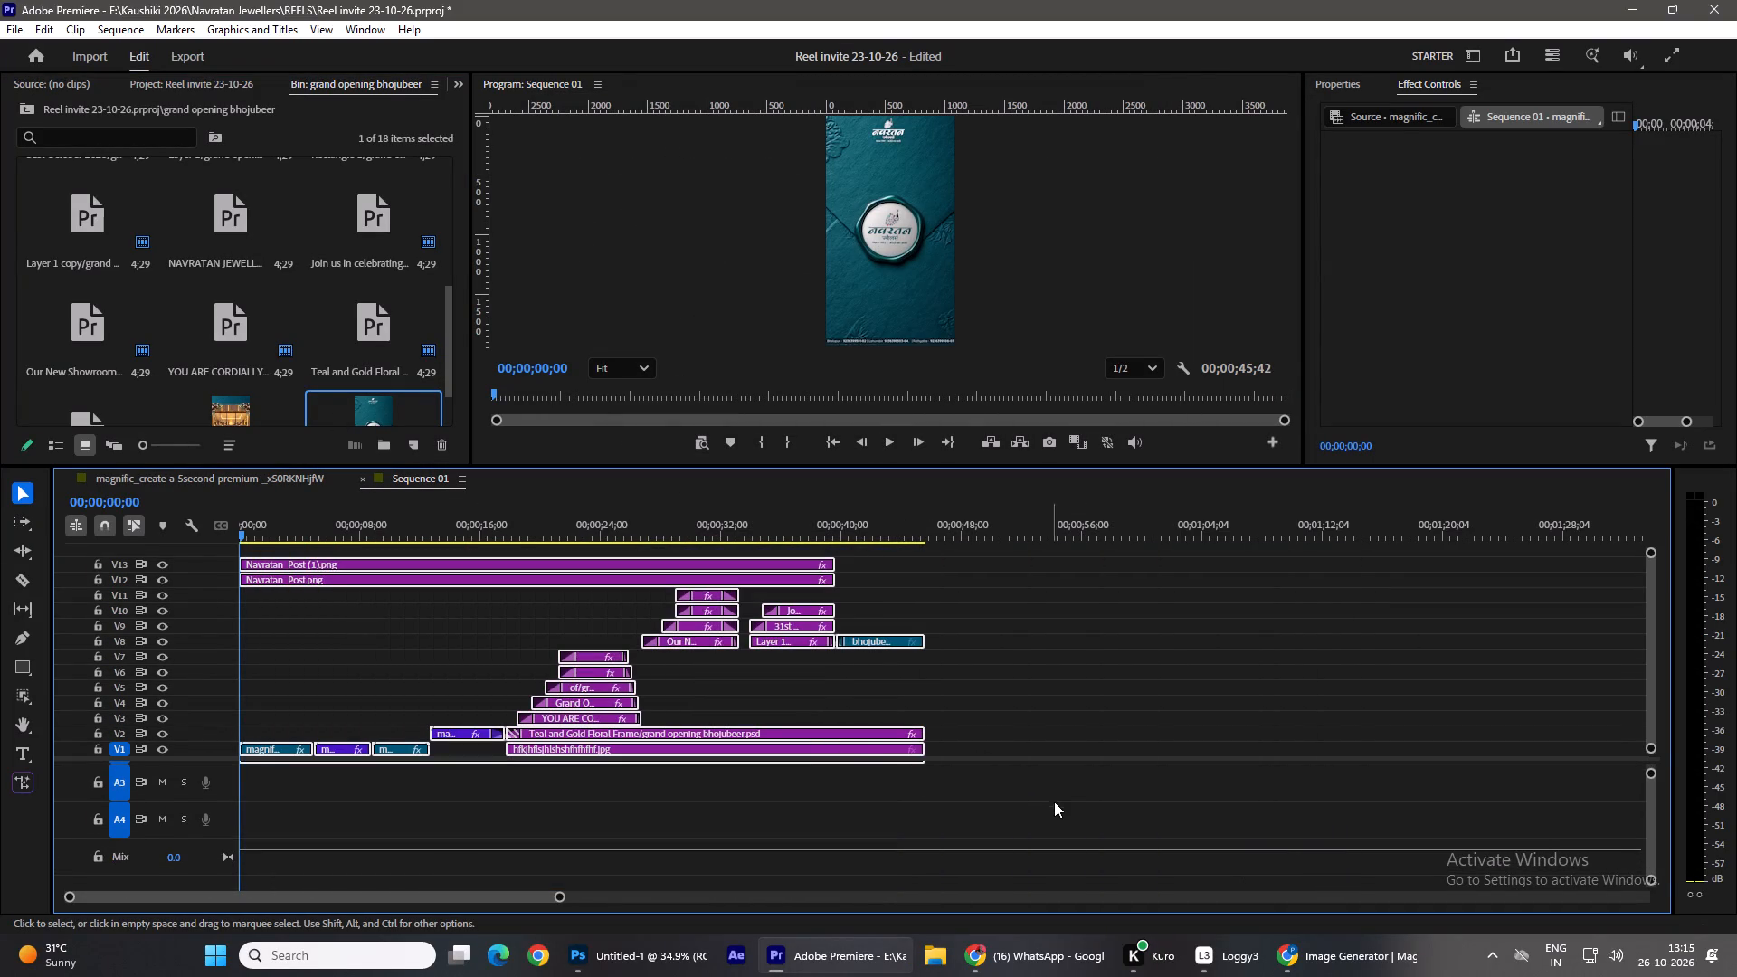
key(Delete)
scroll(1090, 818, up, 8)
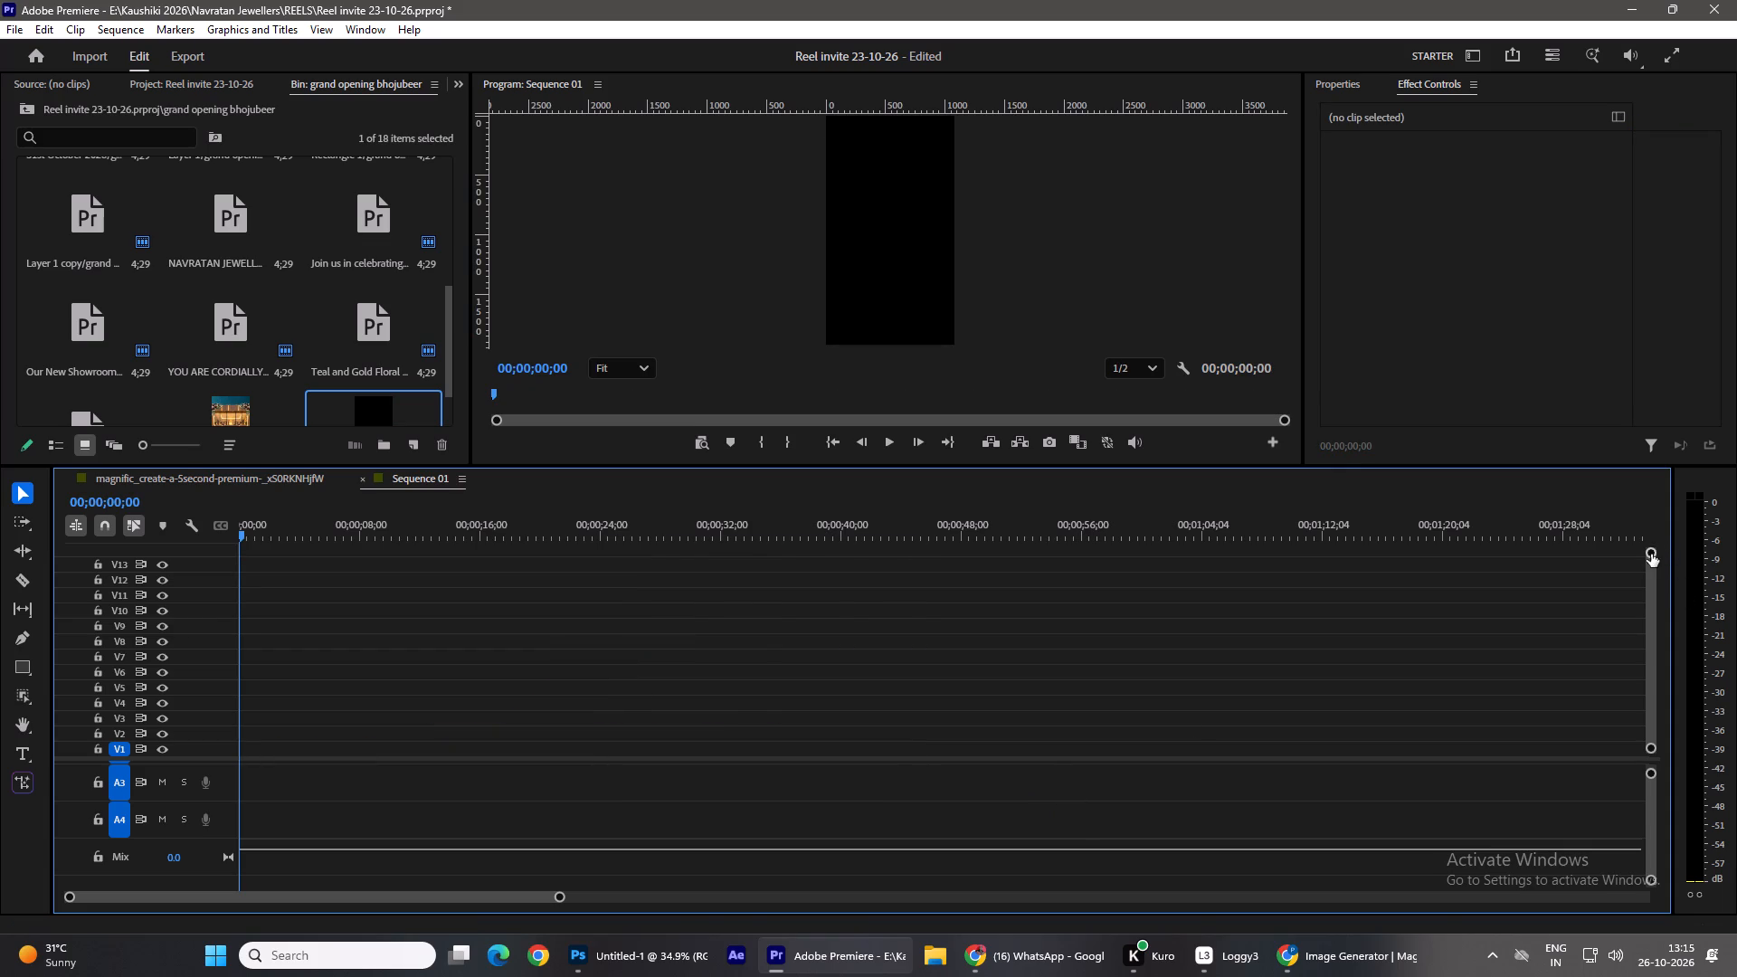
drag(1651, 554, 1601, 427)
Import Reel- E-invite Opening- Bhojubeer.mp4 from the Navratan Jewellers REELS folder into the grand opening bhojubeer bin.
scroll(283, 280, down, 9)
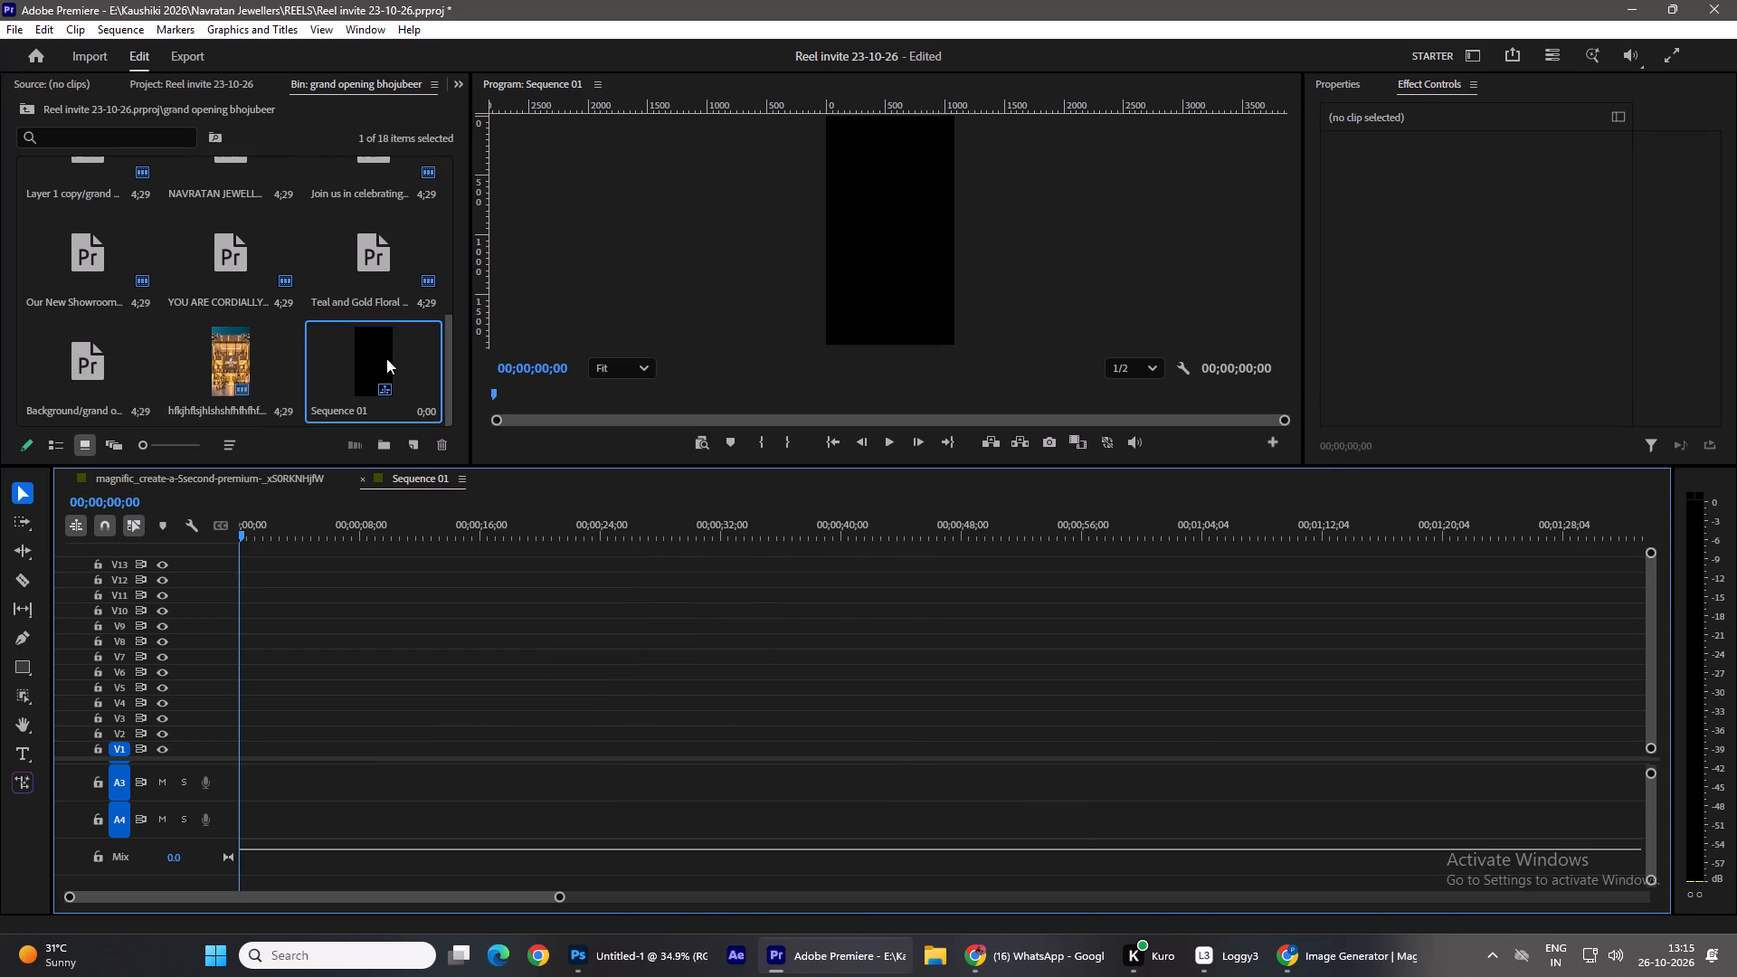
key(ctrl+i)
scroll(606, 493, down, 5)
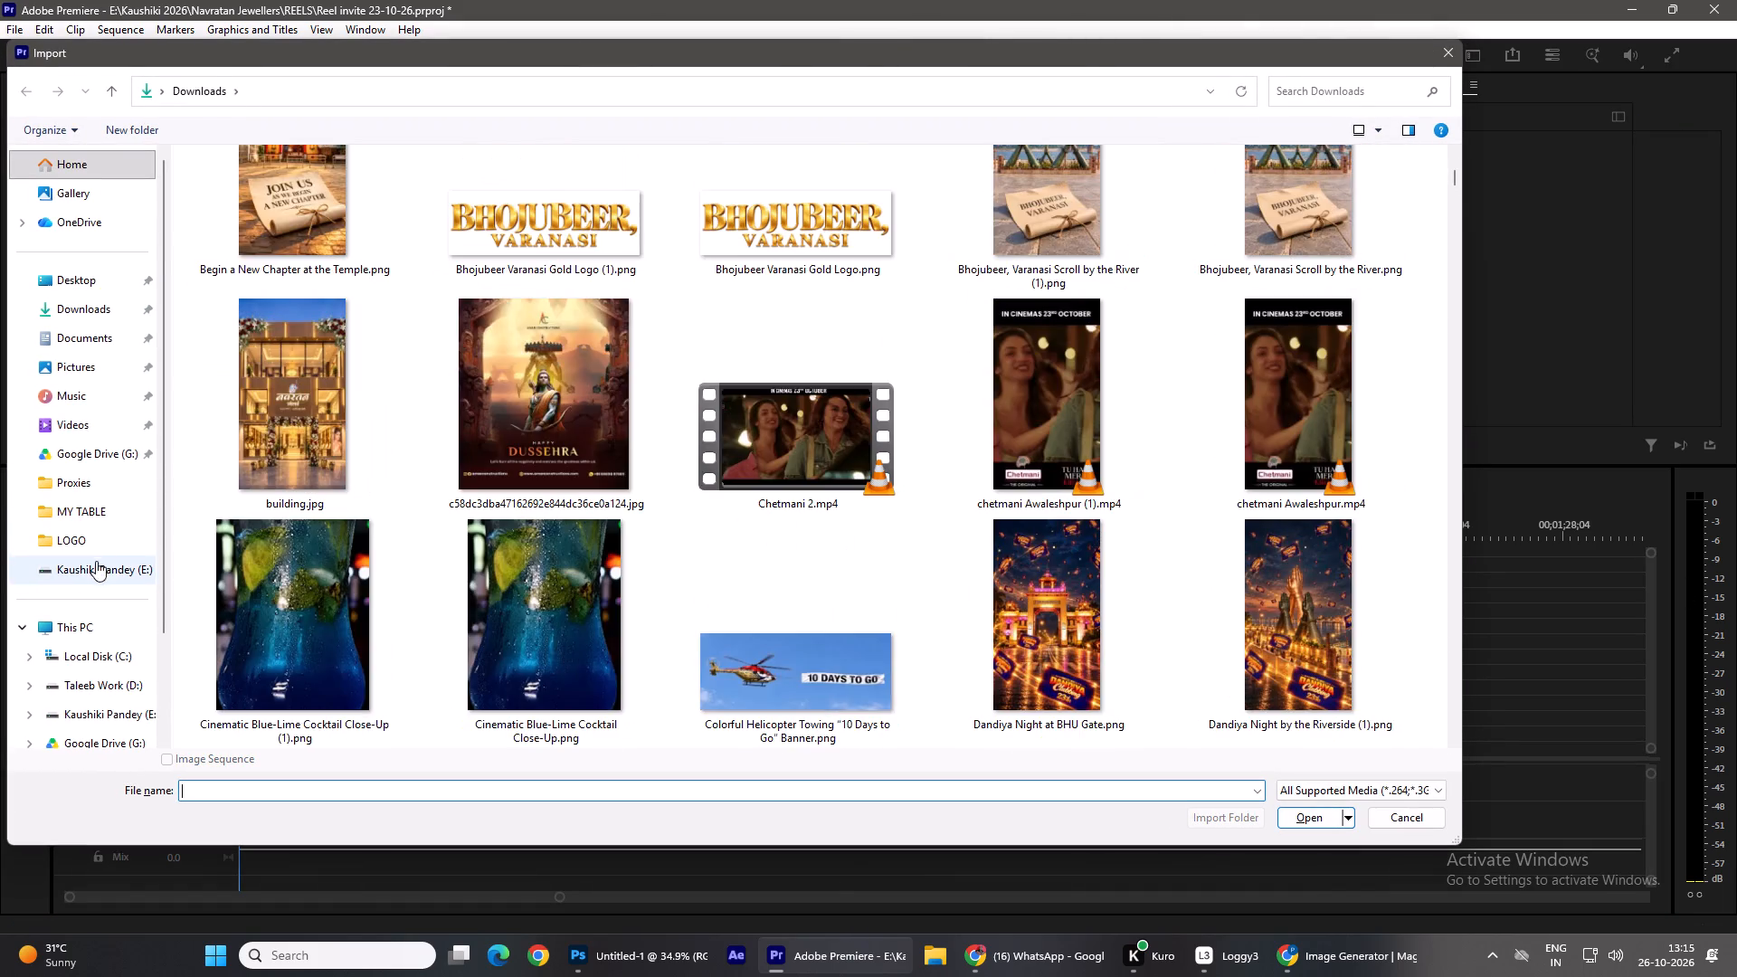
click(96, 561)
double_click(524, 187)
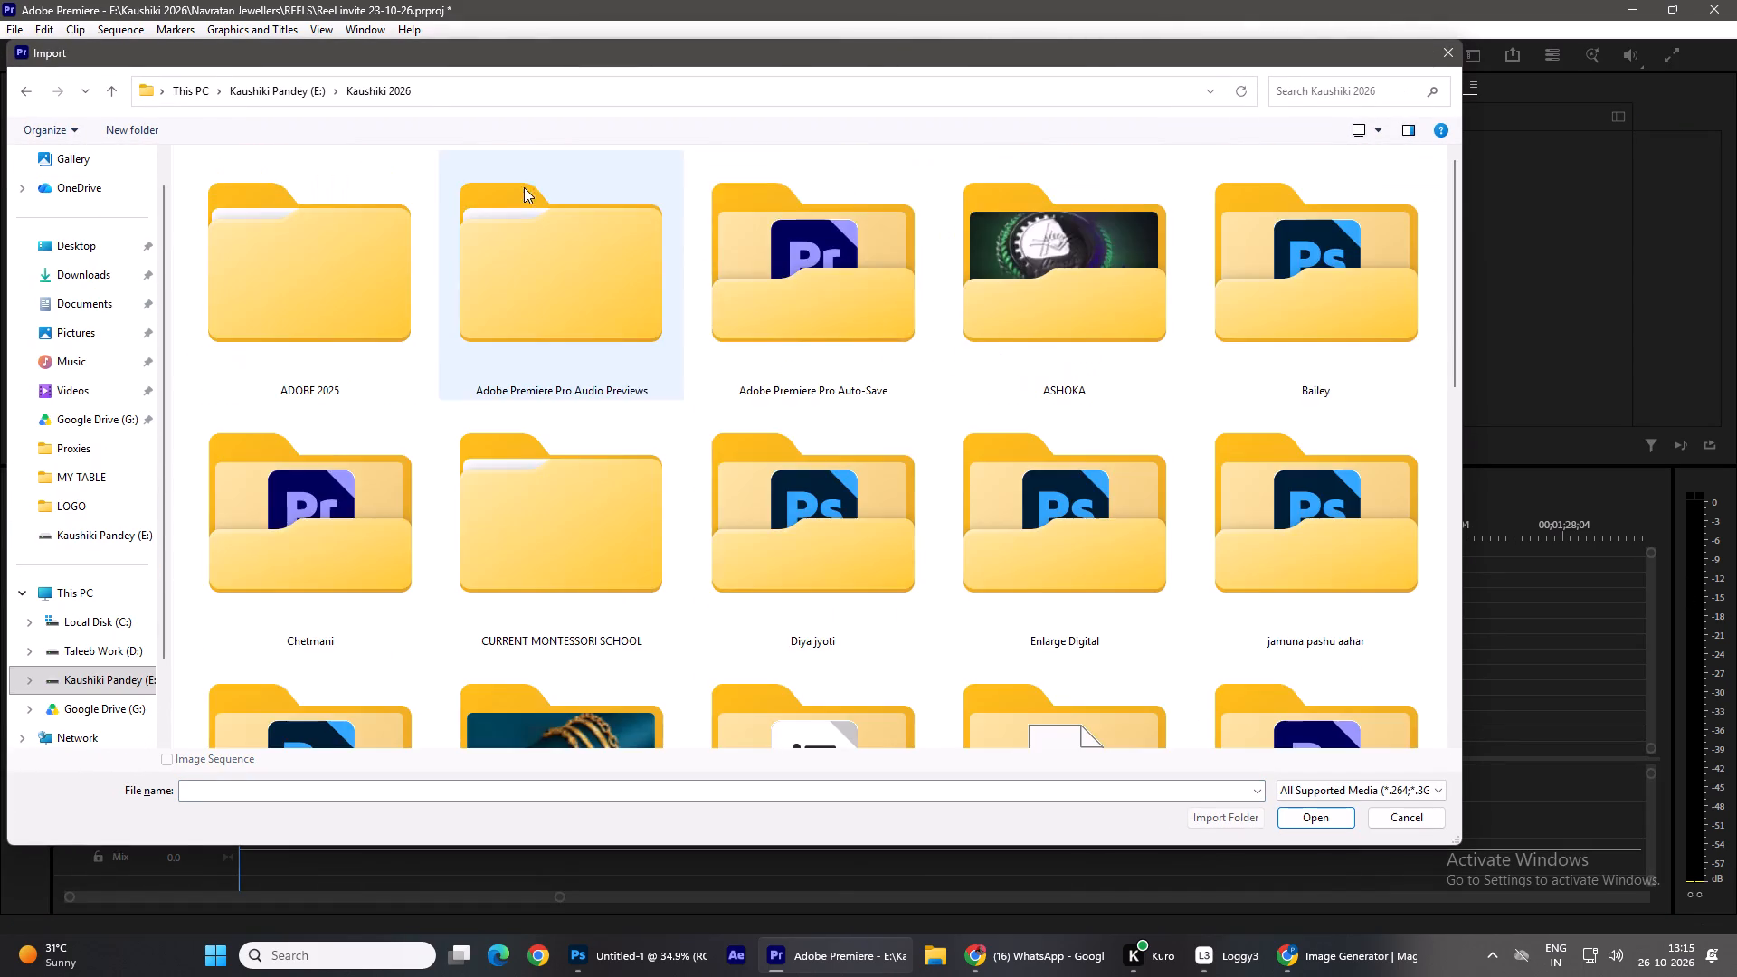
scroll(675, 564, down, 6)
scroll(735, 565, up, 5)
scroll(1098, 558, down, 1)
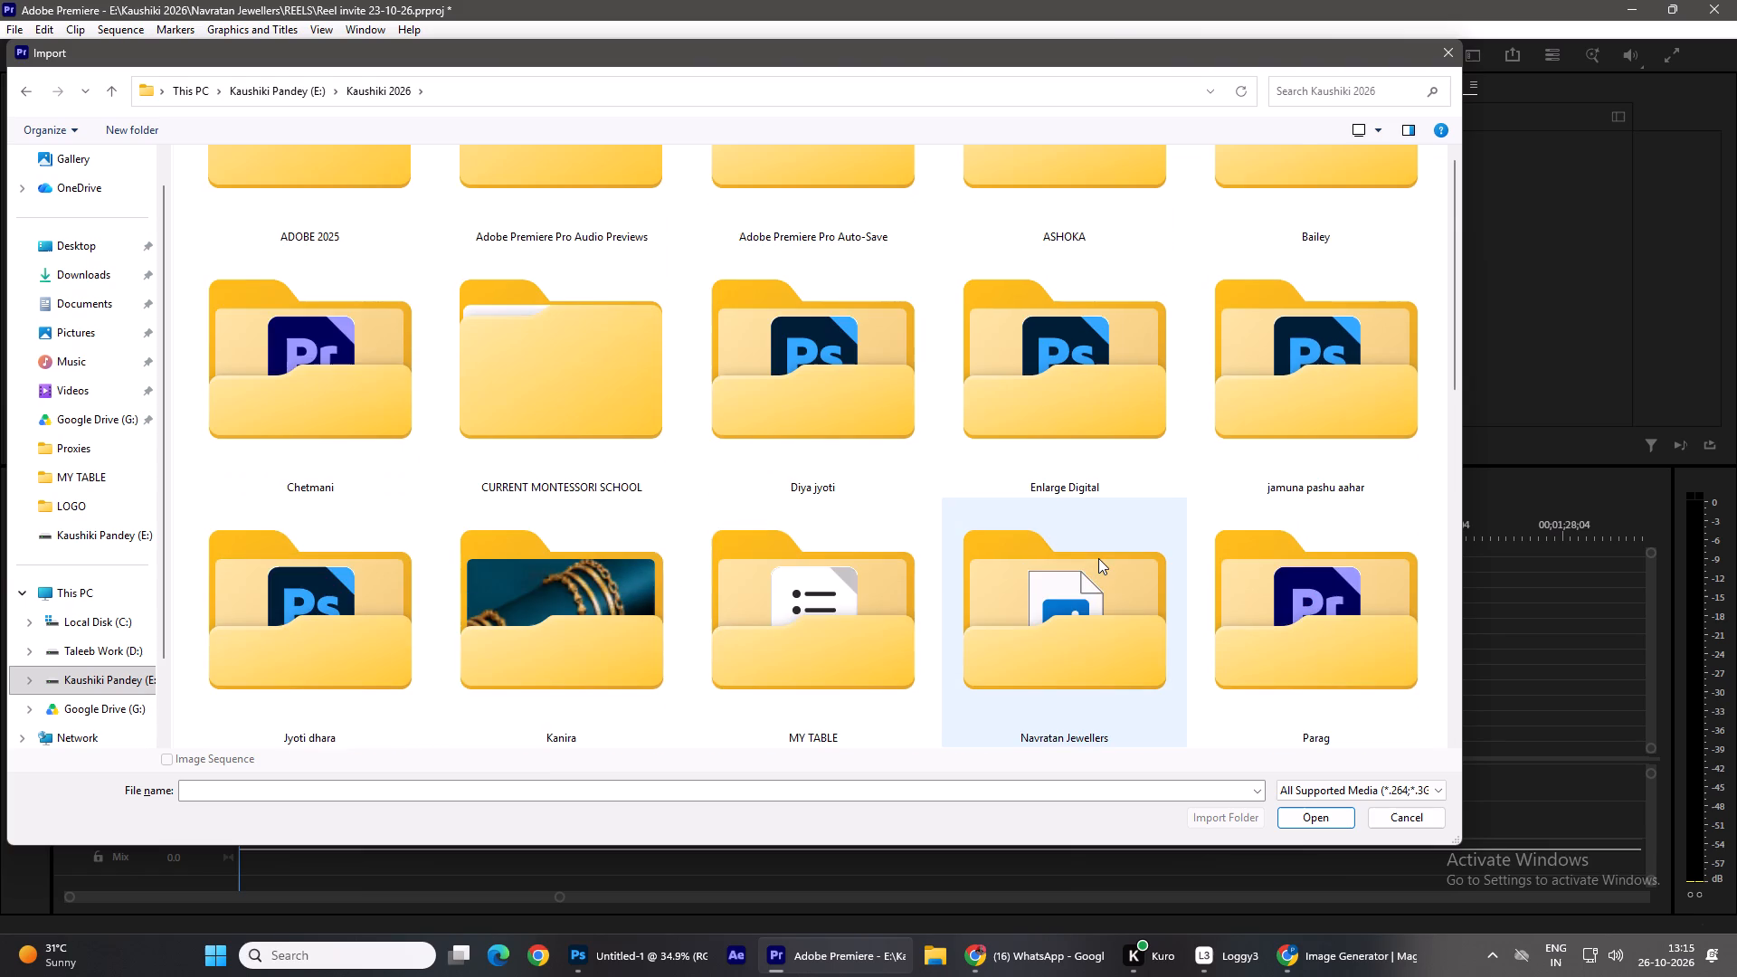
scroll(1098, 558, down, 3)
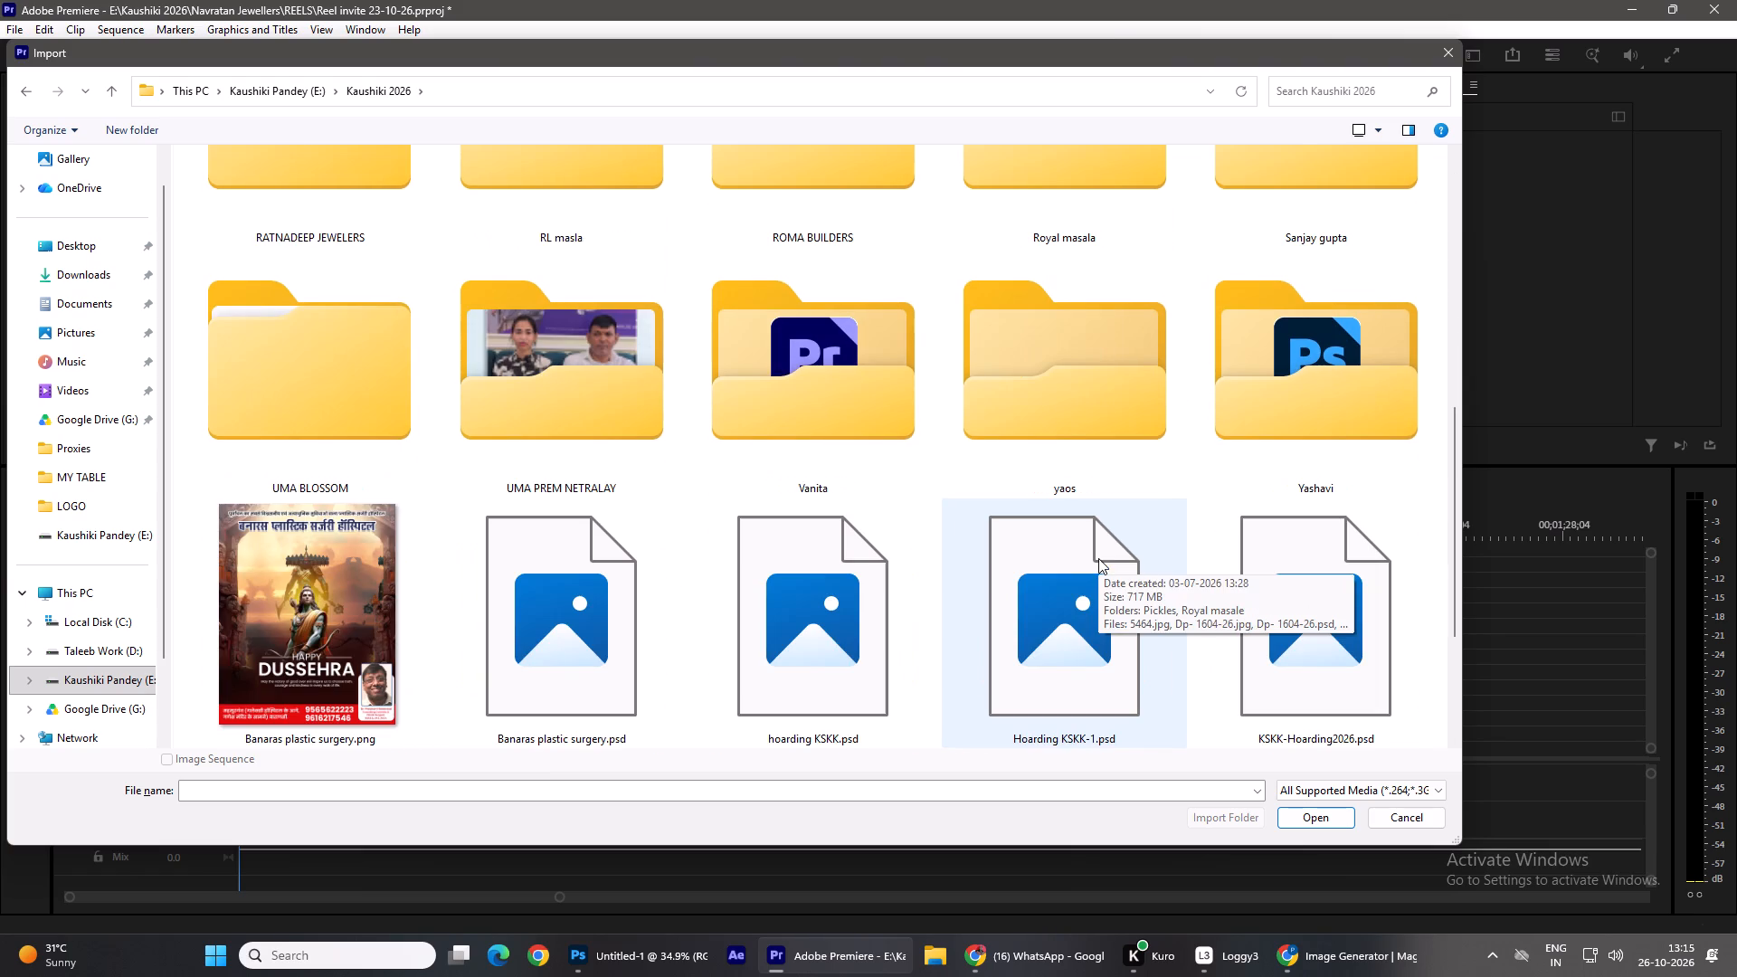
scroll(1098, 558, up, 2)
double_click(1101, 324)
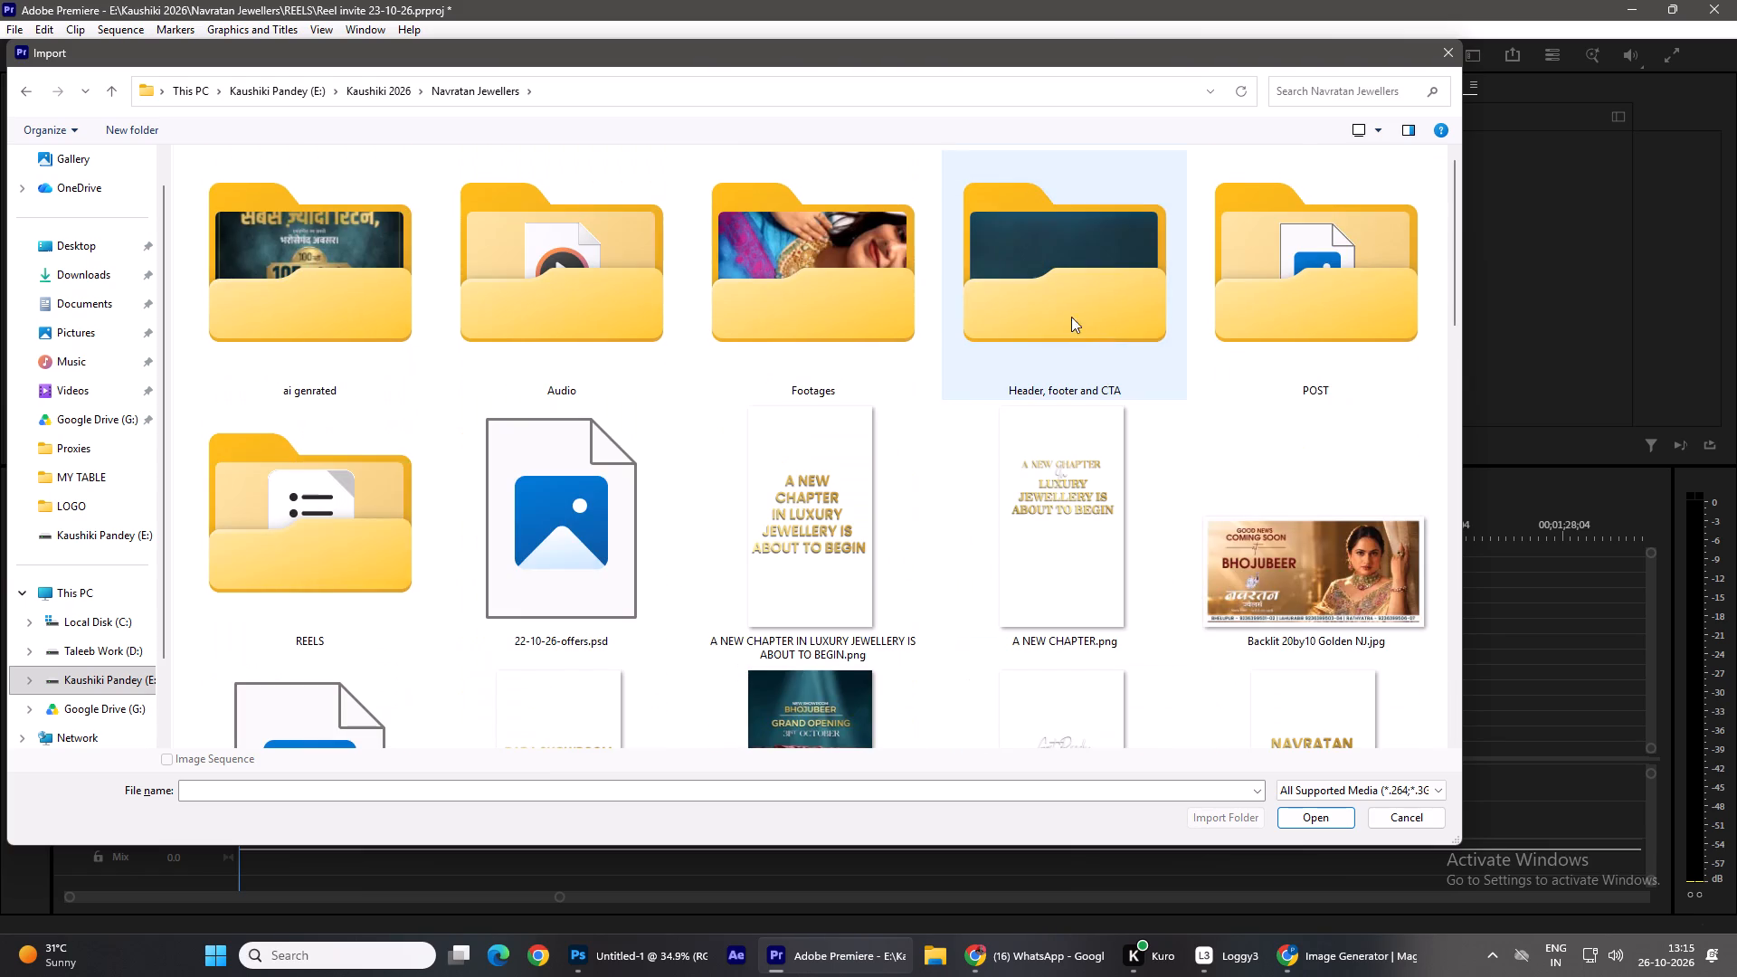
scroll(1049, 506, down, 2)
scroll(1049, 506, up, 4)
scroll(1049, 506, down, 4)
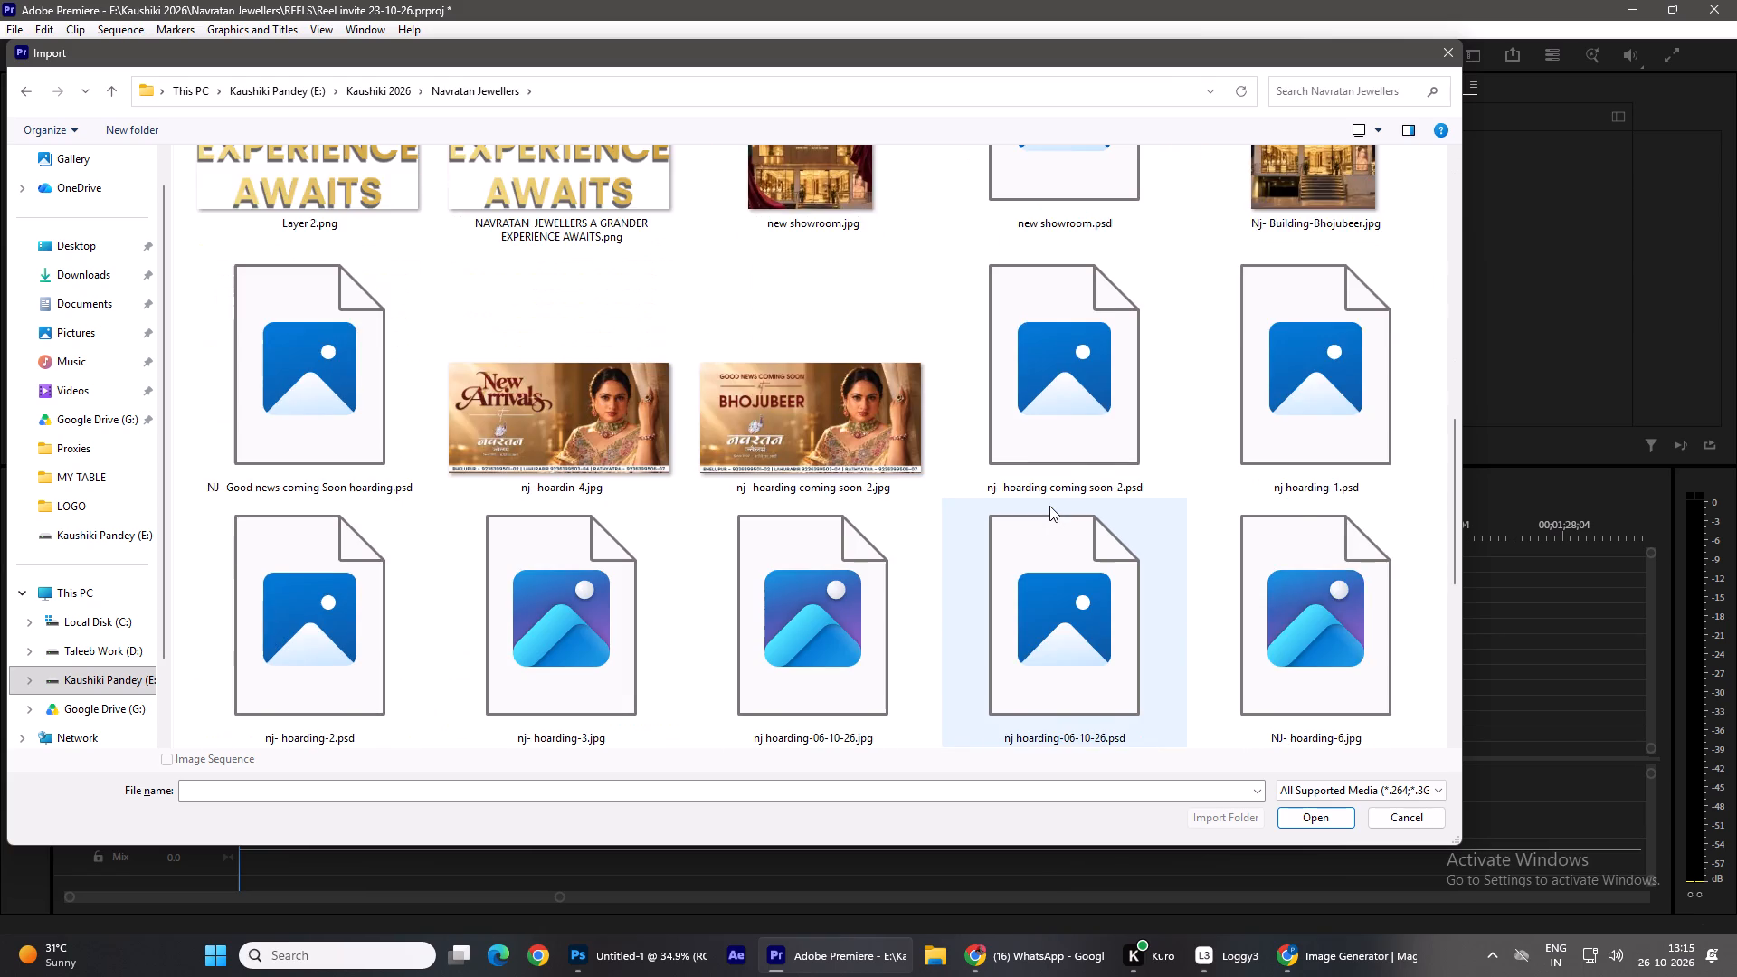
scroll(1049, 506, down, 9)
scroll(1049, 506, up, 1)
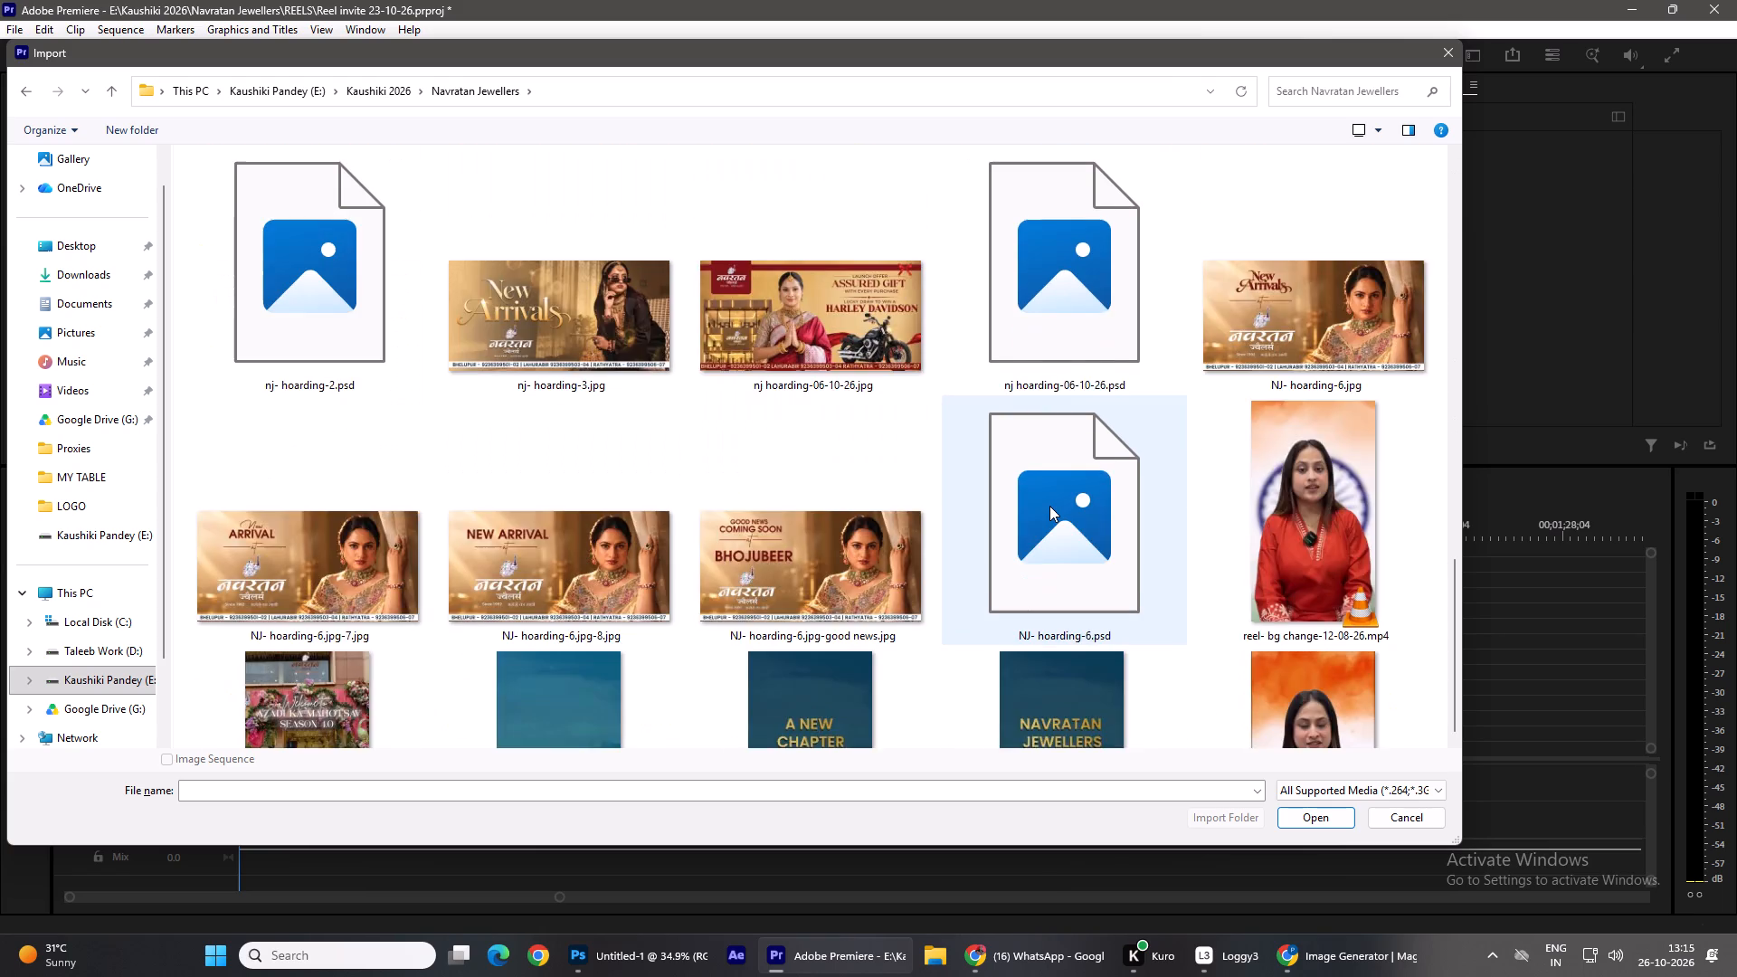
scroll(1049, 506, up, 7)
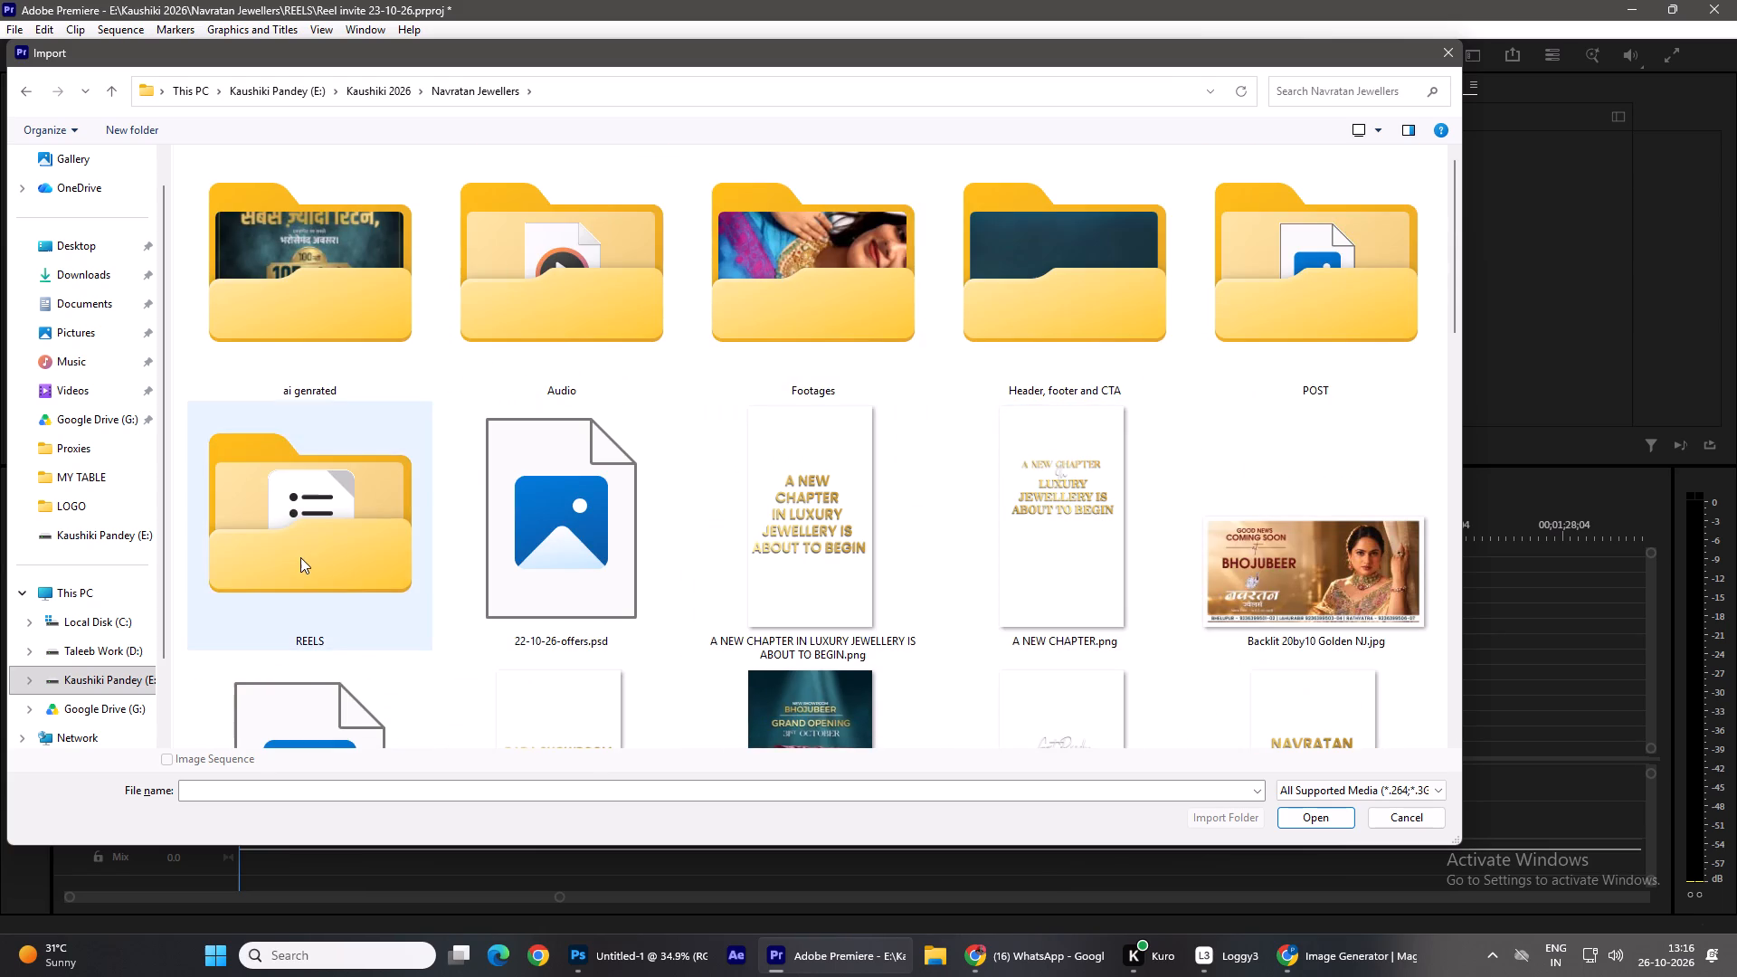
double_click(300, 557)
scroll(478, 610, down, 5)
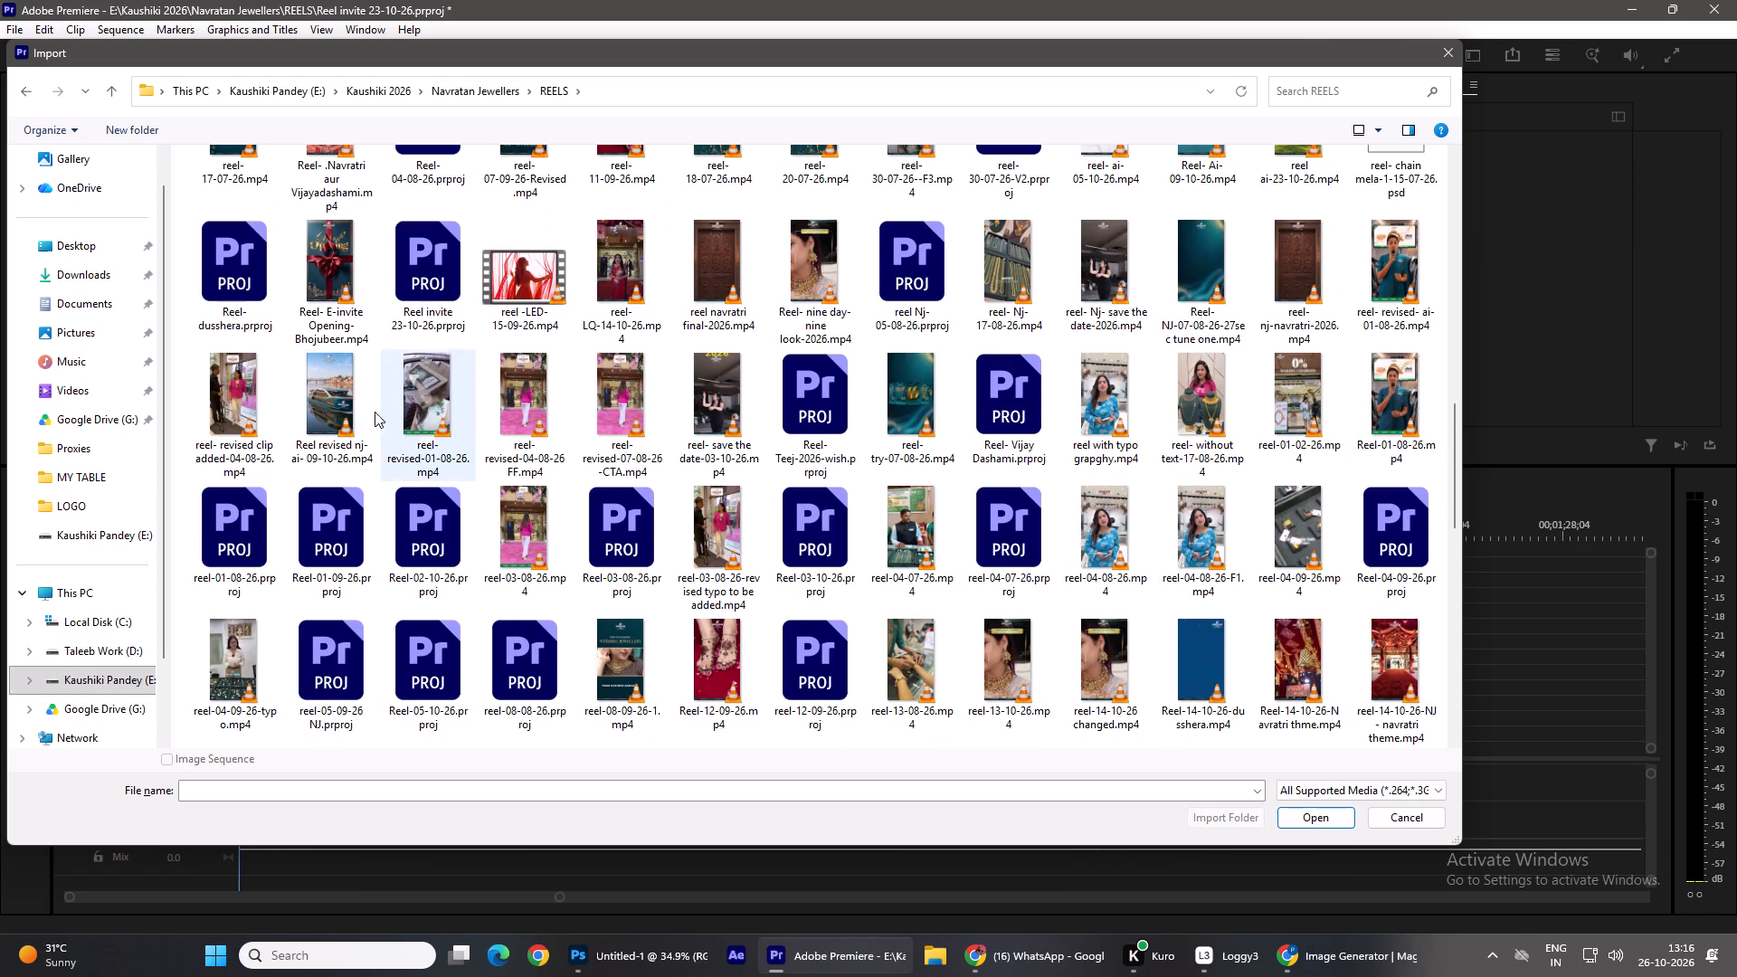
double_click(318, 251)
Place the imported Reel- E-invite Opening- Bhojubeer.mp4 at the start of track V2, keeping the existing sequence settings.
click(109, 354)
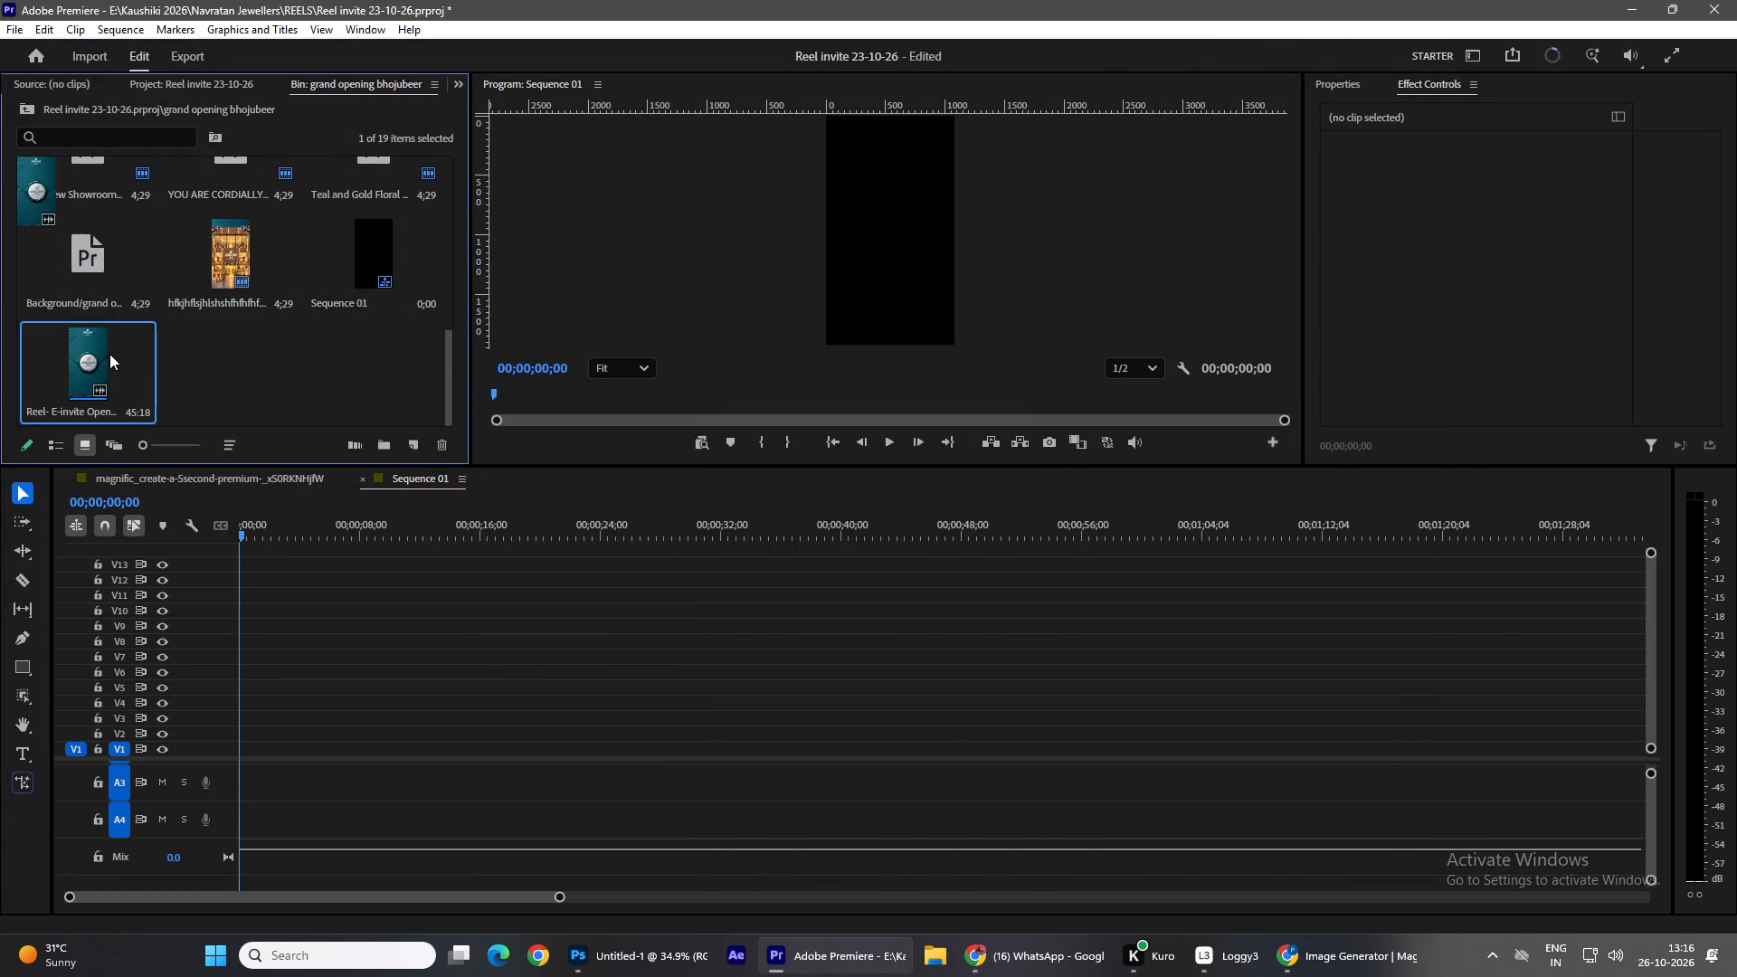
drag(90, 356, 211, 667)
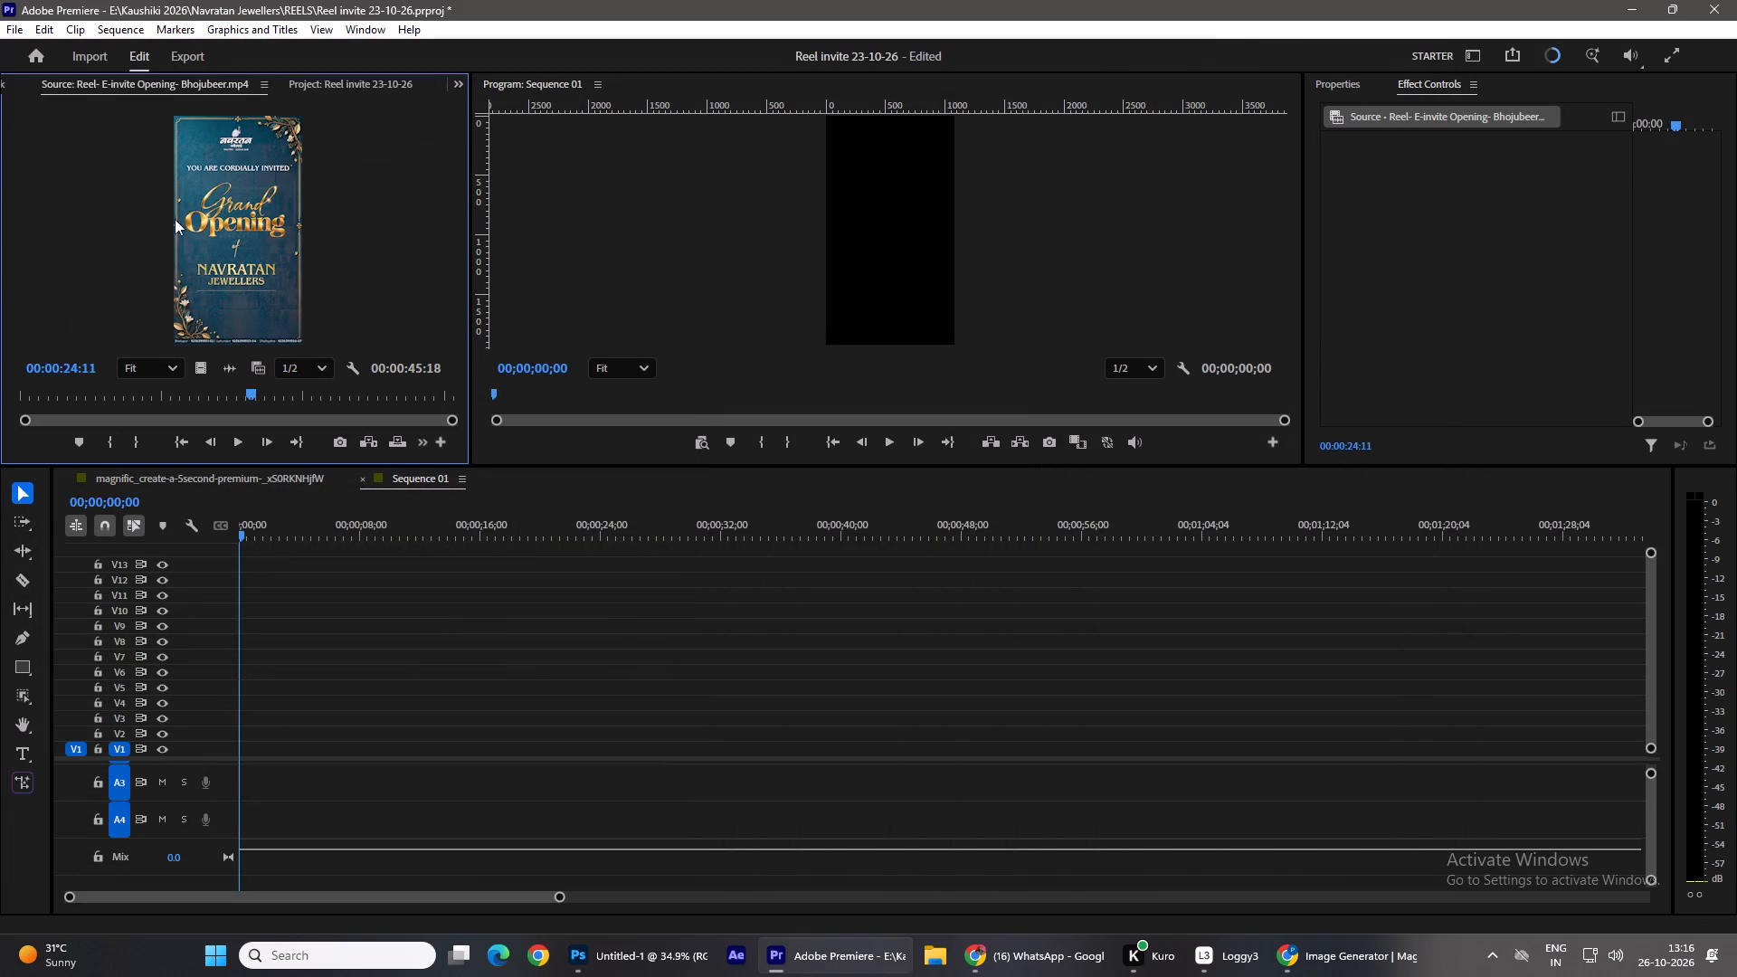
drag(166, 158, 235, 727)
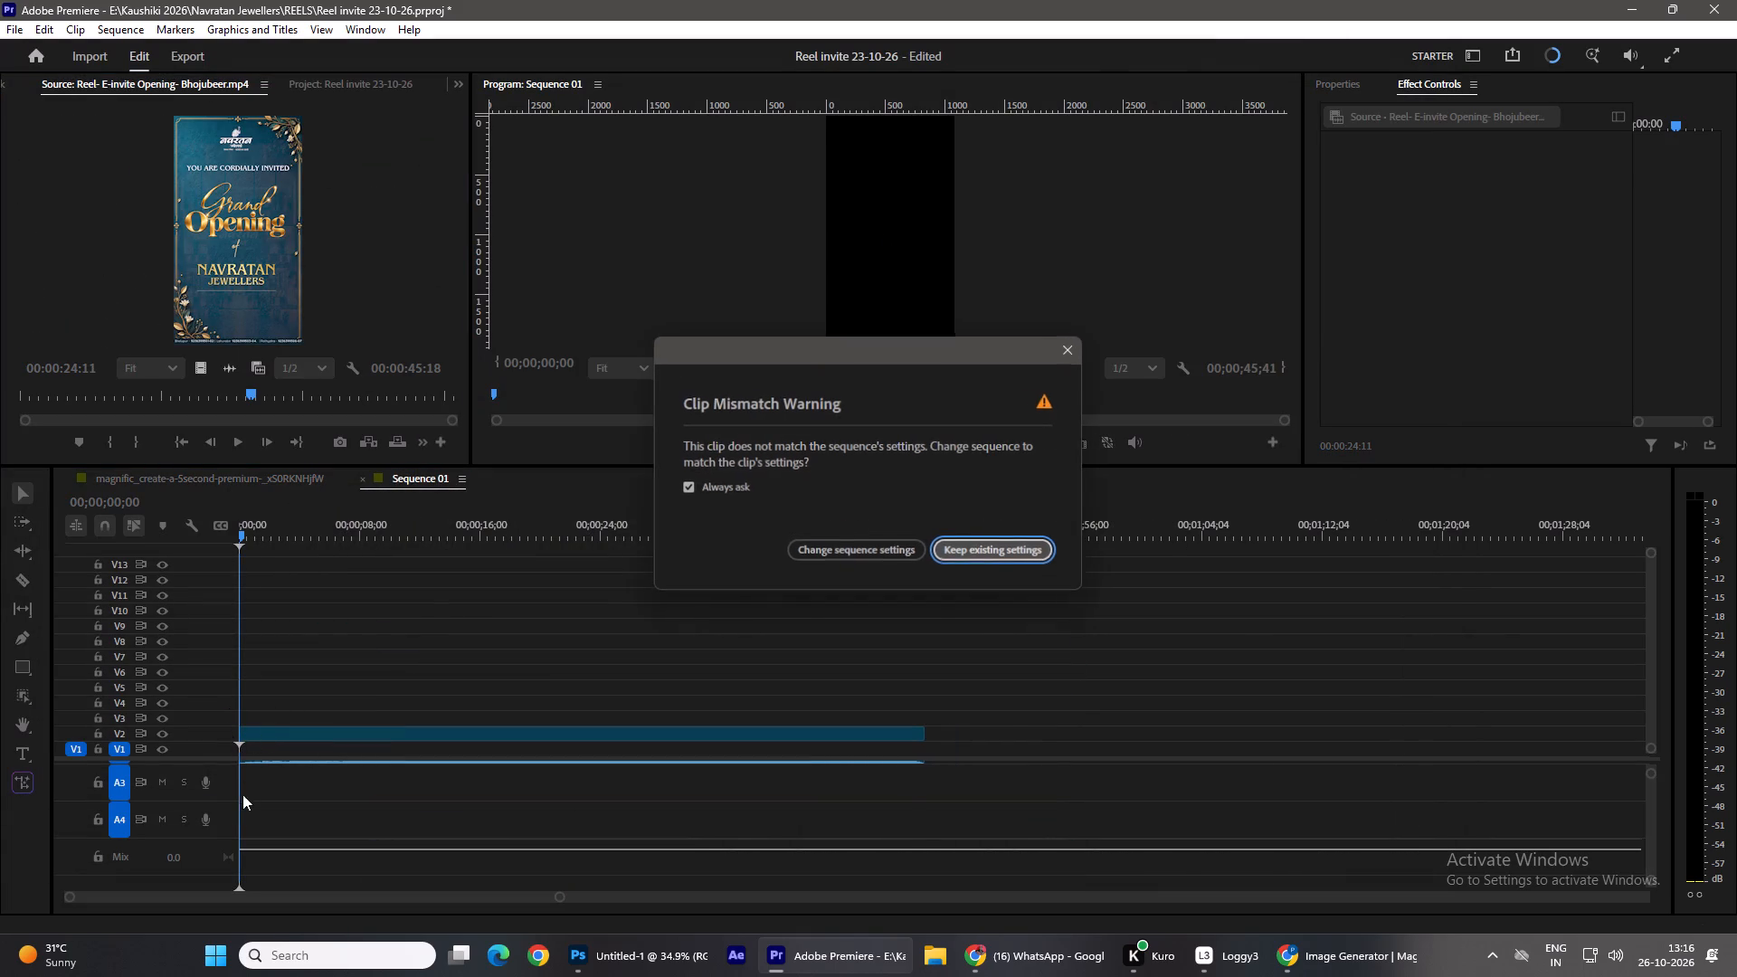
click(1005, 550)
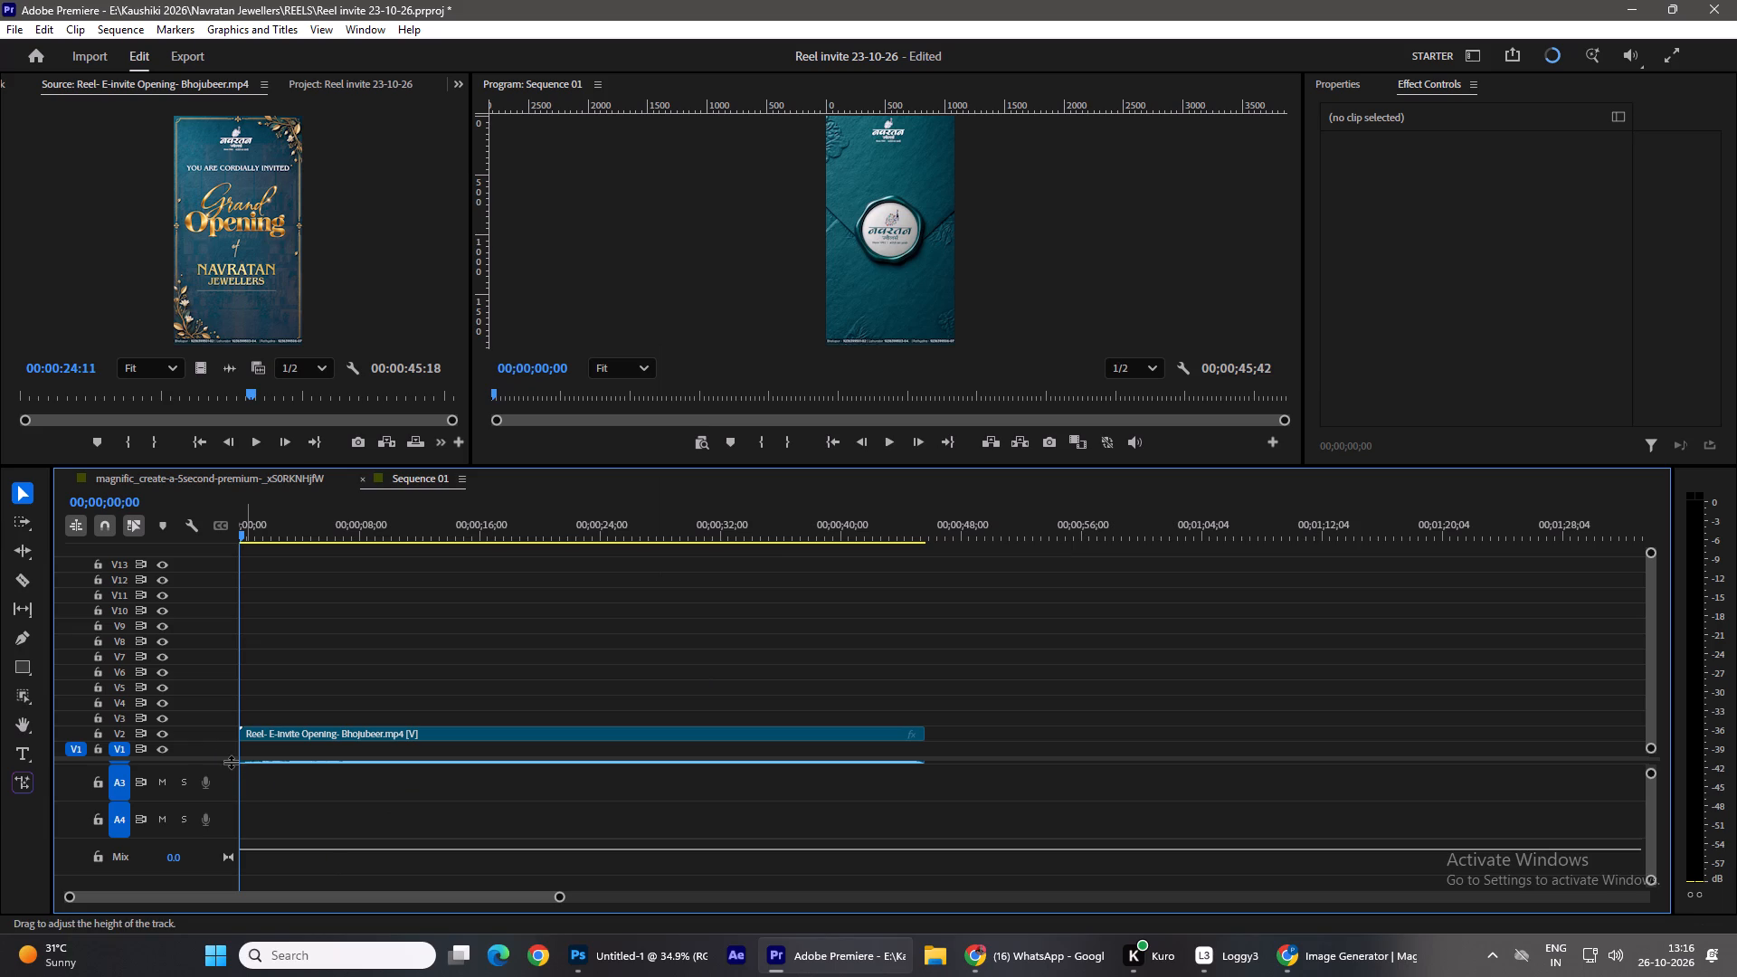
Enlarge the Audio 2 track's height to show its waveform and scrub through the opening seconds of the reel.
drag(231, 762, 235, 816)
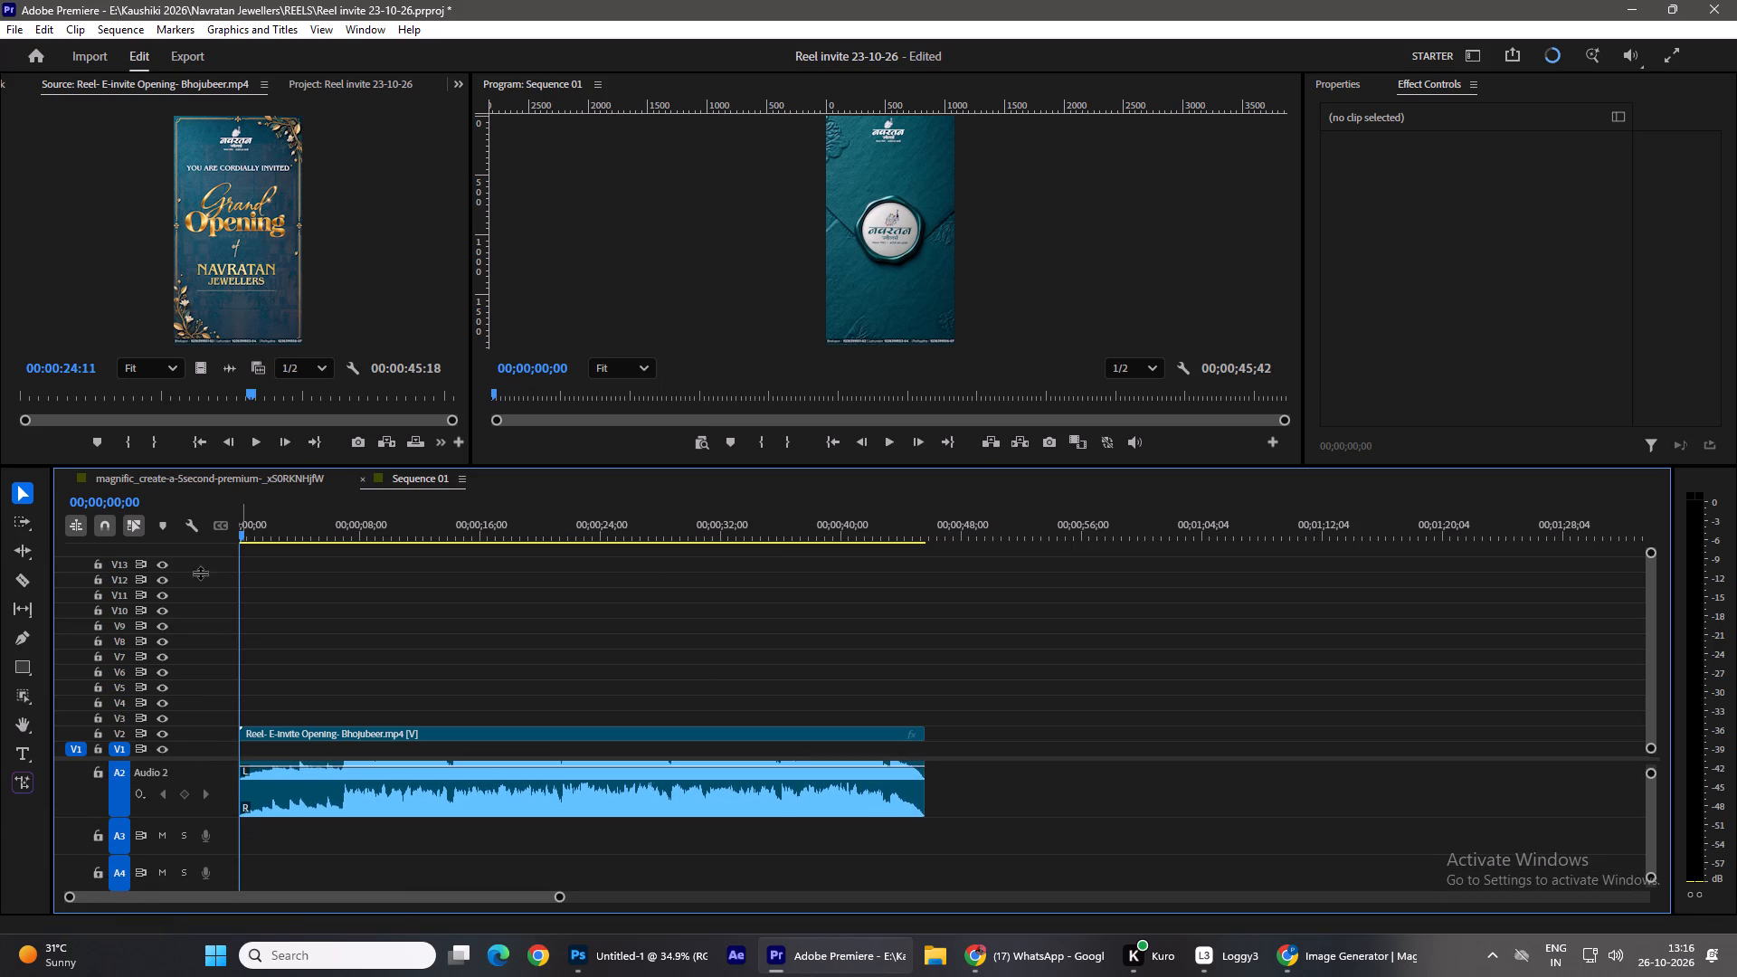
drag(245, 533, 318, 697)
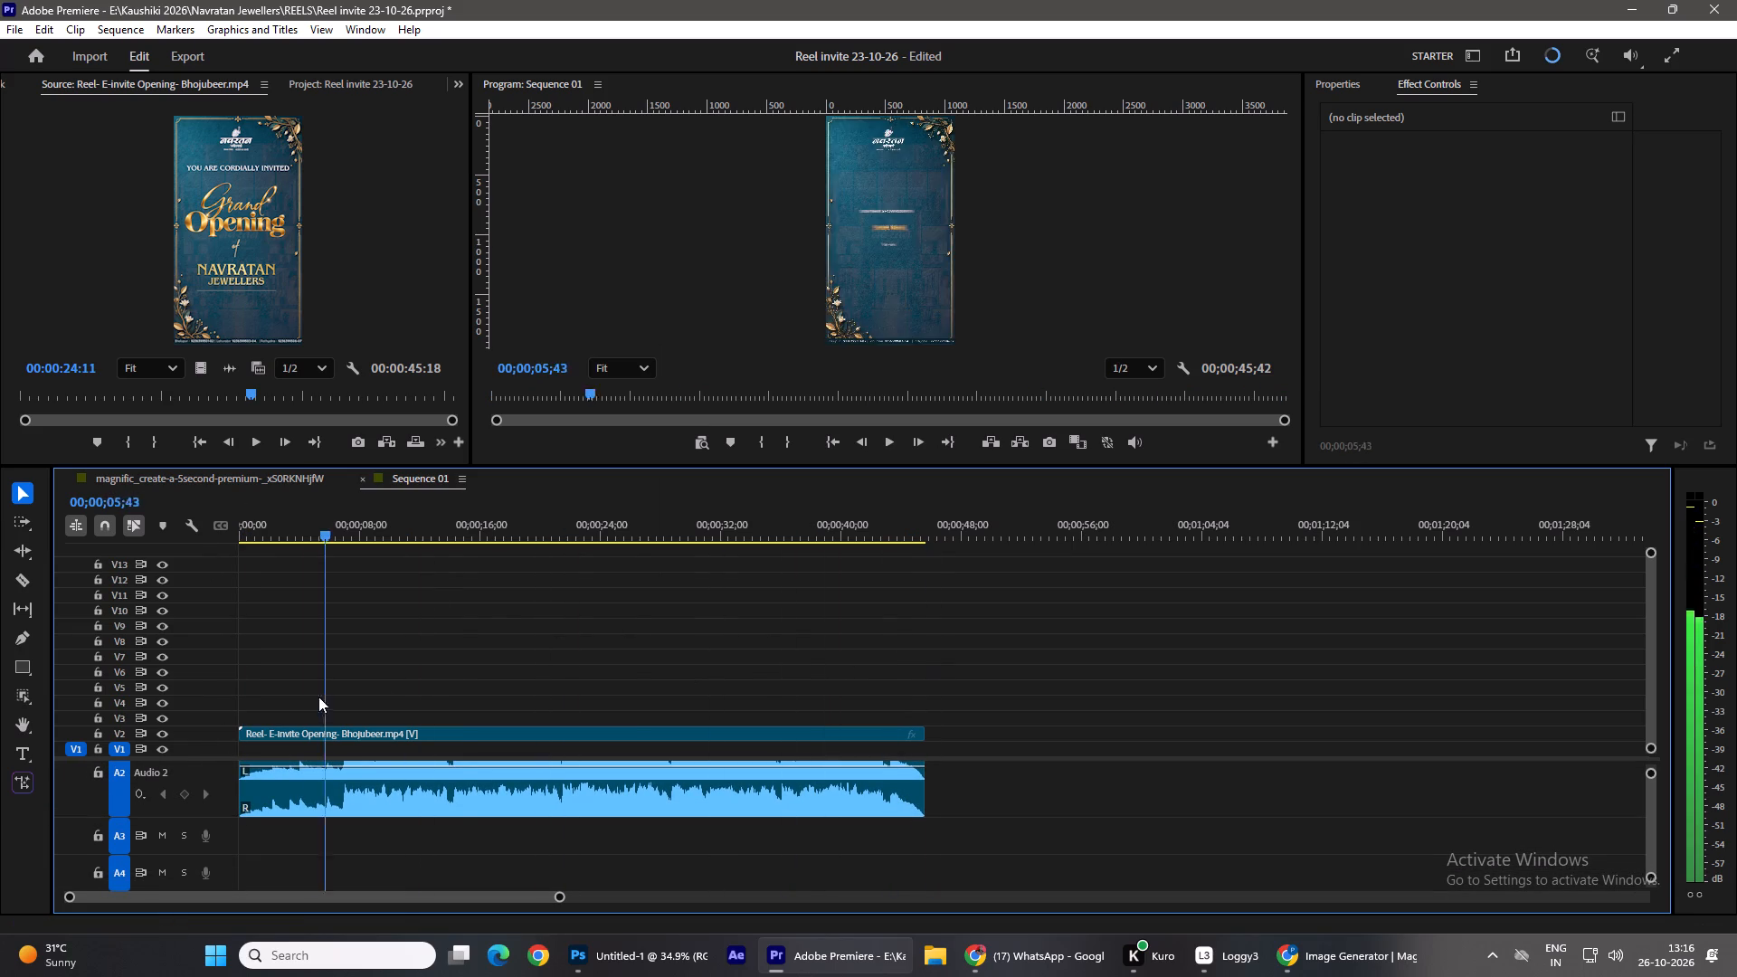
drag(318, 697, 90, 708)
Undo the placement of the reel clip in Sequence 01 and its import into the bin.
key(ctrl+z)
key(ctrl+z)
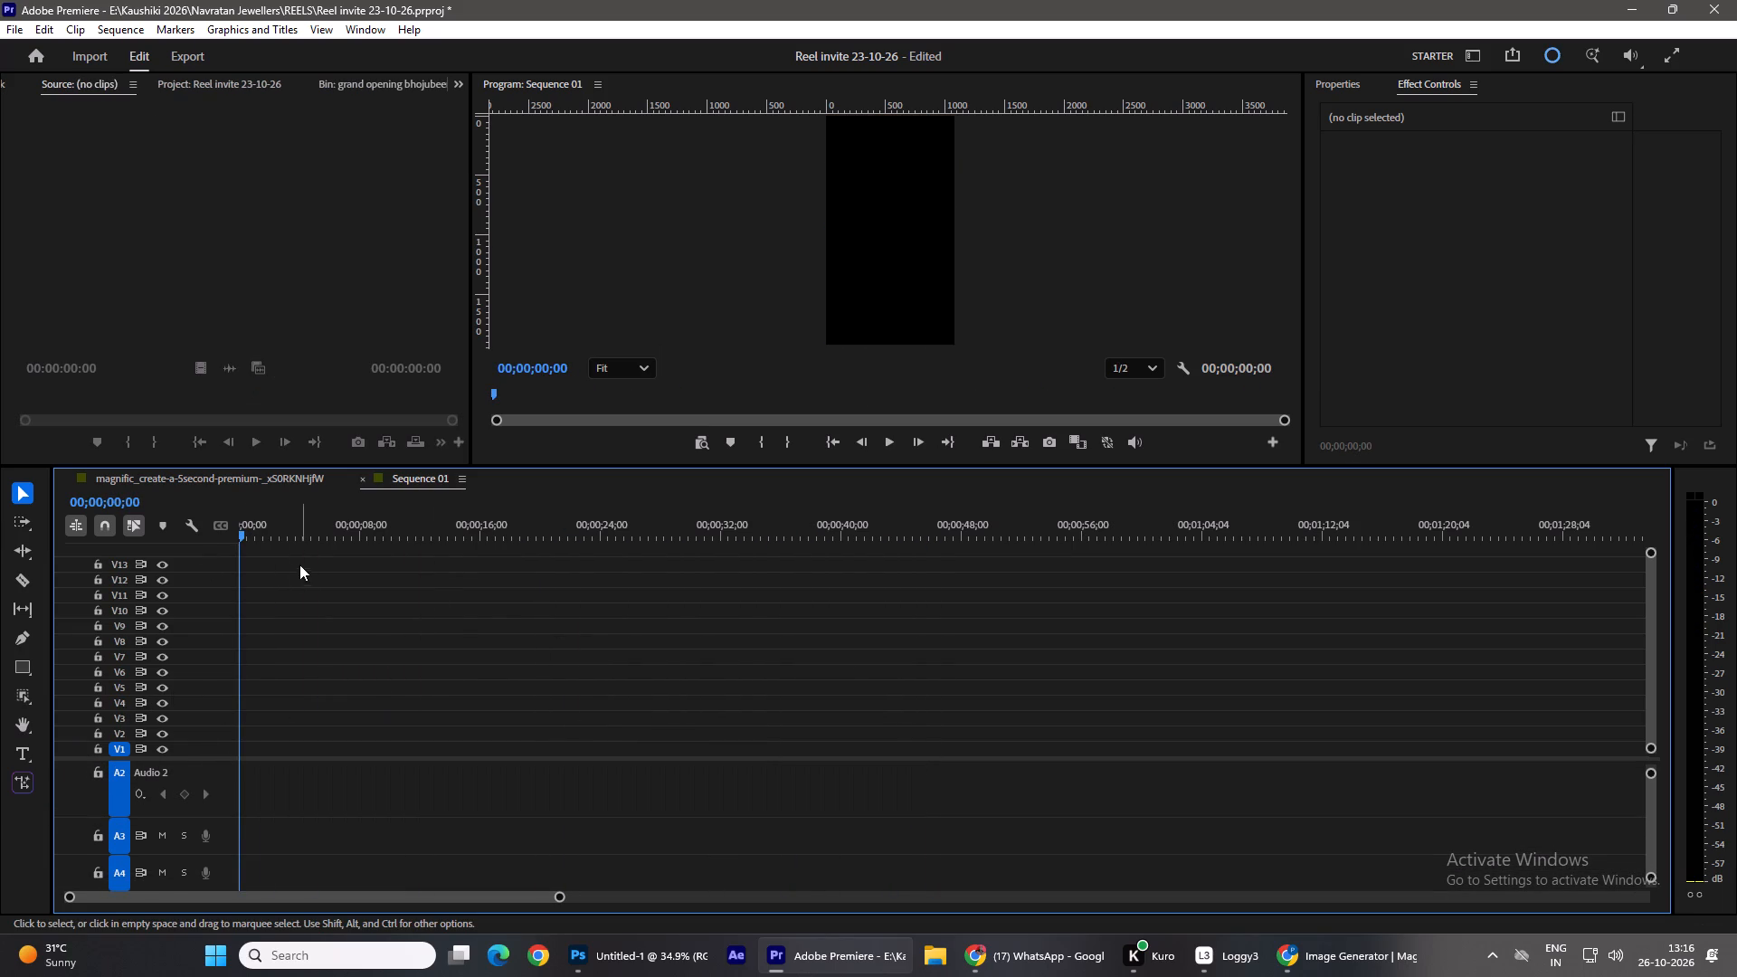
Import Reel- E-invite Opening- Bhojubeer.mp4 from the REELS folder into the top level of the Reel invite 23-10-26 project.
click(462, 90)
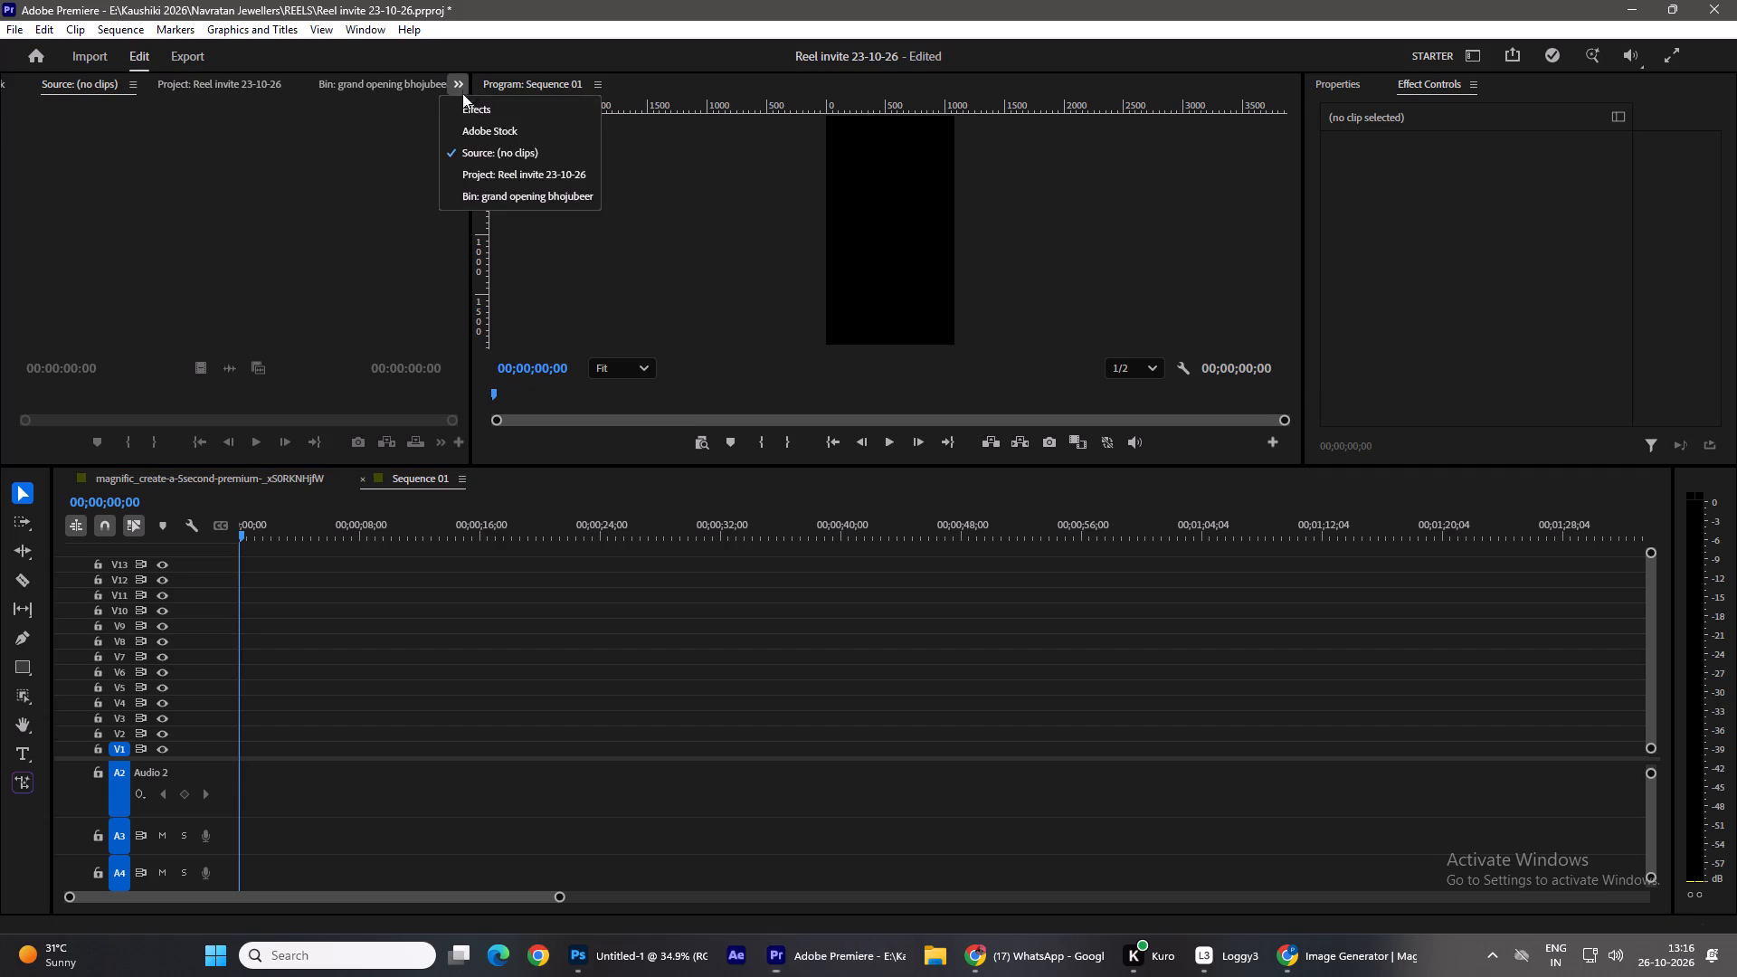
click(502, 105)
click(384, 90)
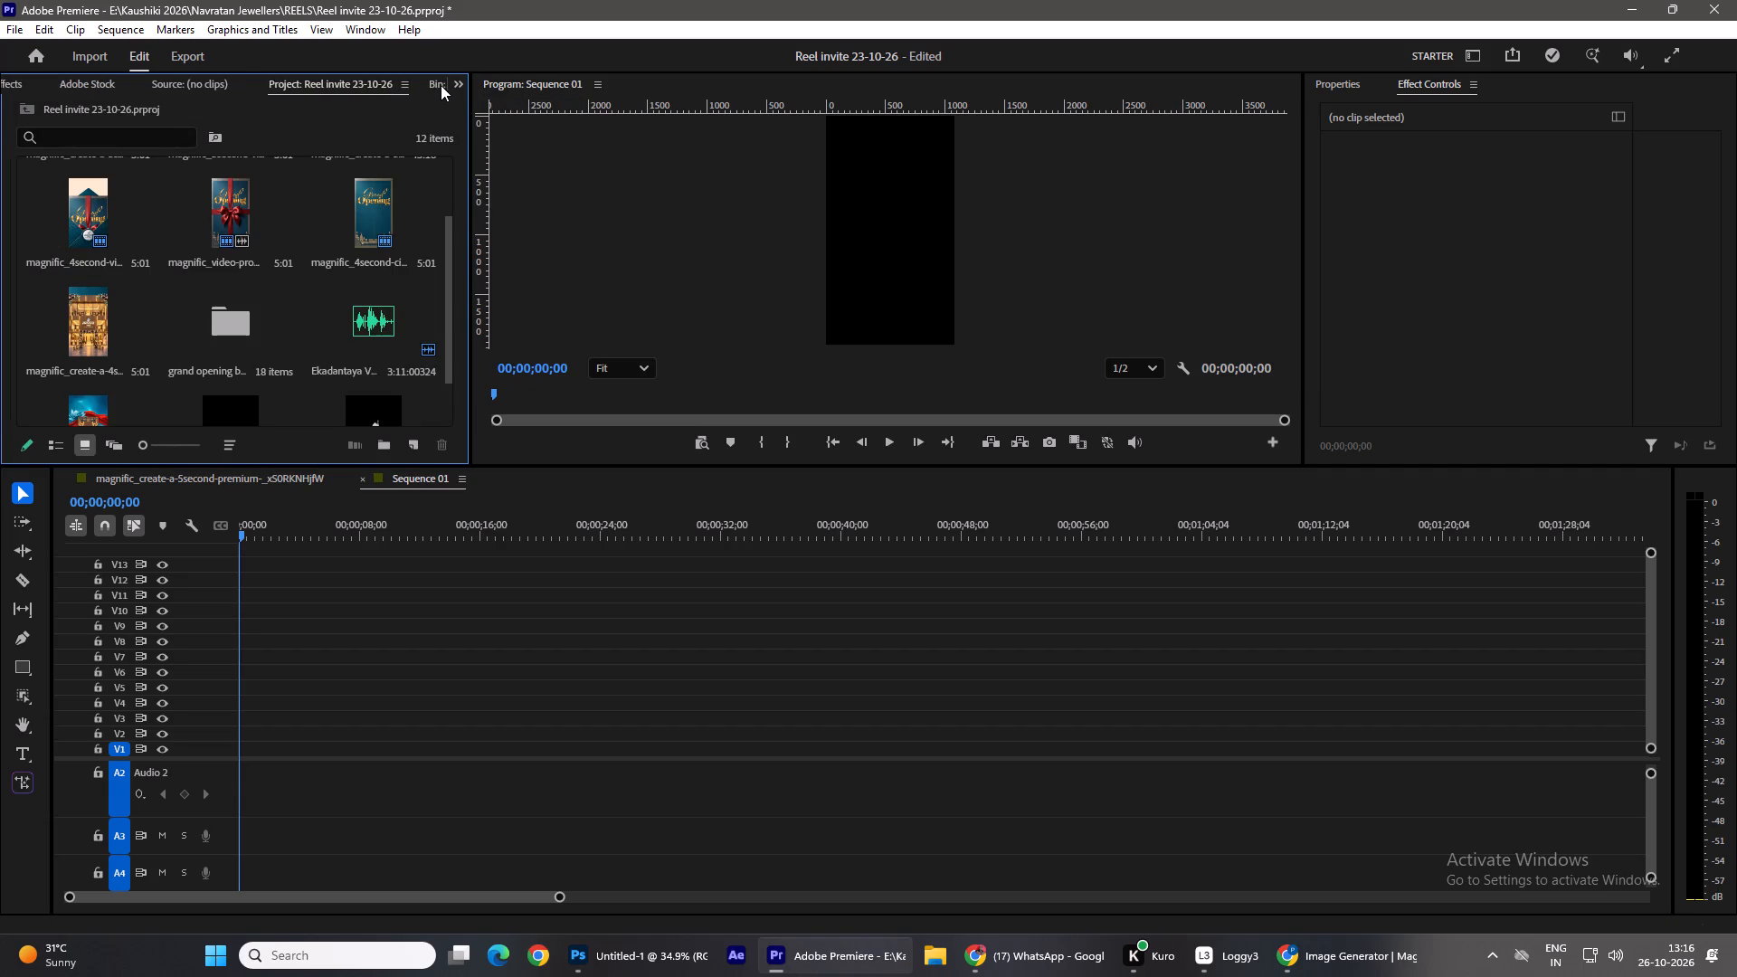
scroll(214, 321, down, 10)
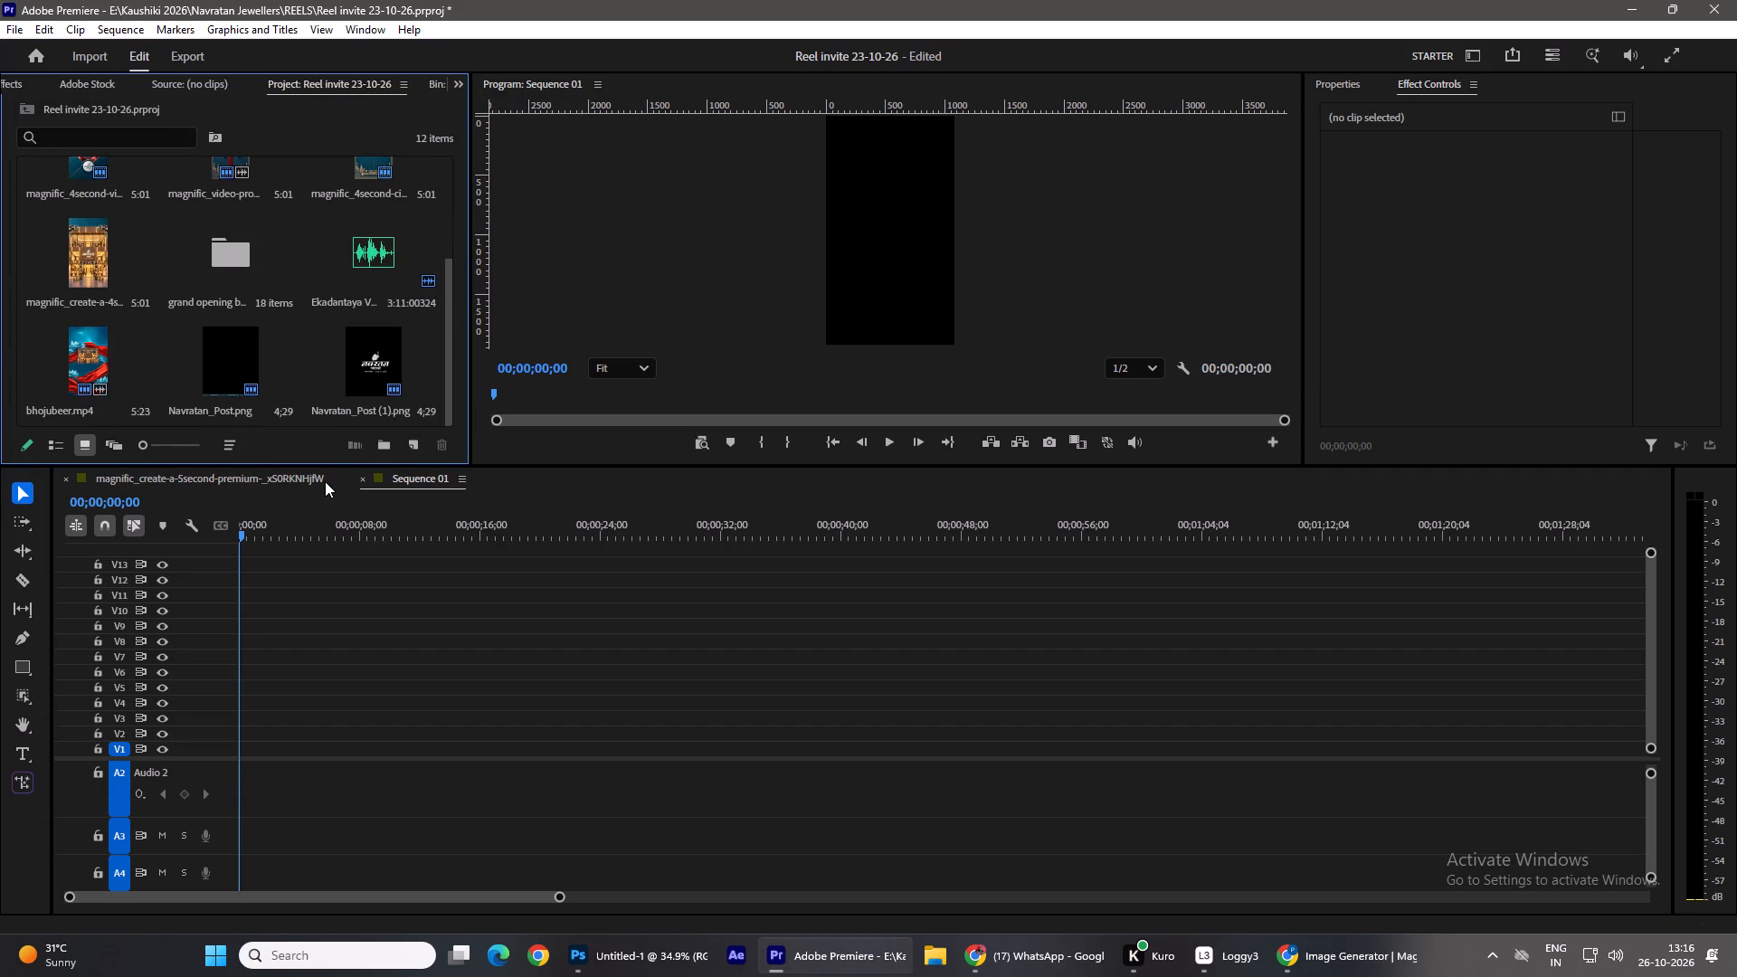
key(ctrl+i)
scroll(511, 454, down, 10)
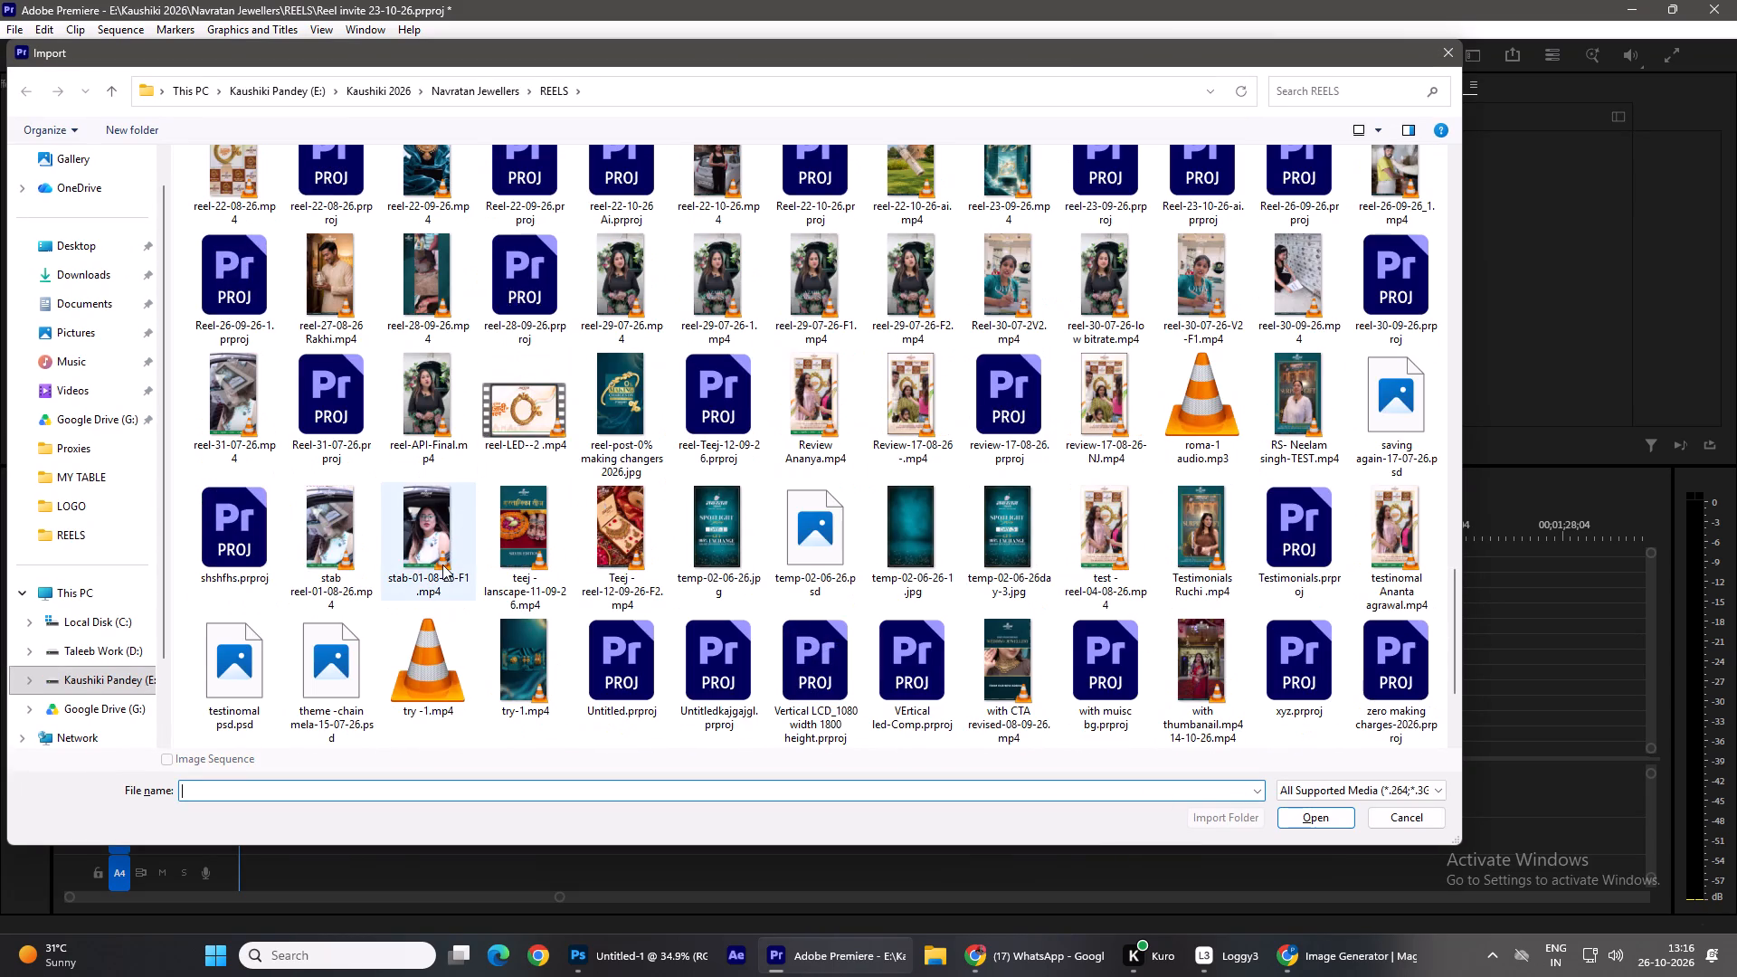
scroll(441, 585, up, 1)
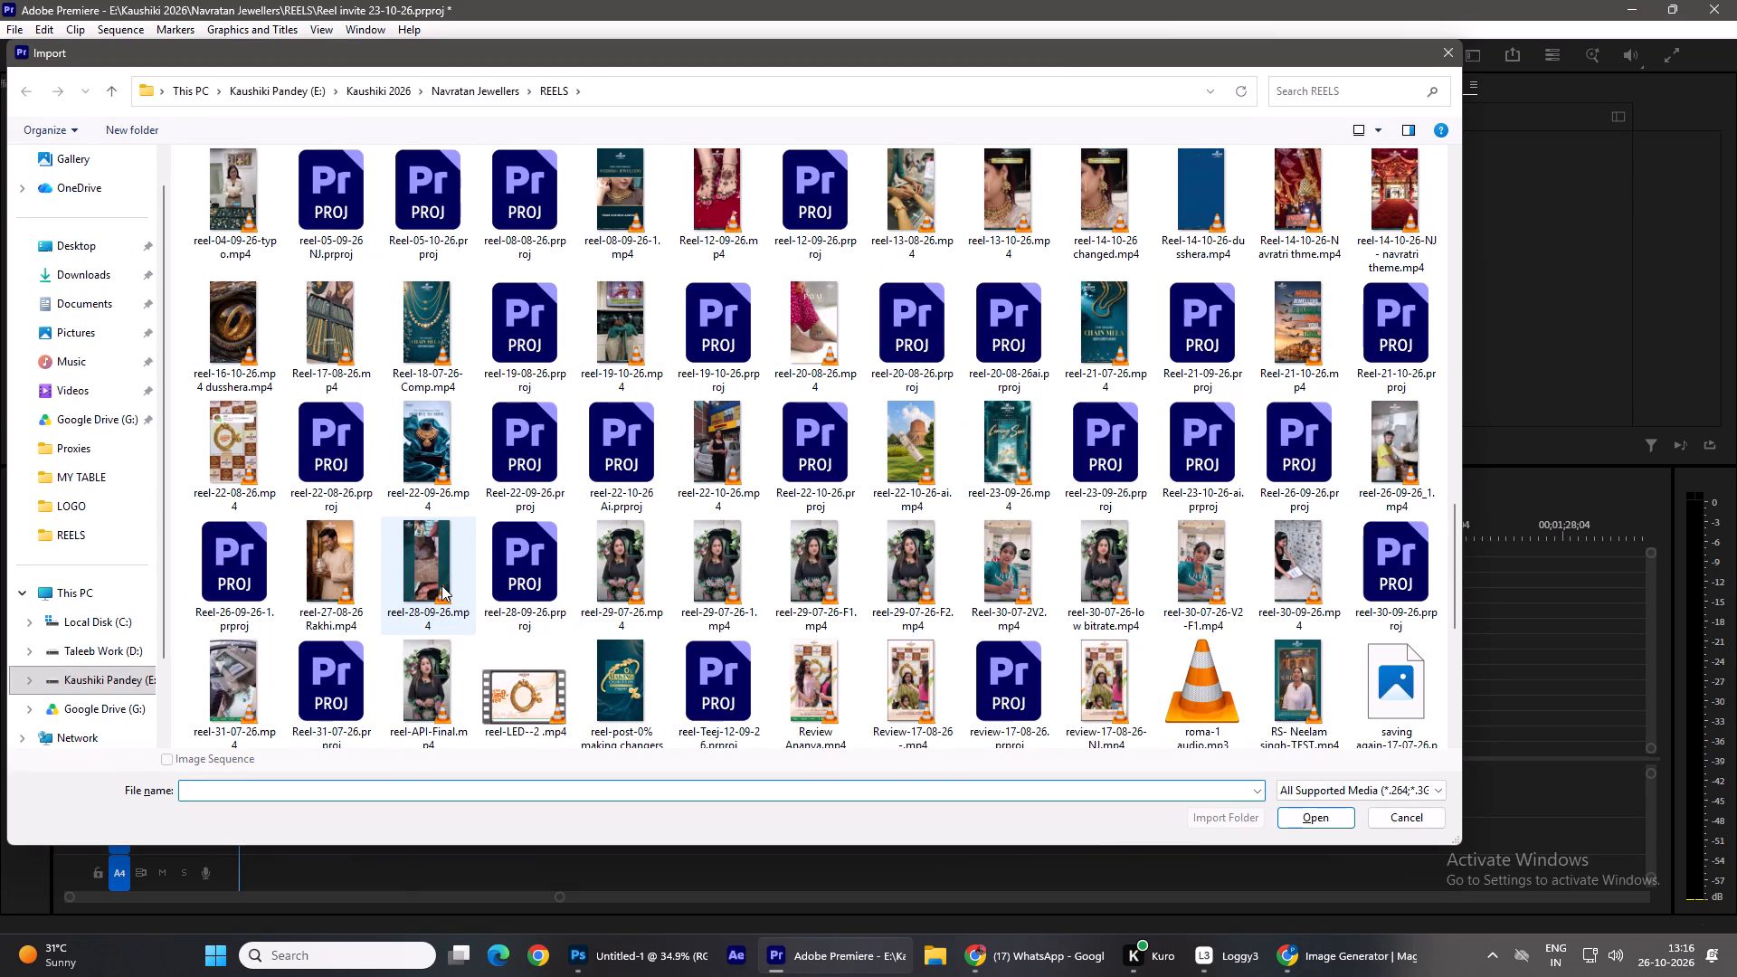
scroll(441, 585, down, 7)
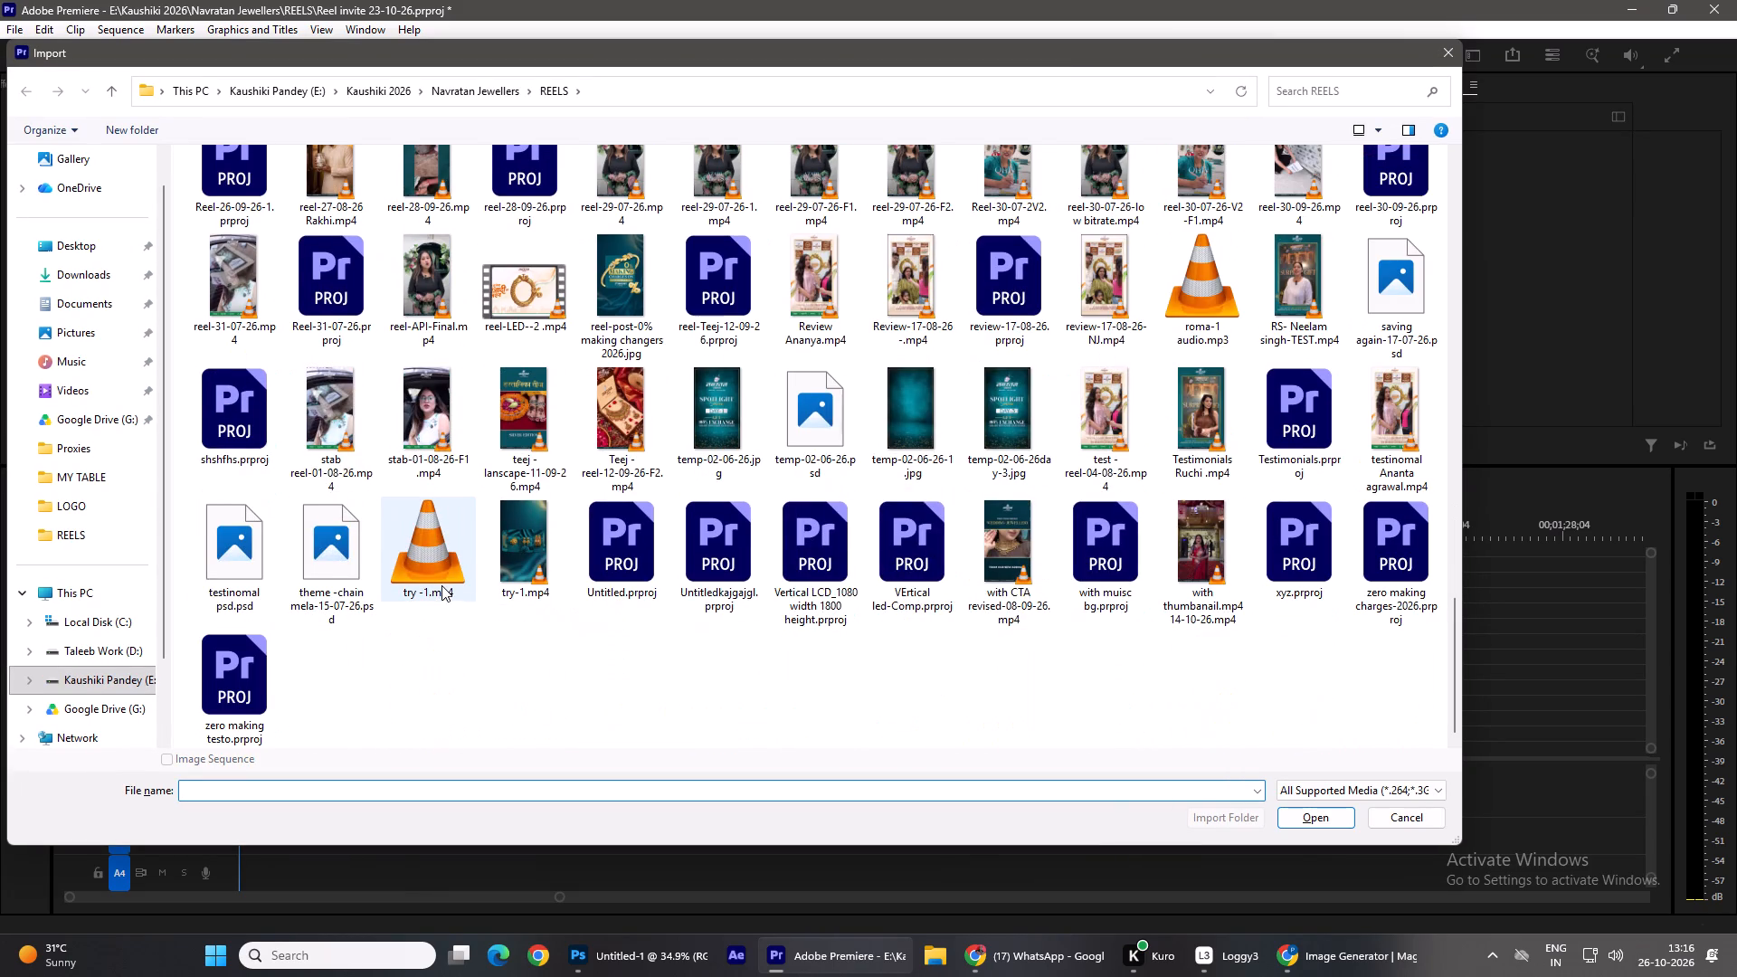
scroll(581, 663, up, 3)
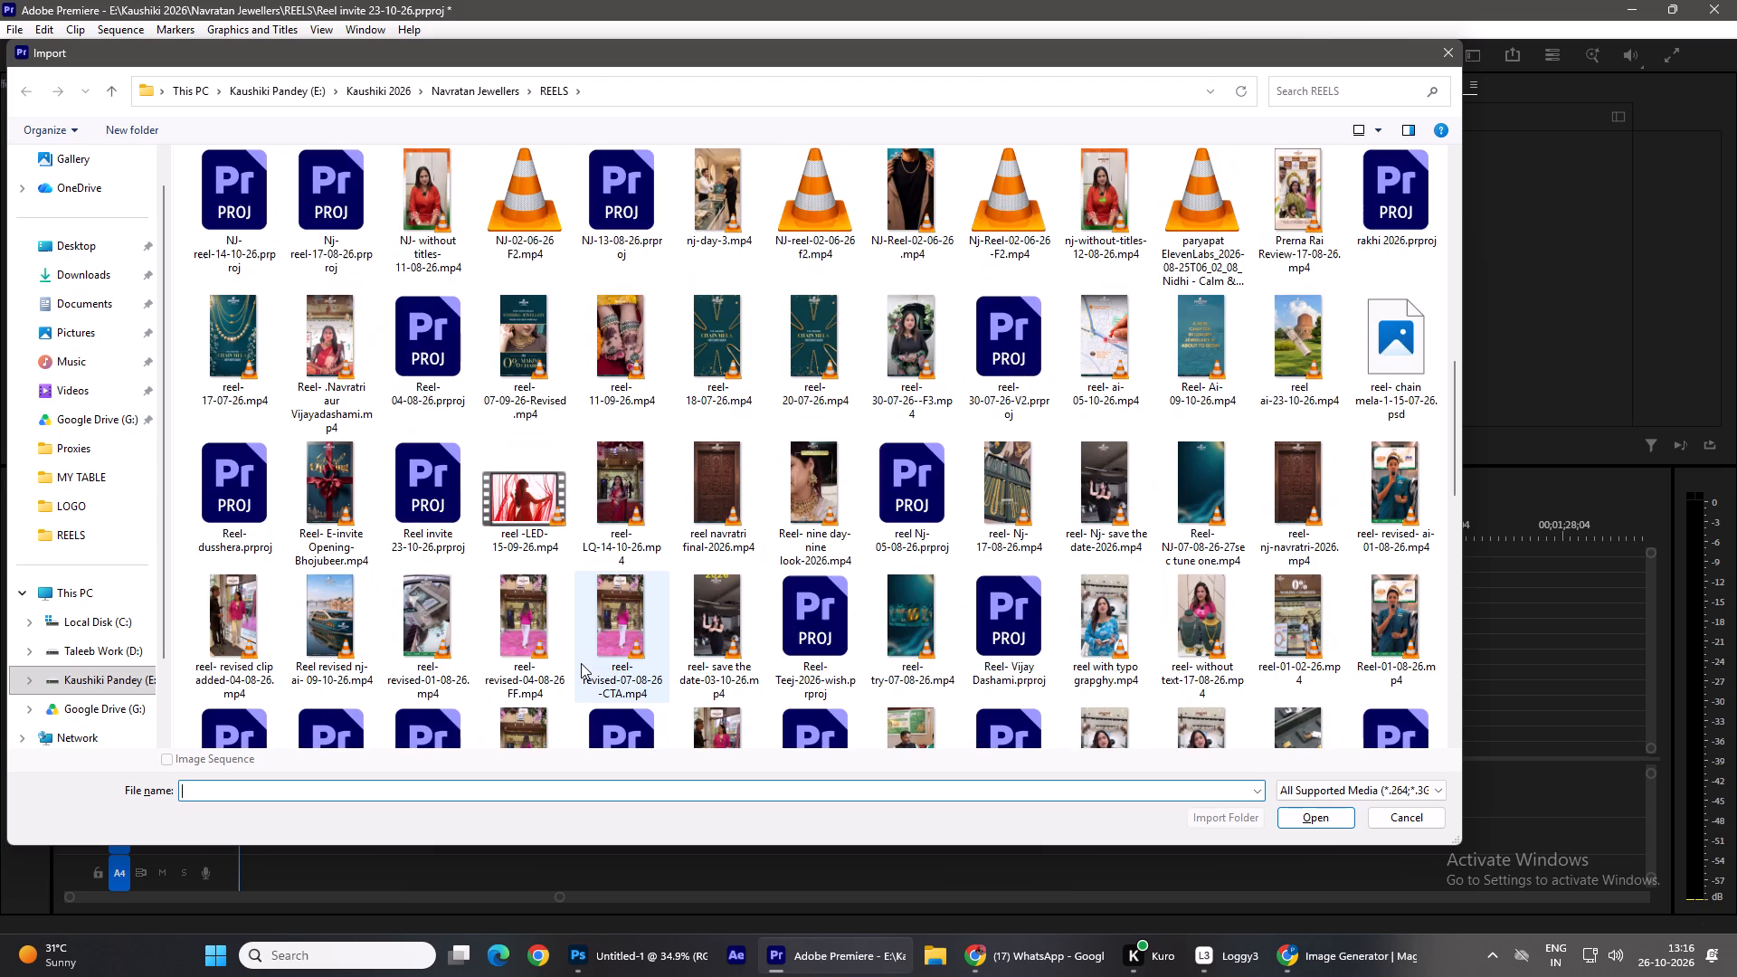
double_click(289, 480)
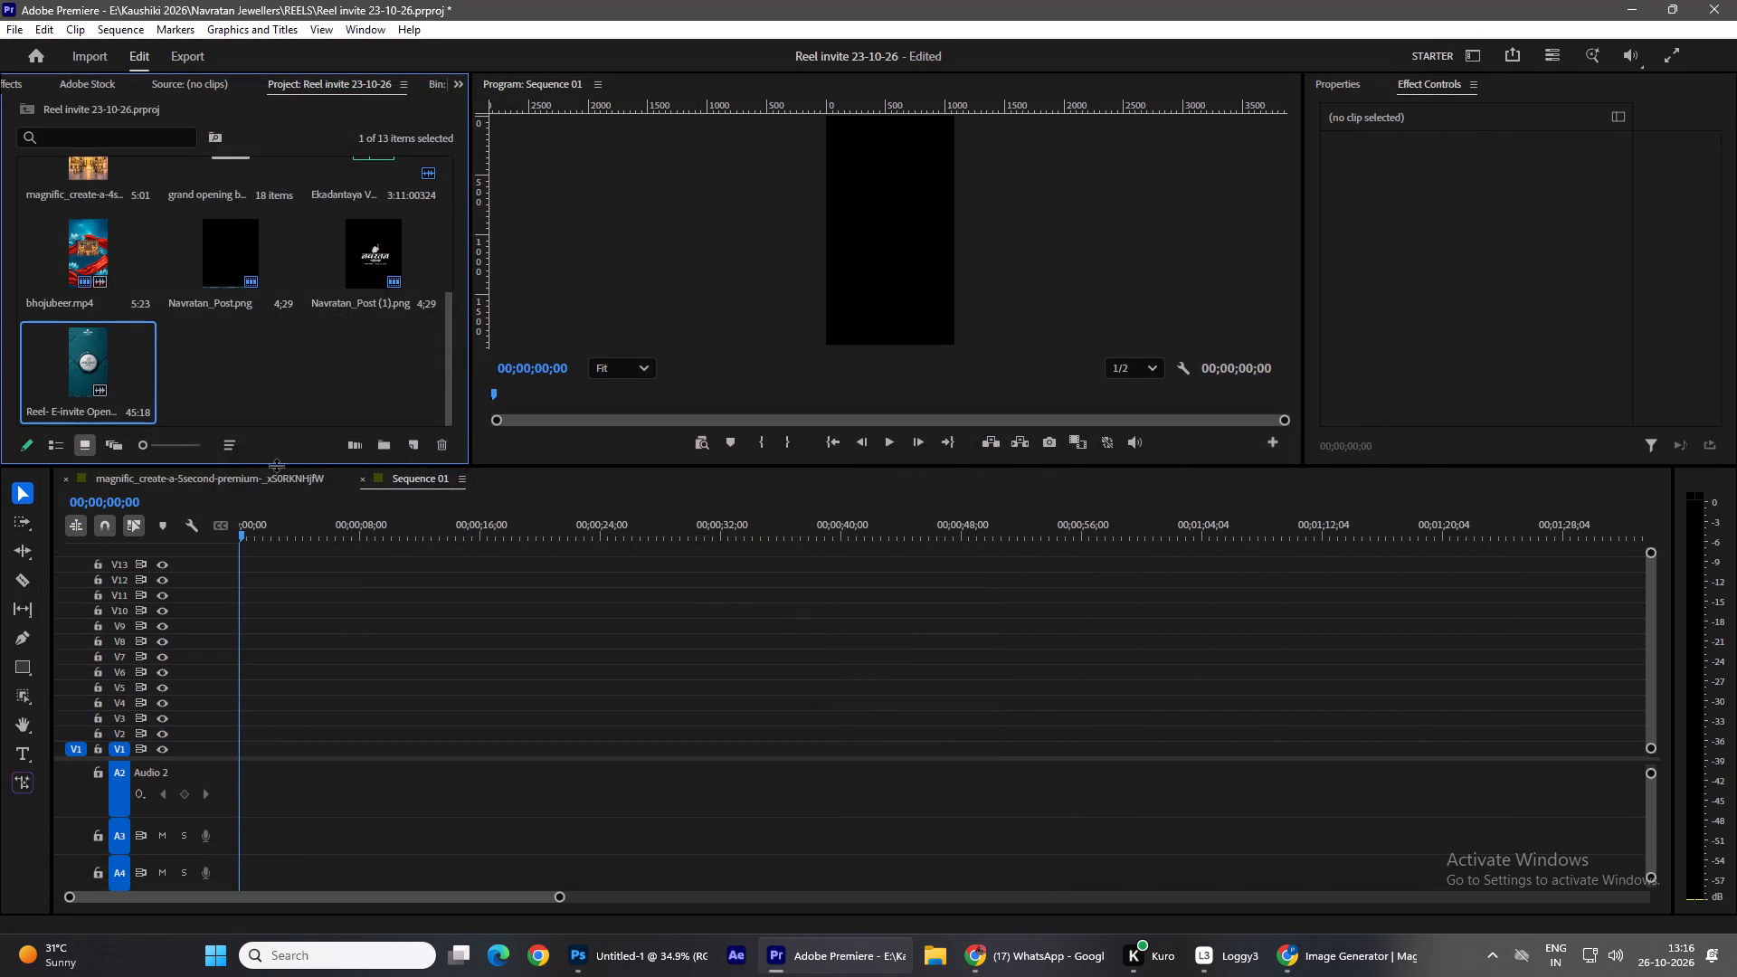
Place Reel- E-invite Opening- Bhojubeer.mp4 at the start of track V2, changing the sequence settings to match the clip.
drag(101, 363, 231, 744)
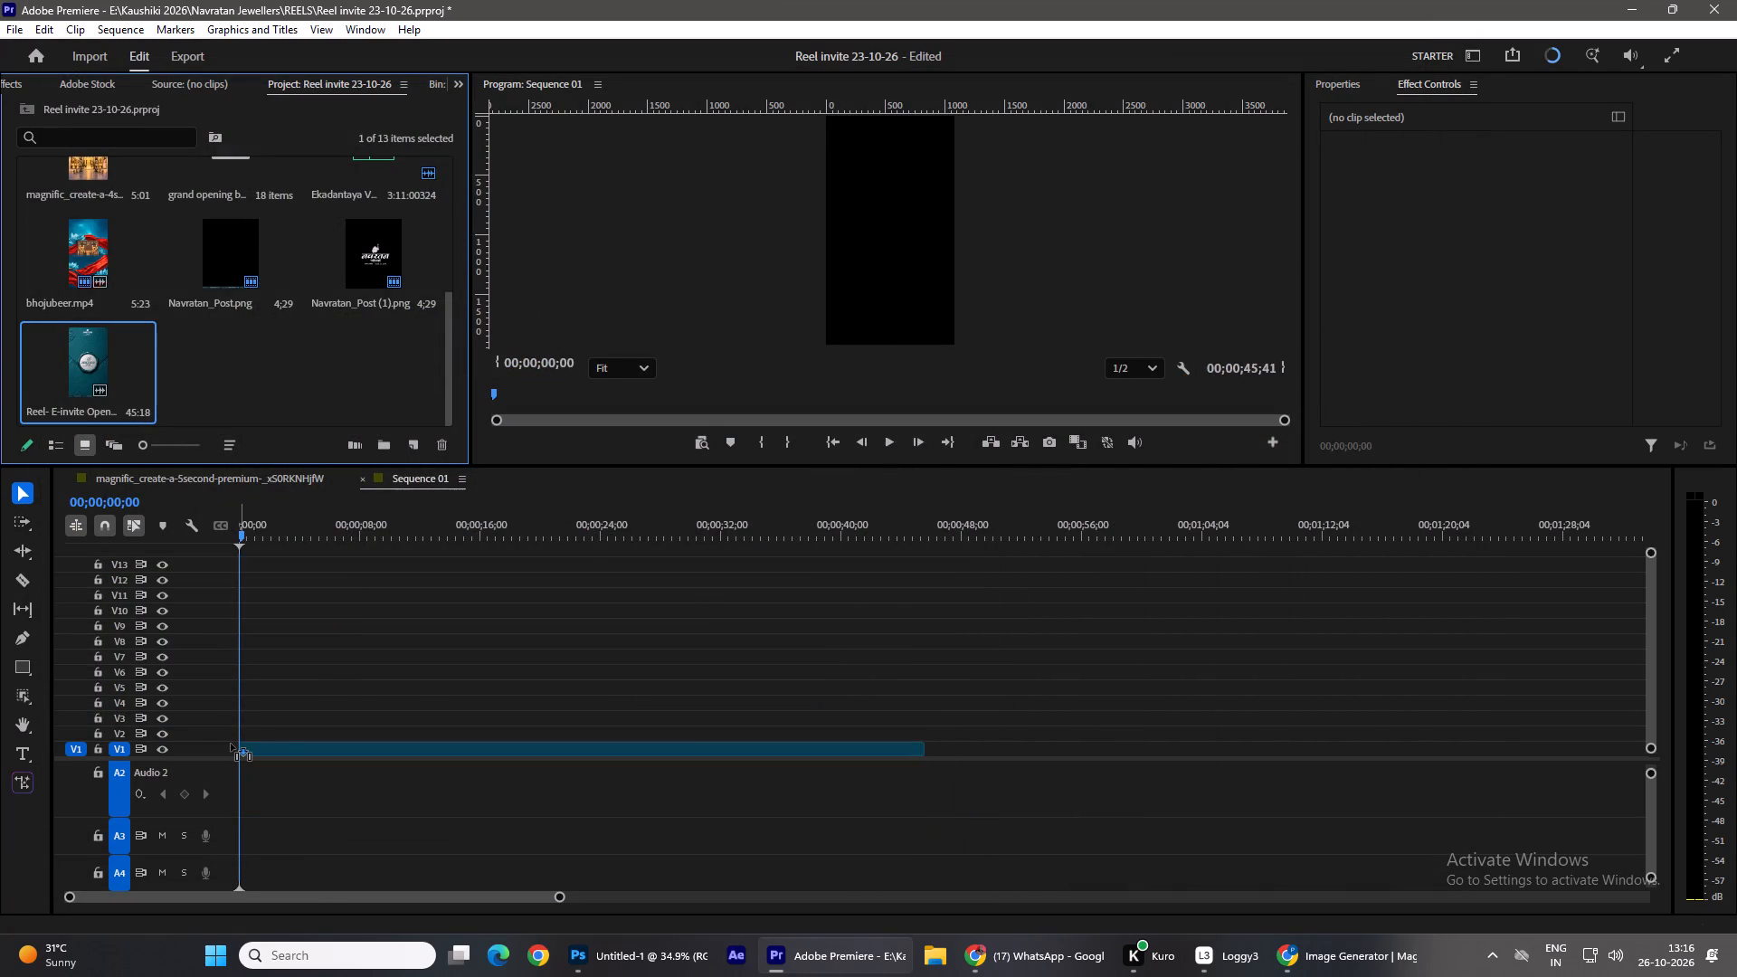
drag(231, 744, 238, 730)
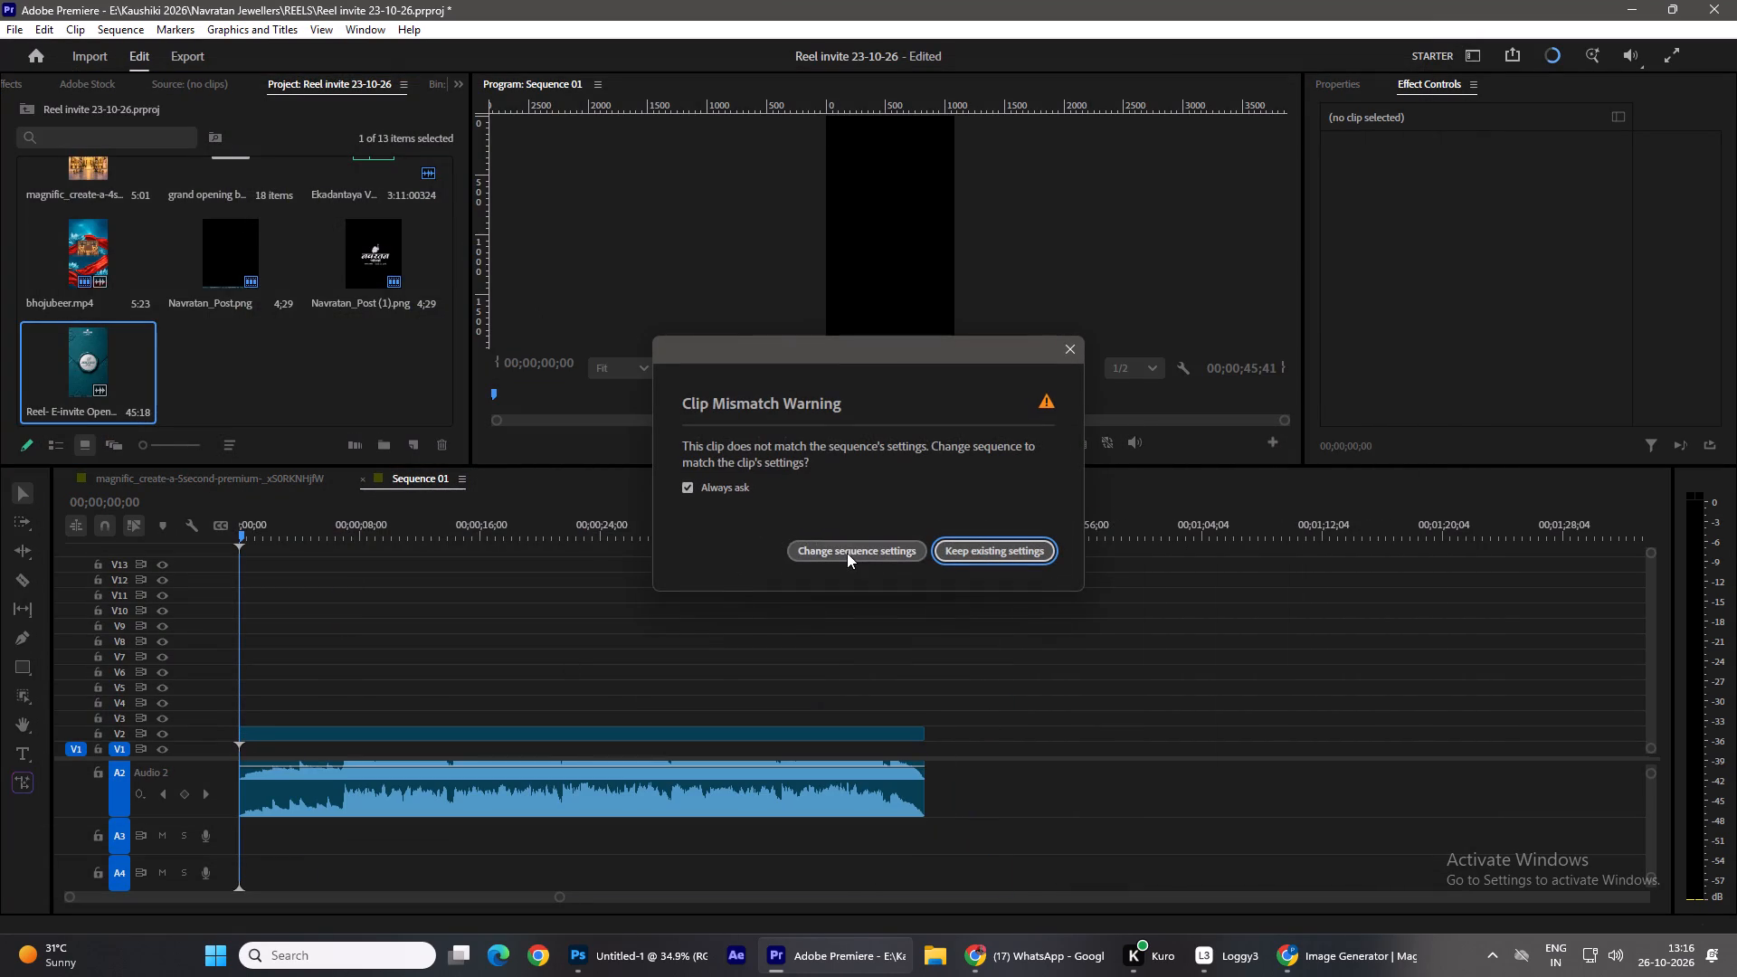
click(847, 553)
Check Sequence 01's frame size and timebase in the sequence settings and accept them.
click(123, 30)
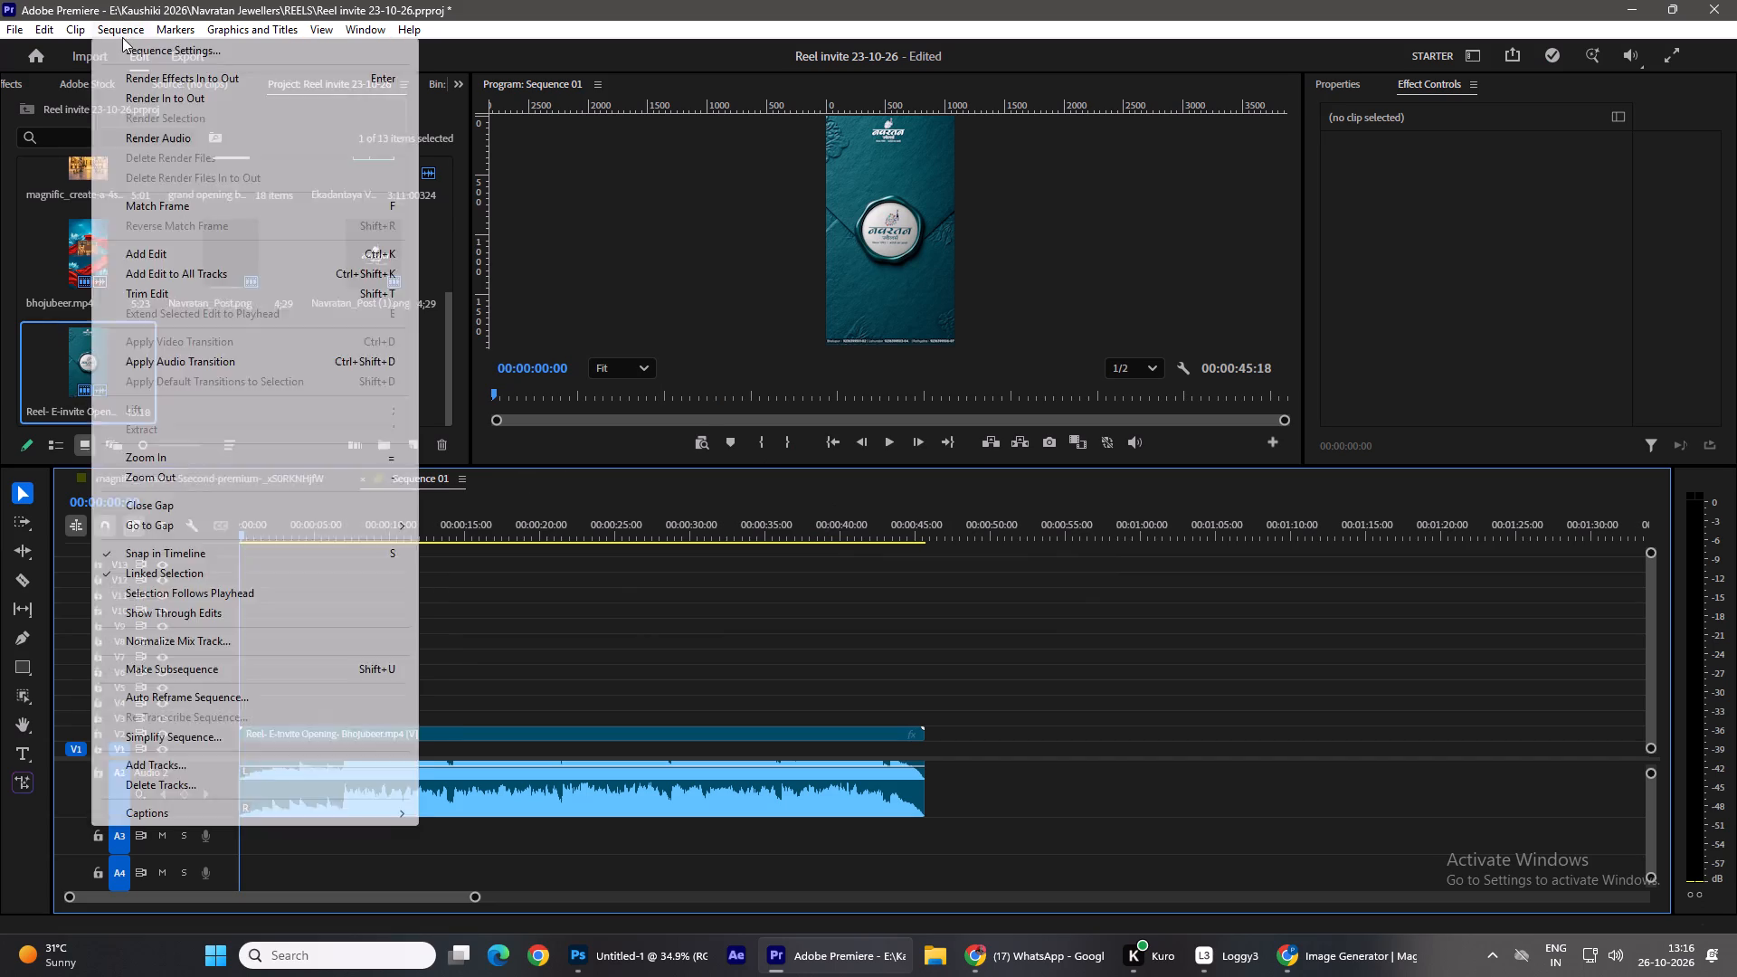
click(148, 53)
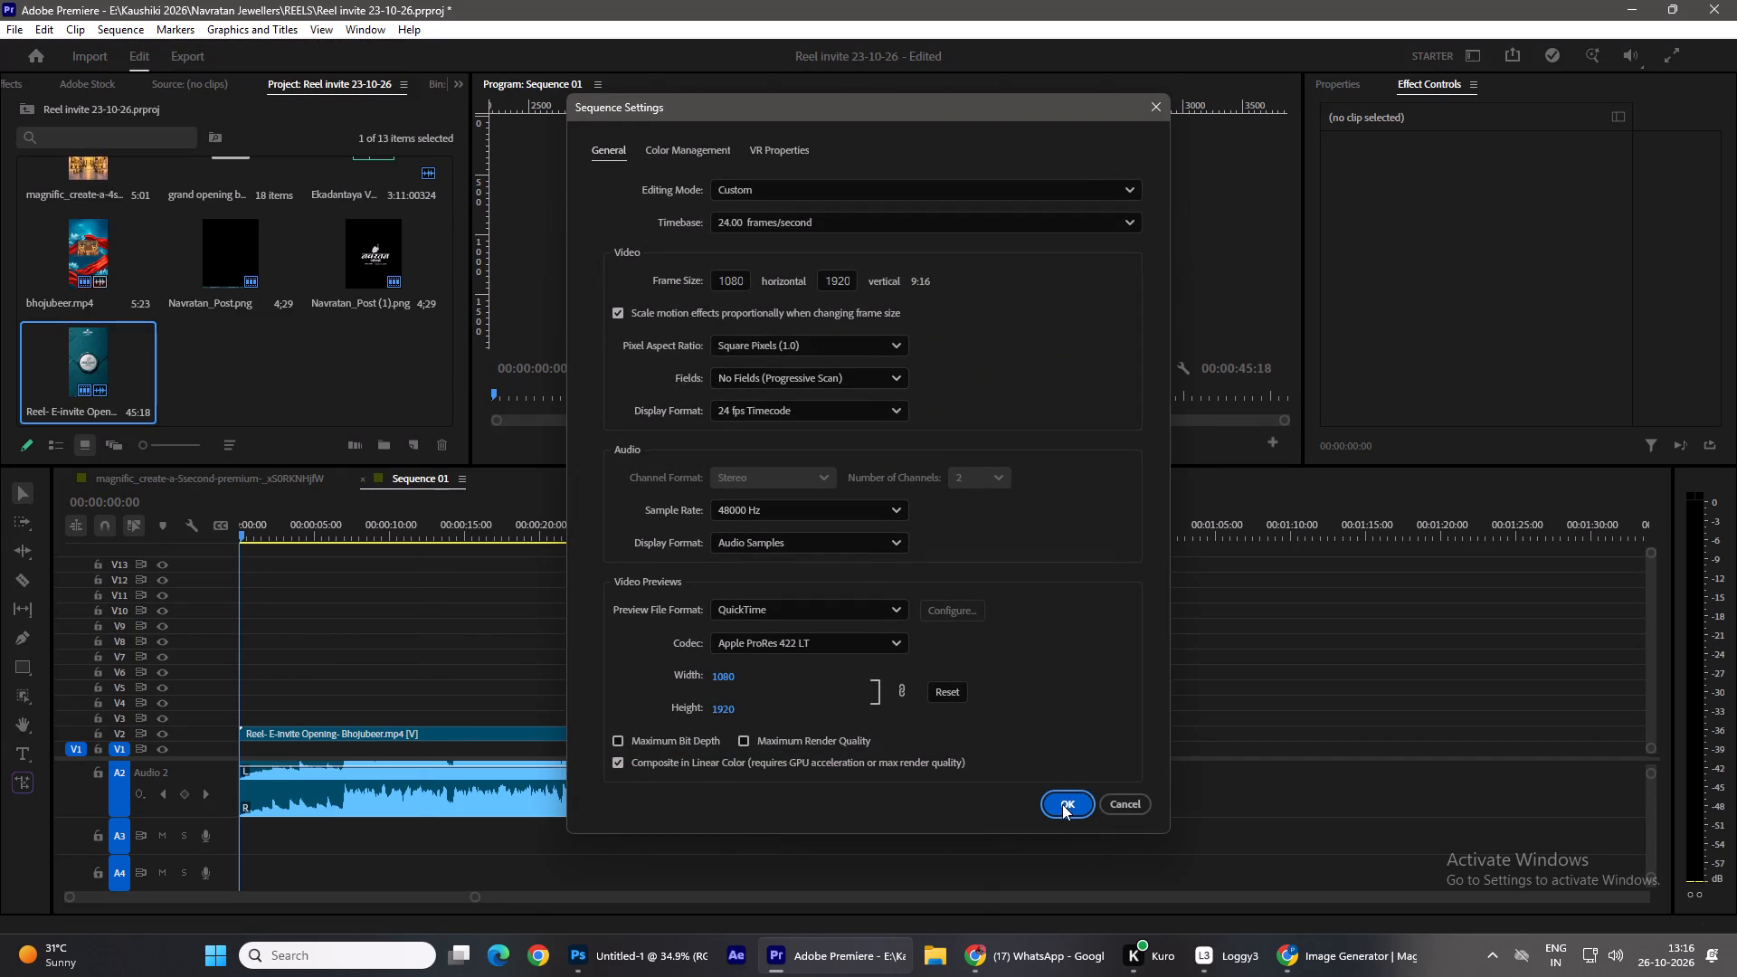
click(1068, 801)
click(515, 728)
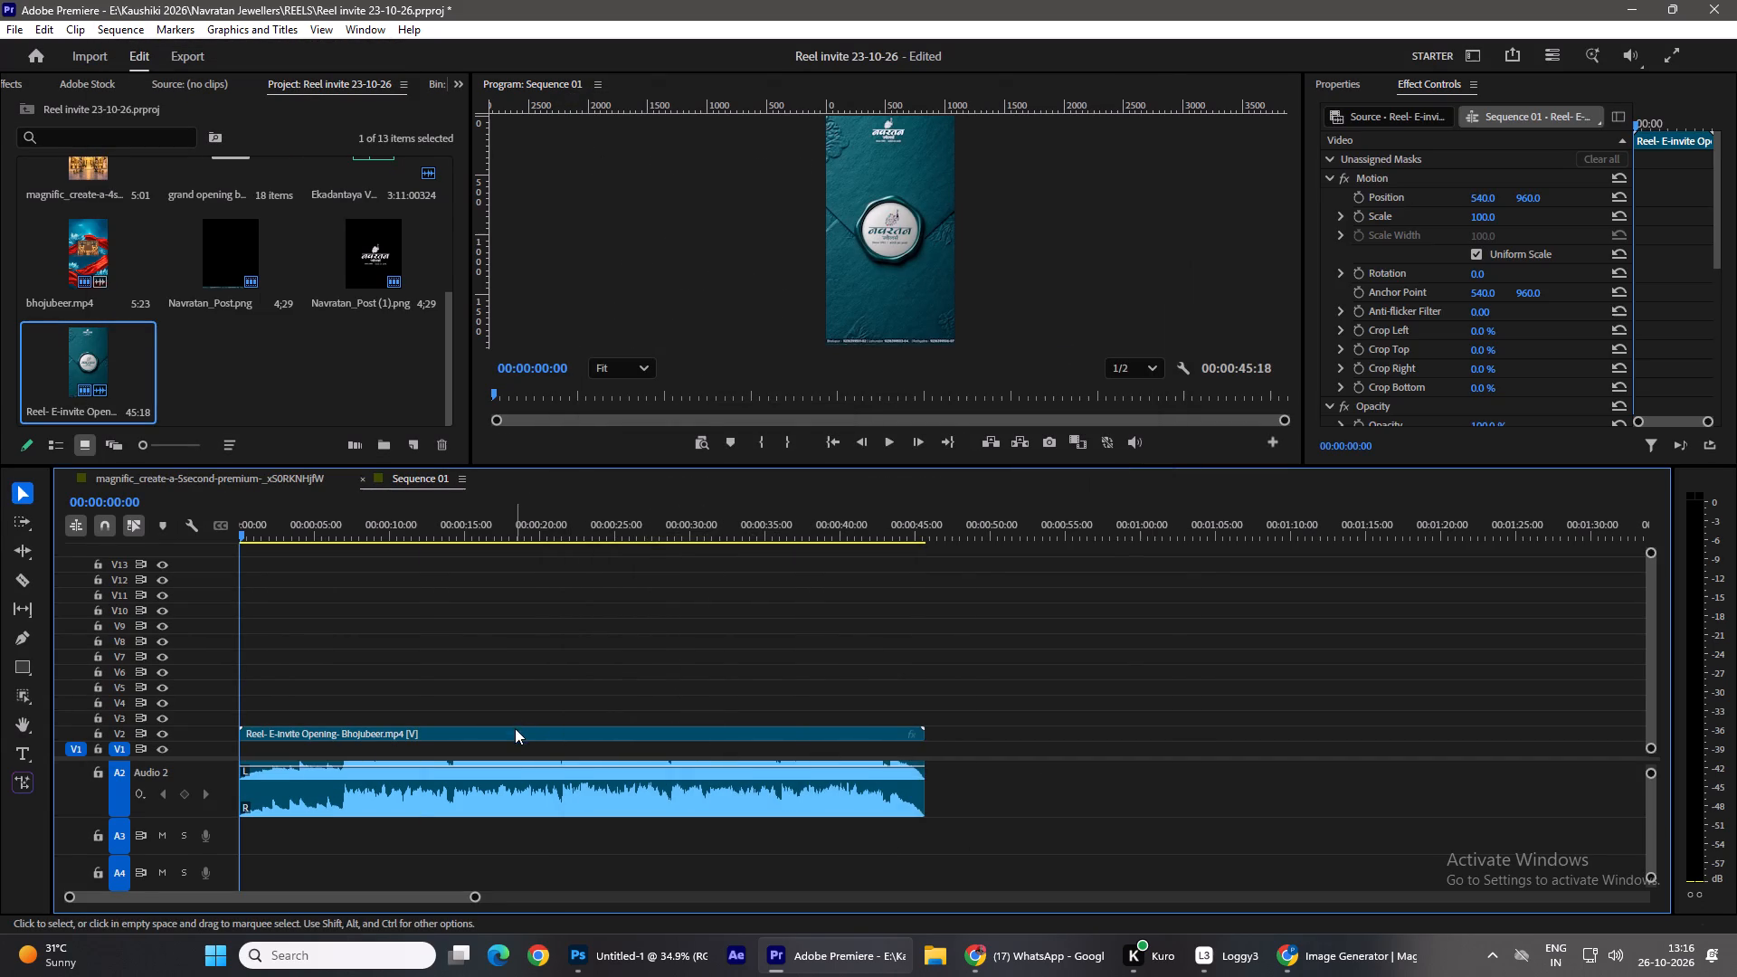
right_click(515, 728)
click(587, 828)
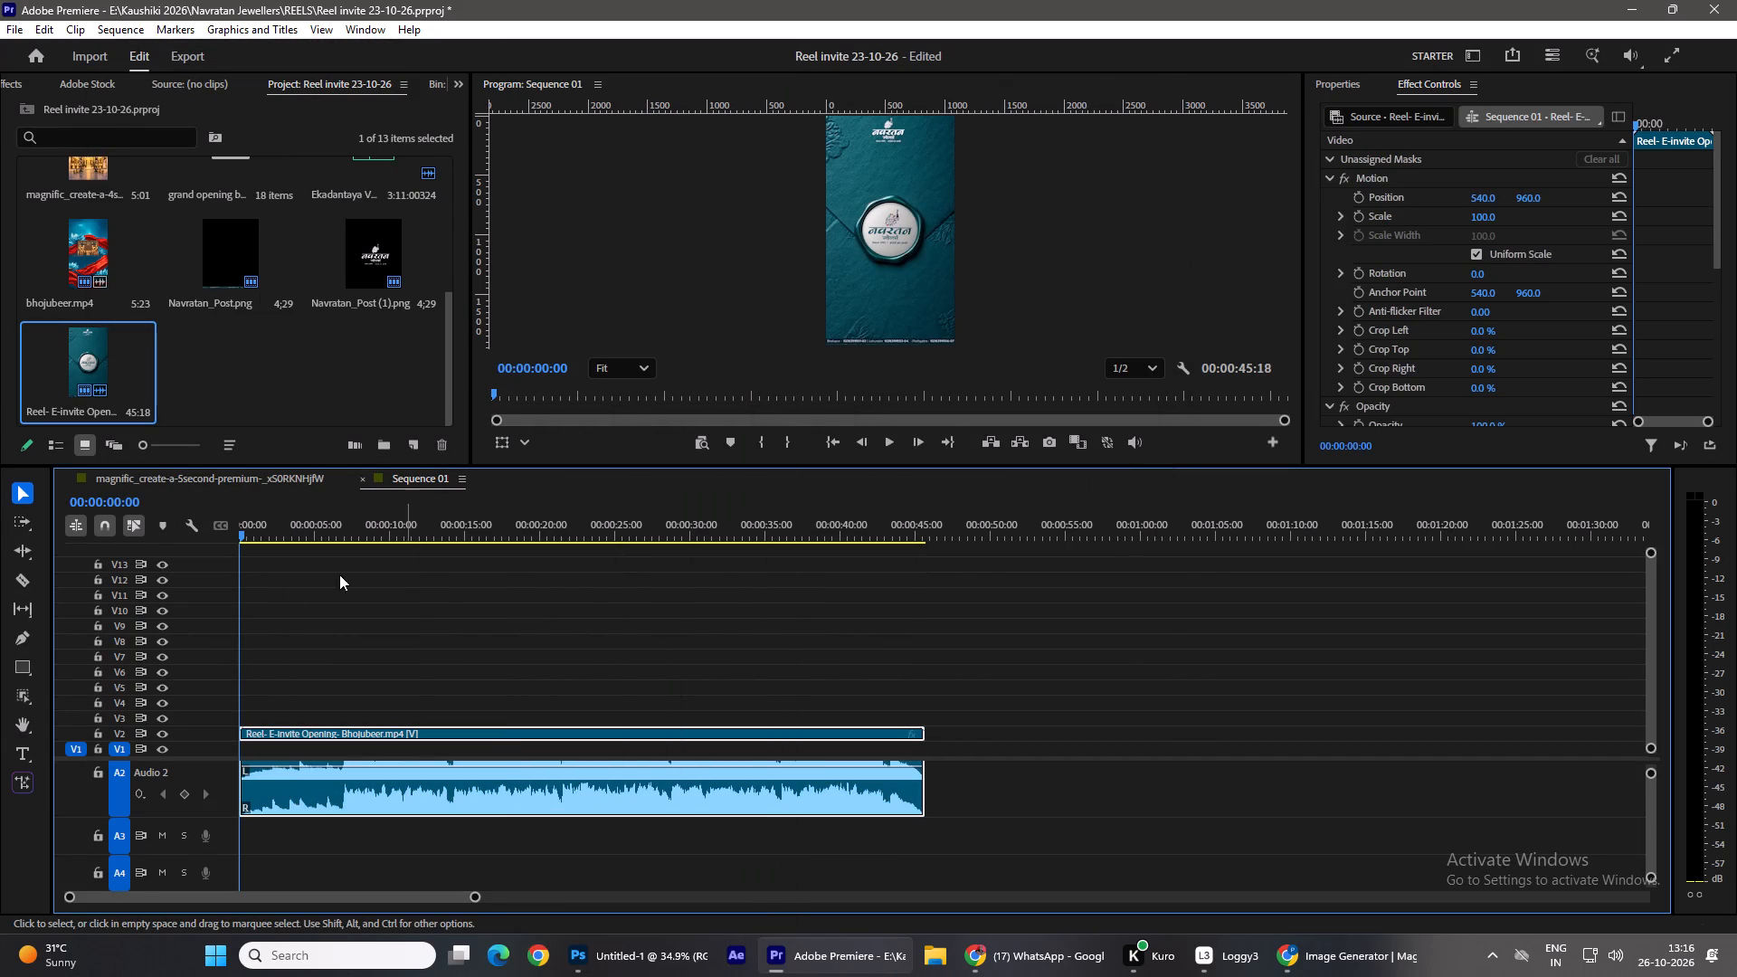
Scrub and play the reel in Sequence 01 to examine where the opening-date banner appears, around 00:00:33 to 00:00:34.
drag(246, 535, 504, 595)
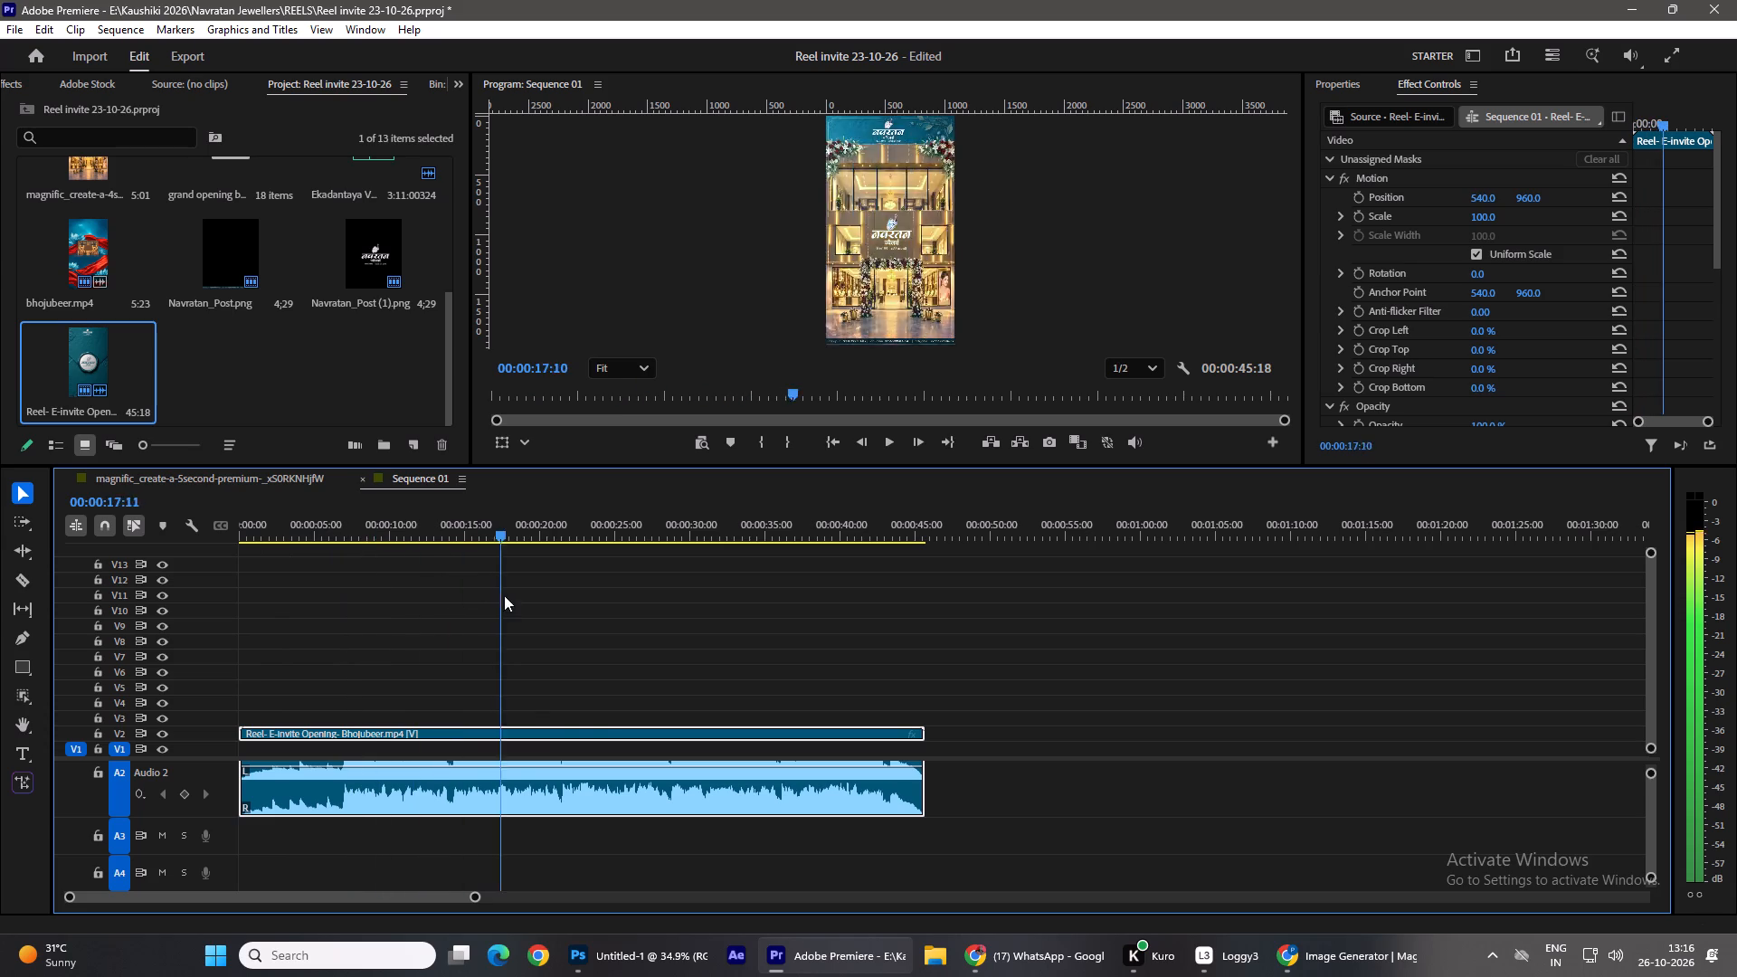
drag(504, 595, 851, 647)
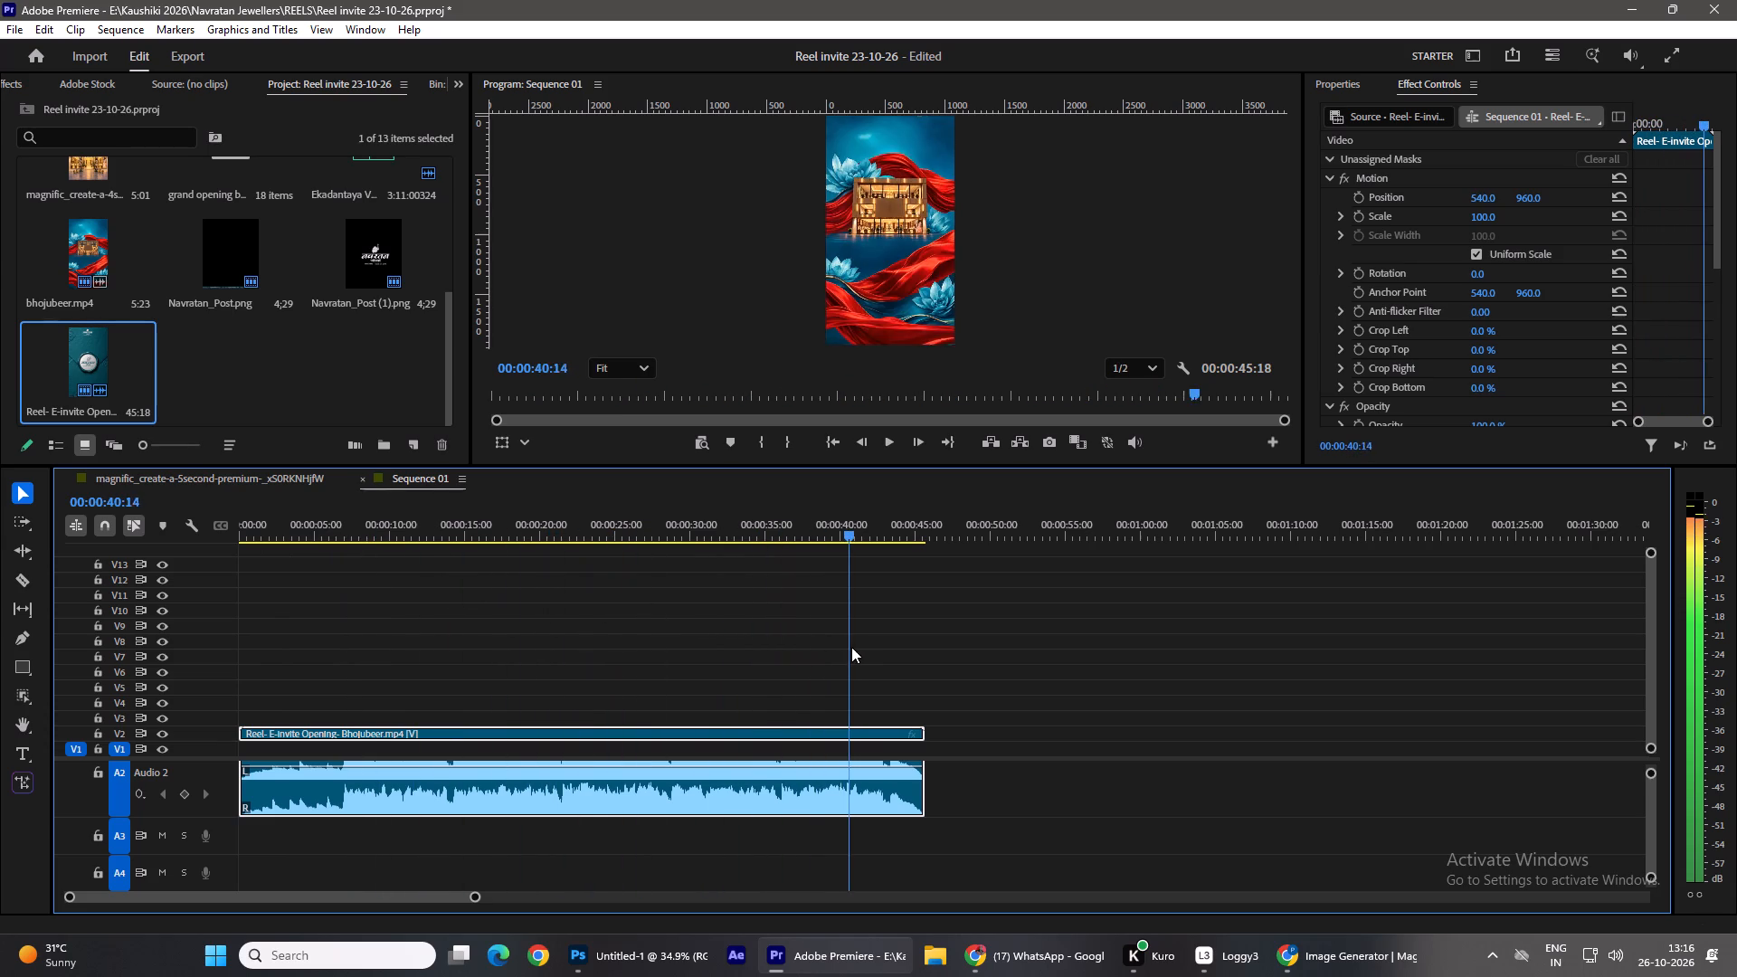
drag(851, 647, 818, 658)
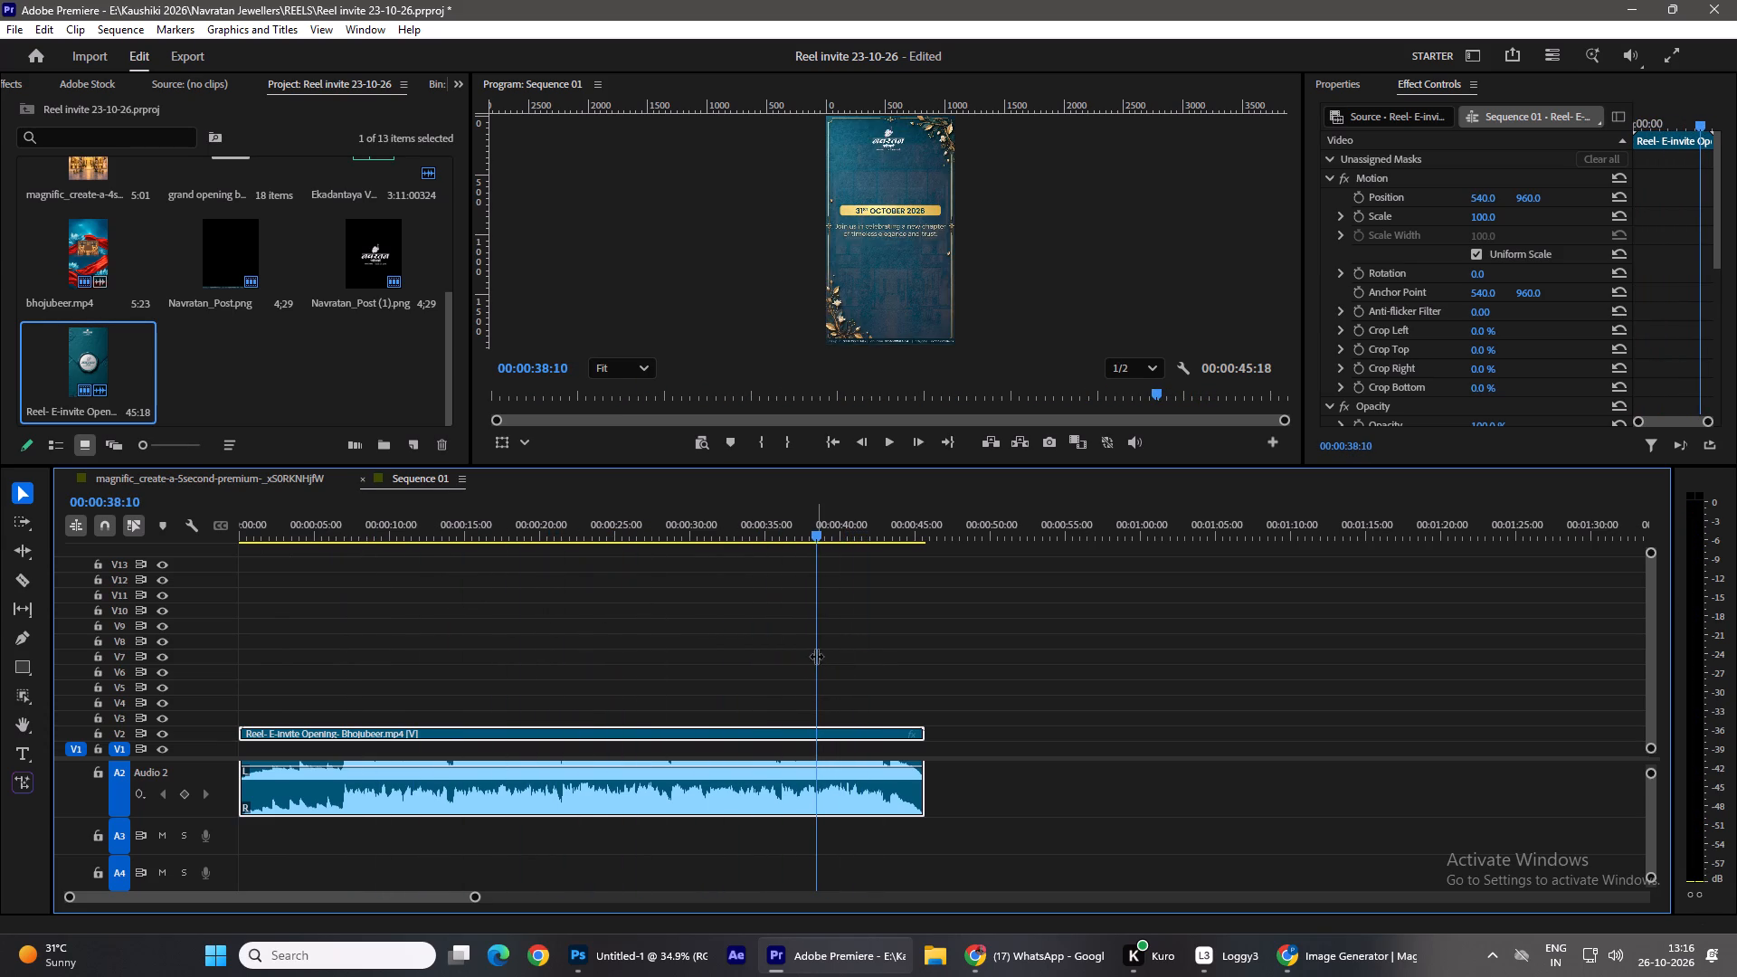
drag(813, 541, 774, 535)
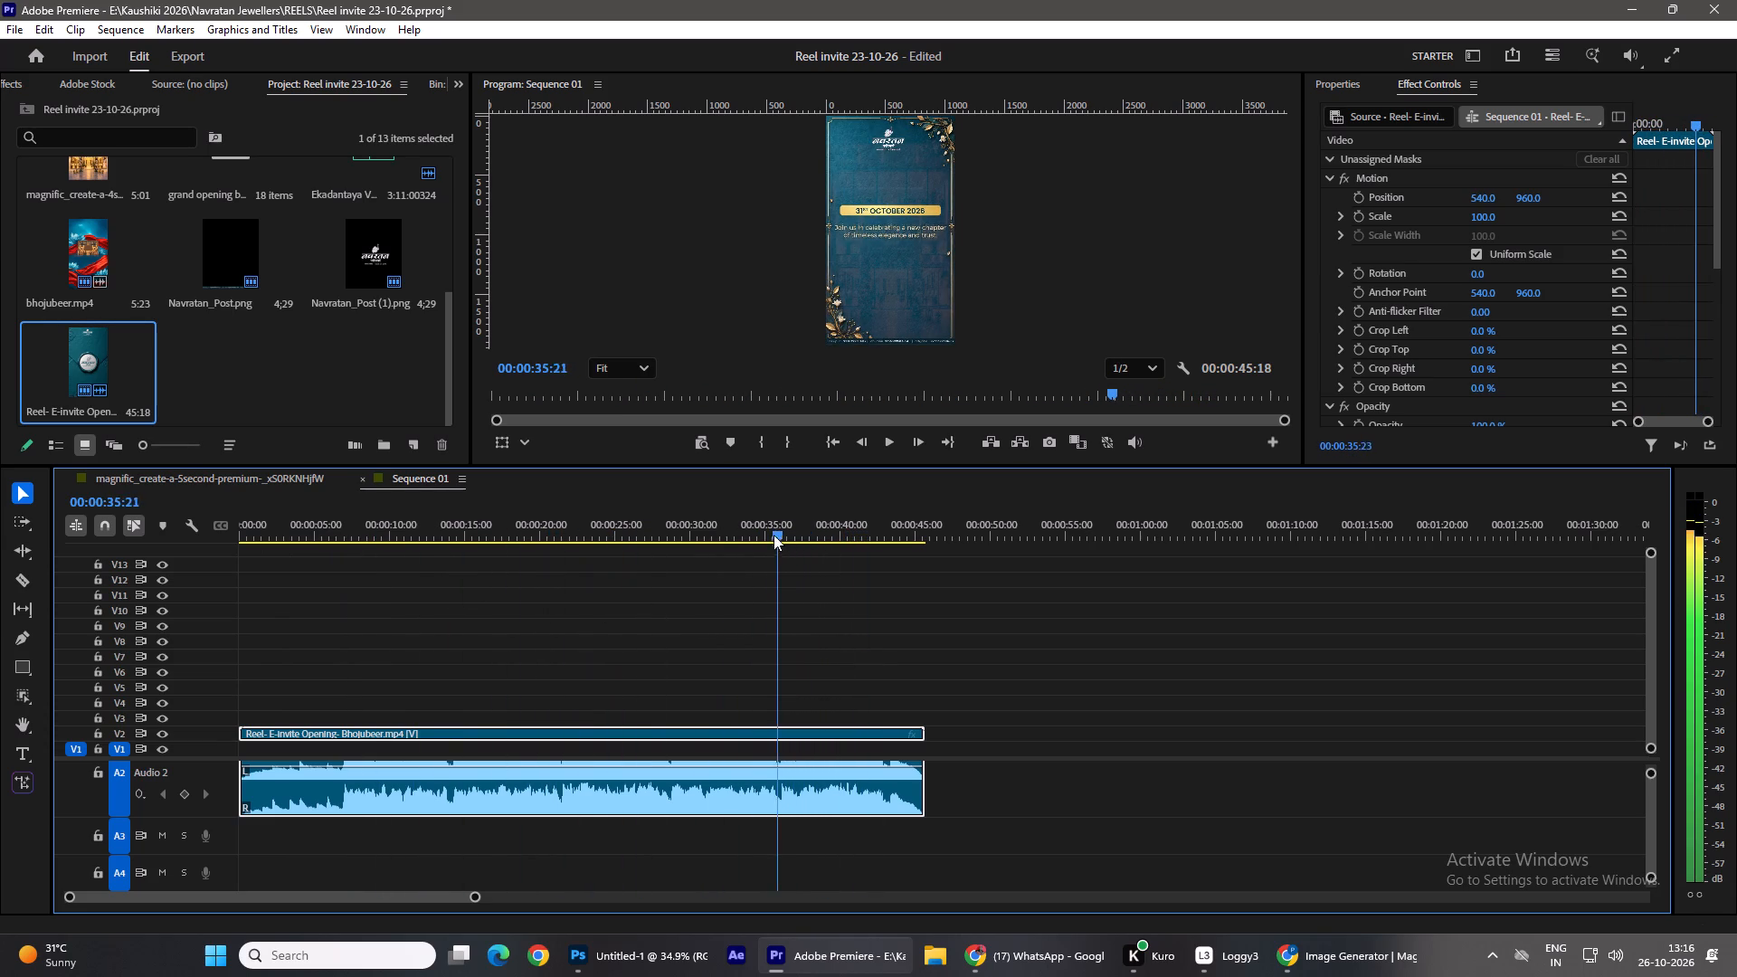
drag(774, 535, 745, 526)
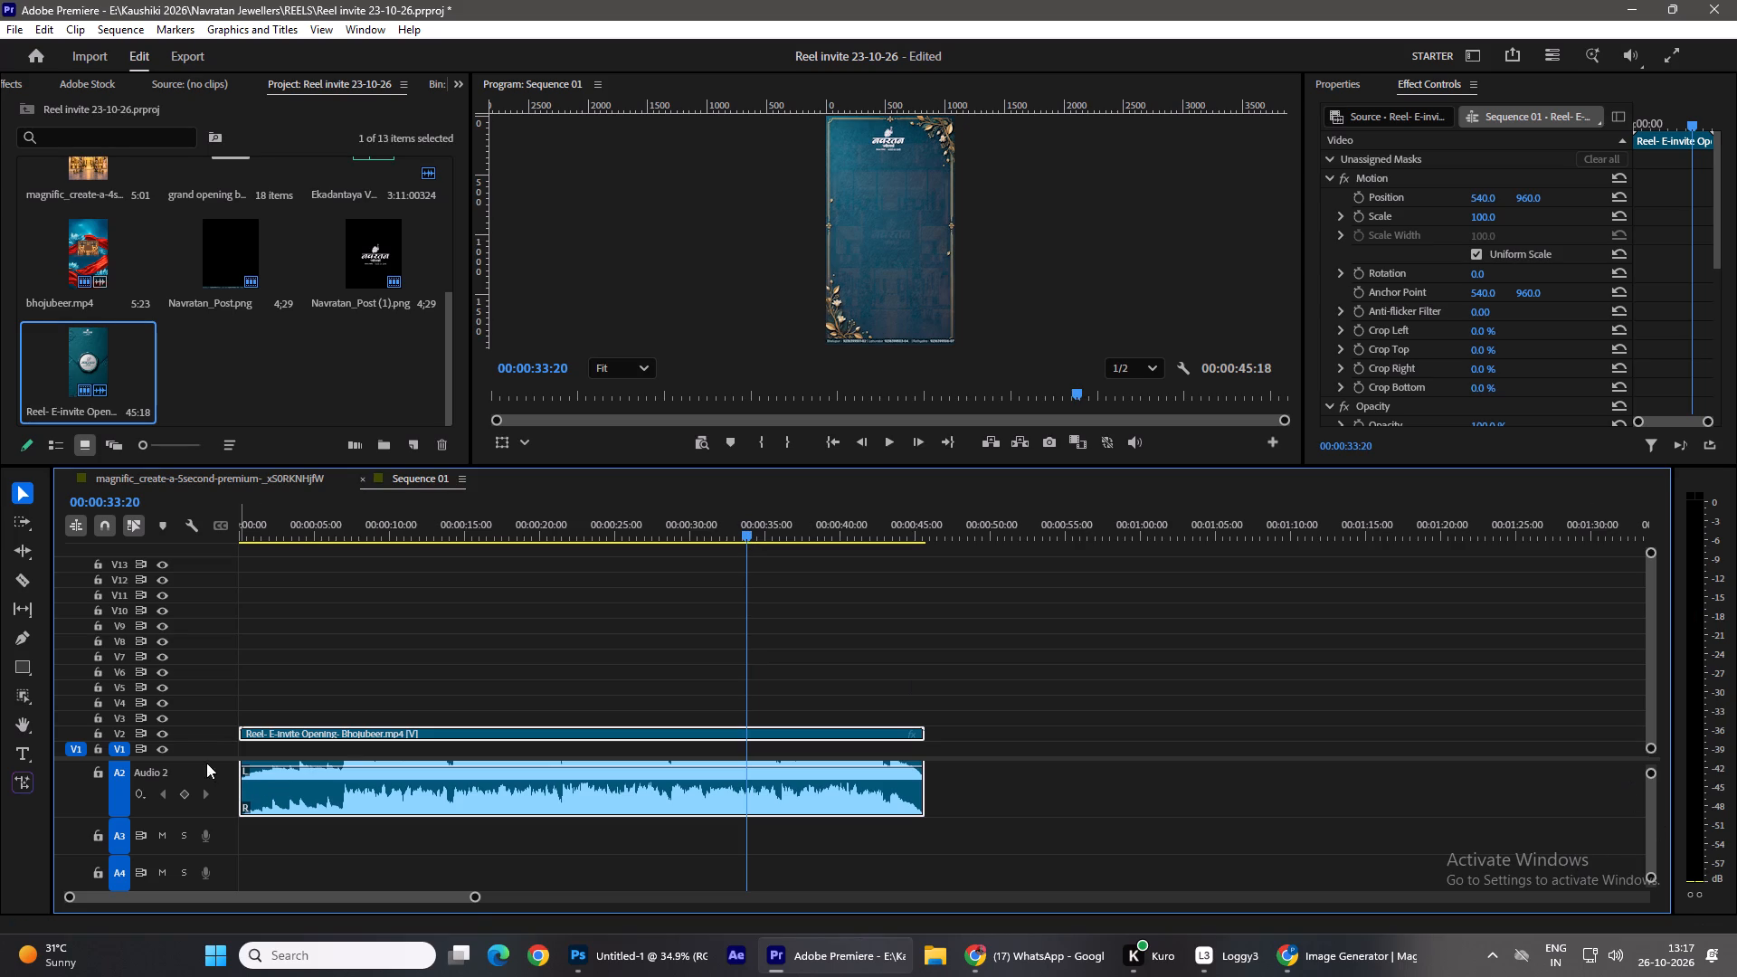
drag(220, 757, 219, 809)
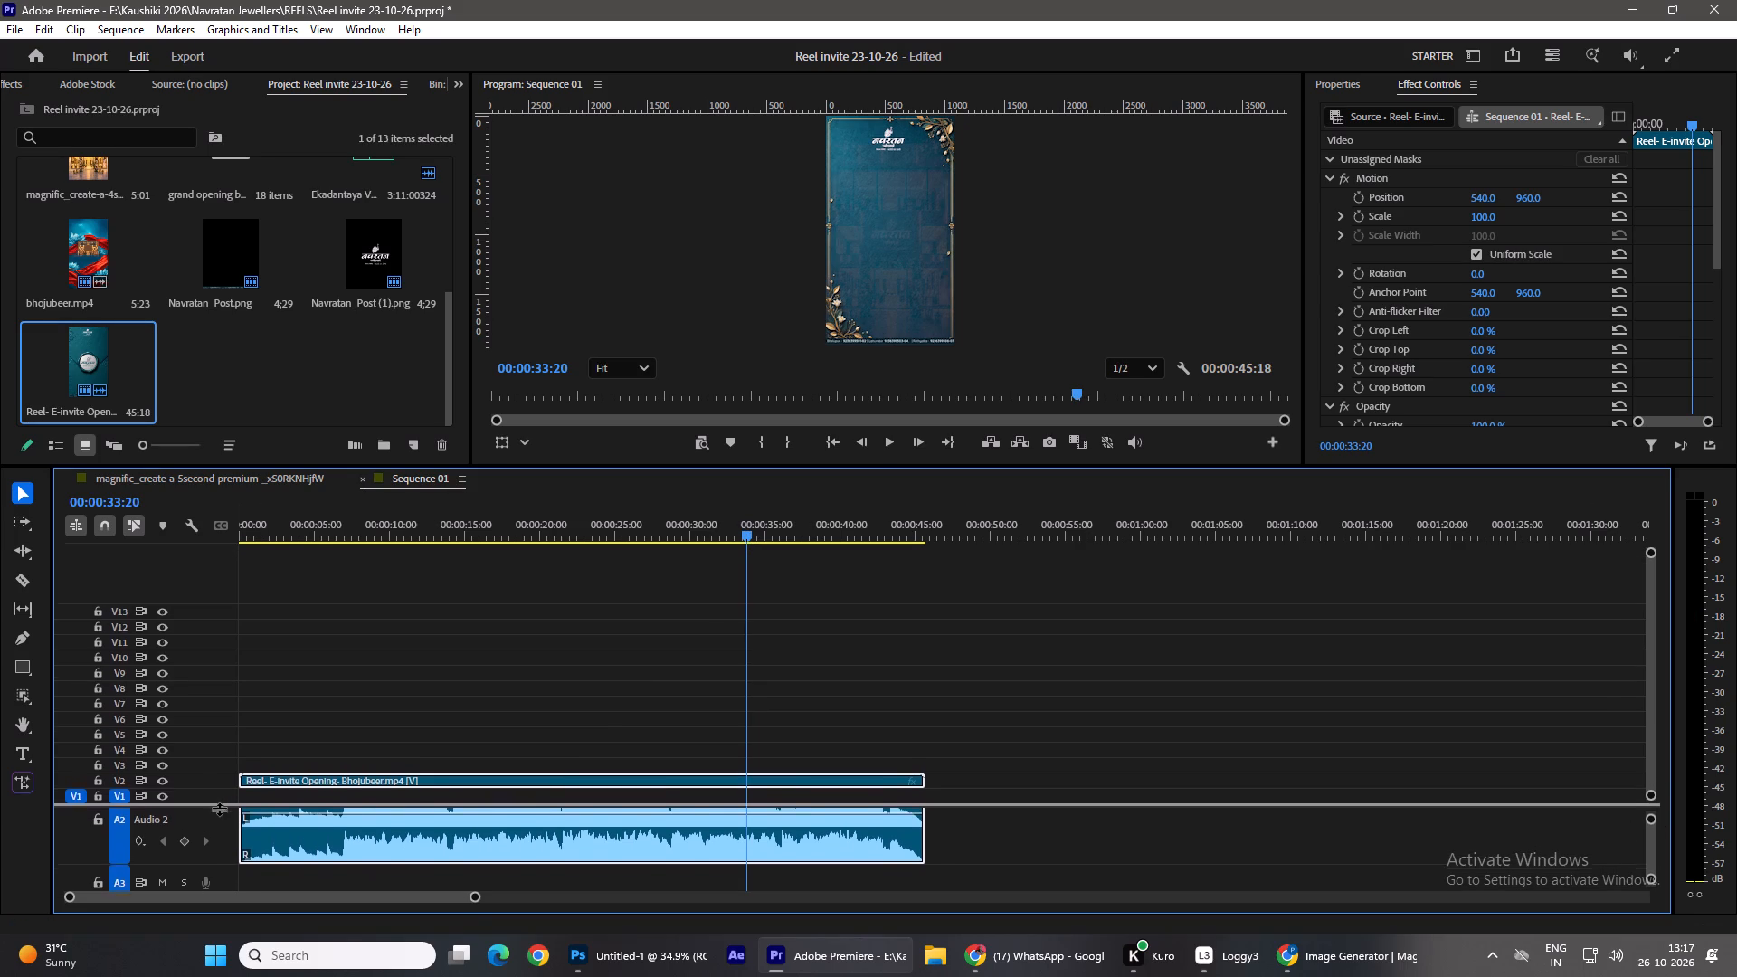
drag(219, 809, 224, 776)
drag(228, 832, 225, 796)
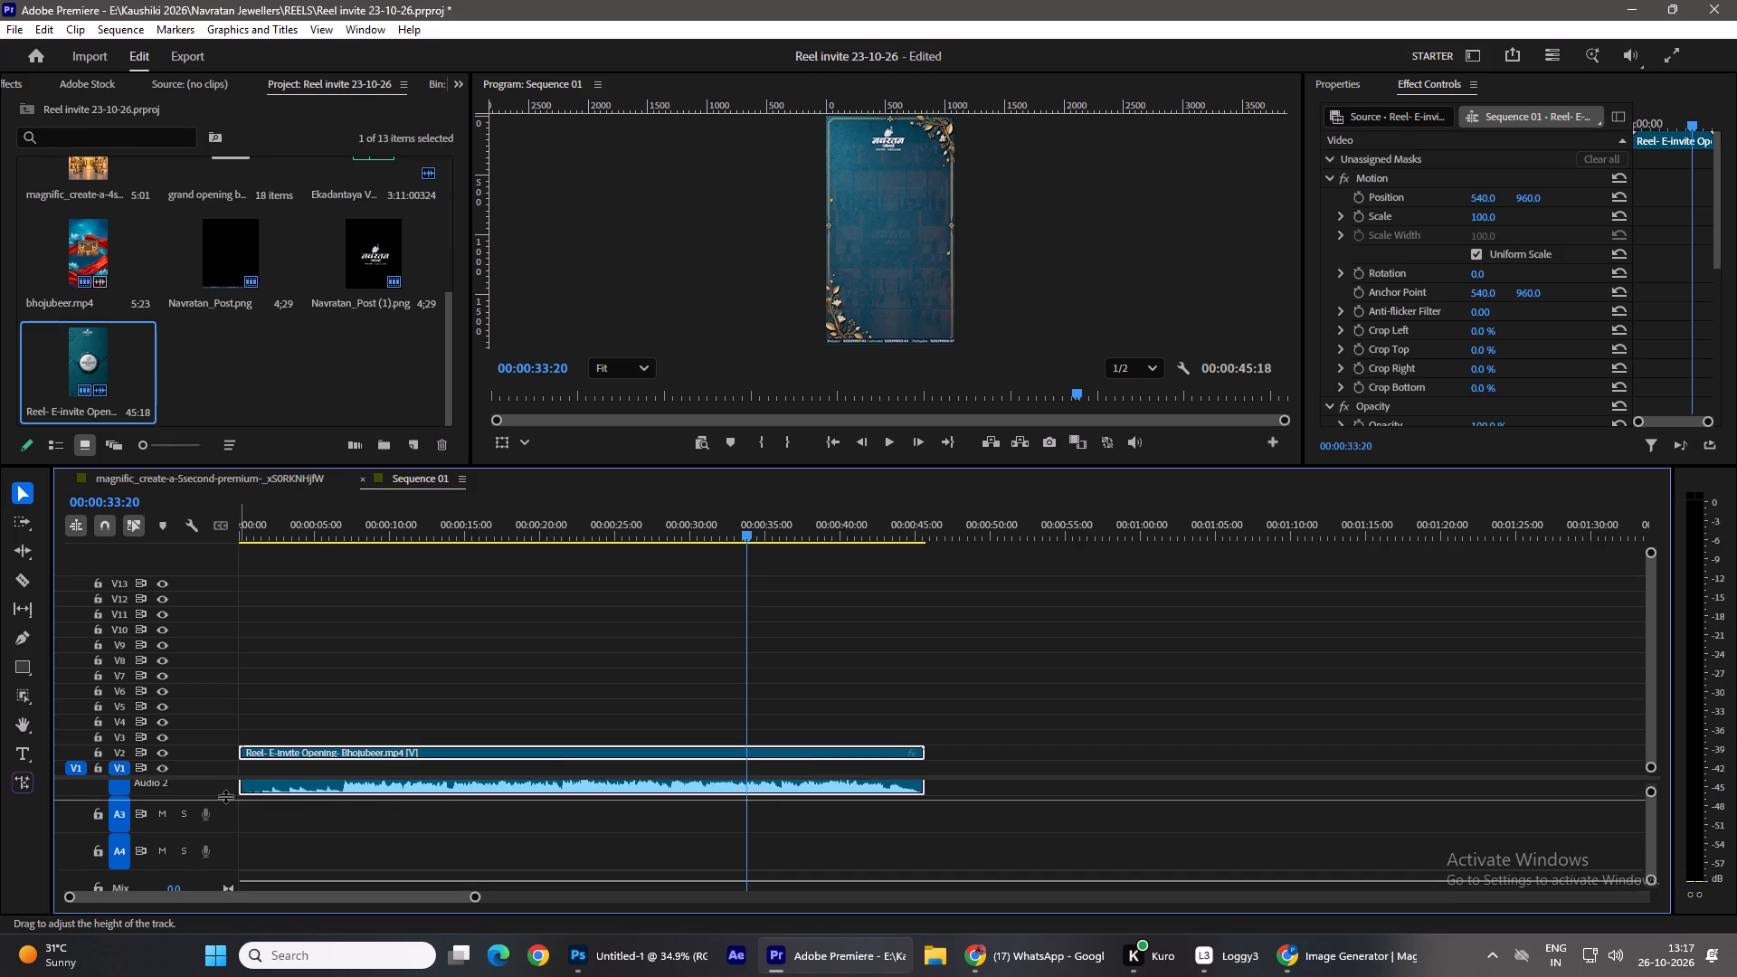
drag(225, 796, 228, 864)
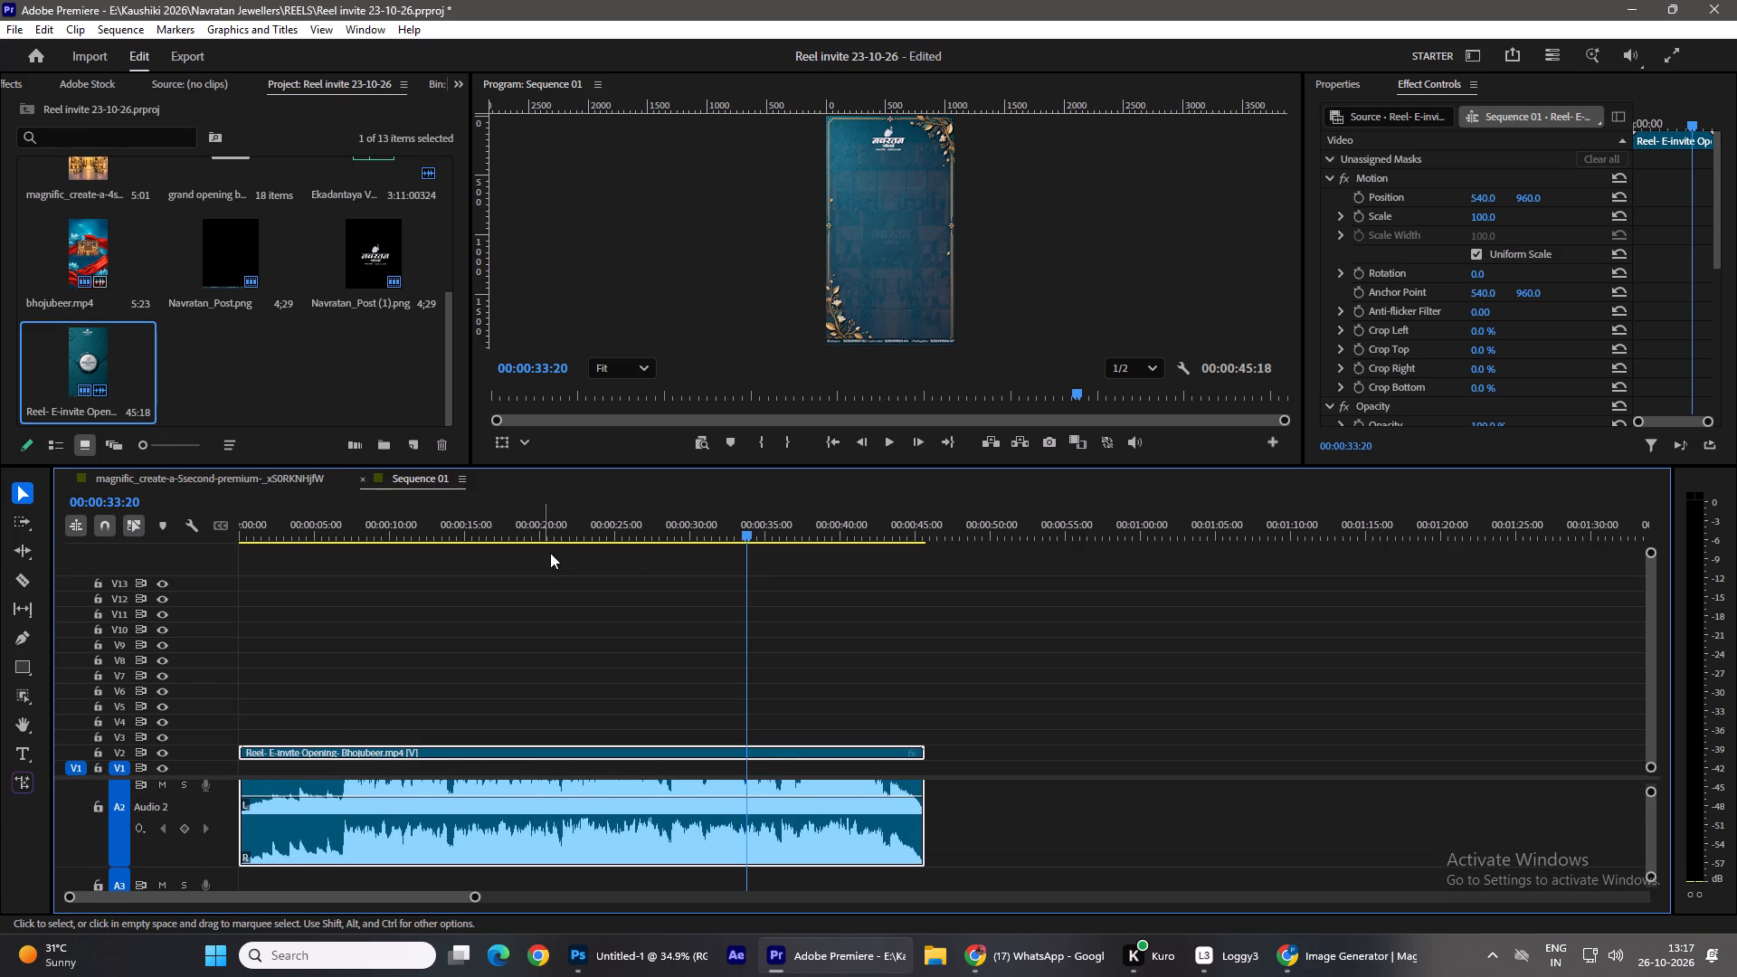
drag(738, 538, 729, 542)
key(space)
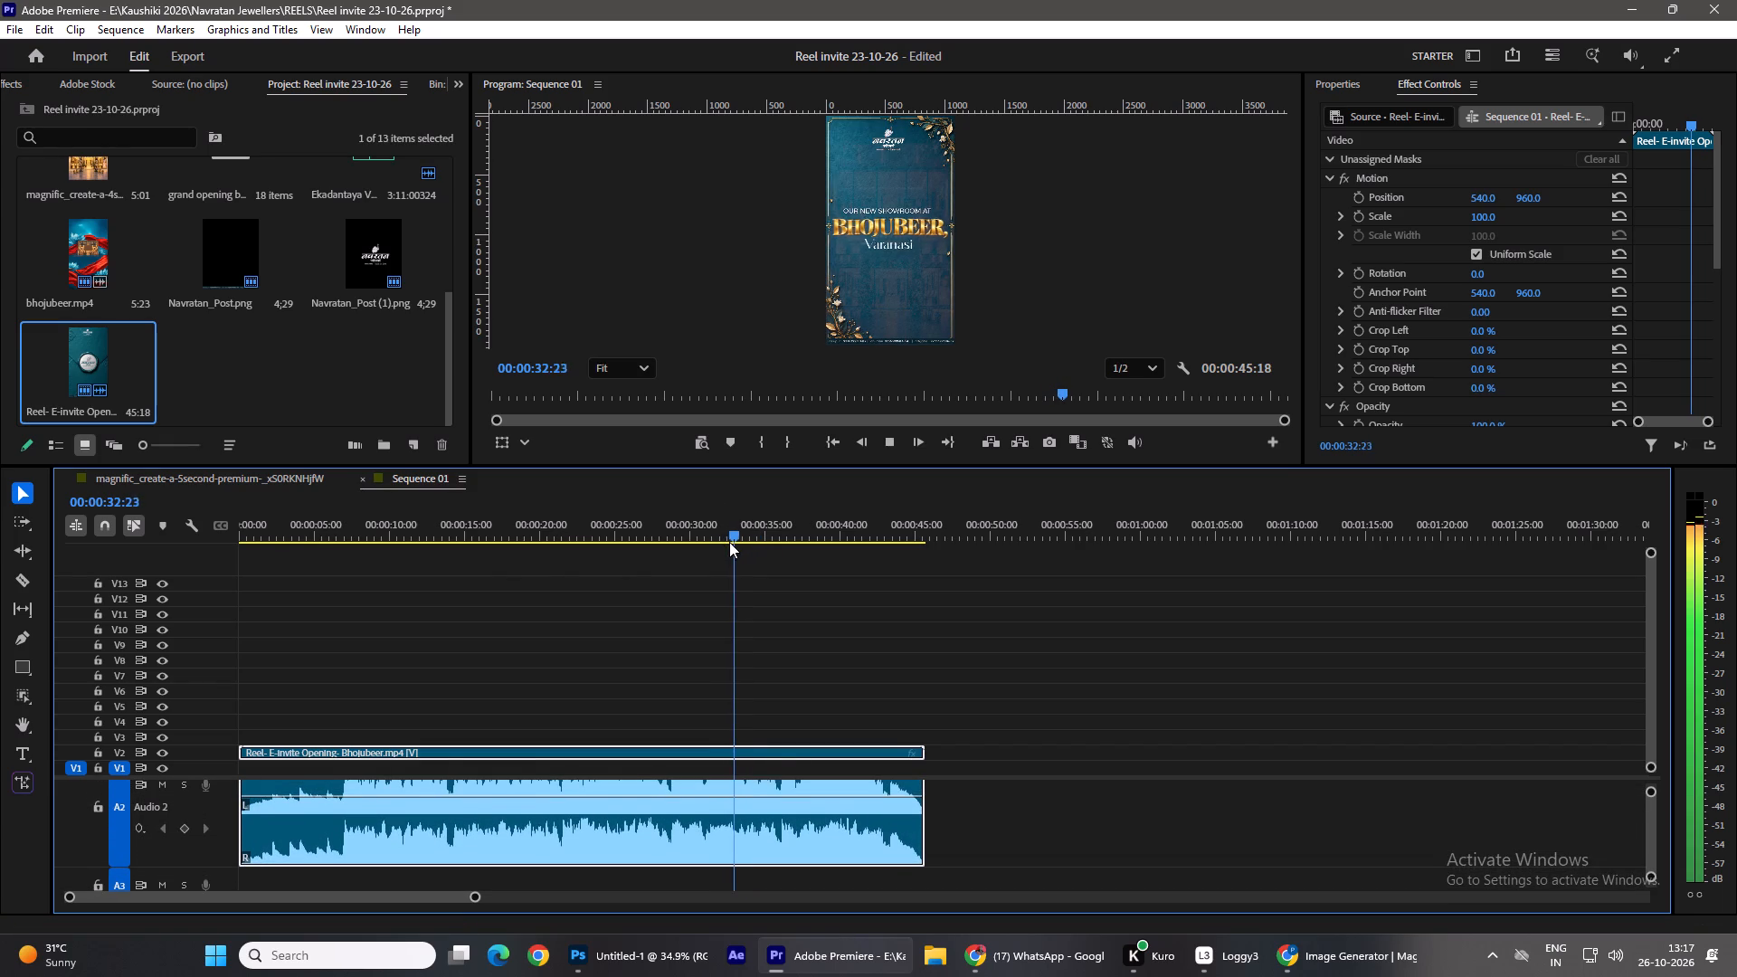
key(space)
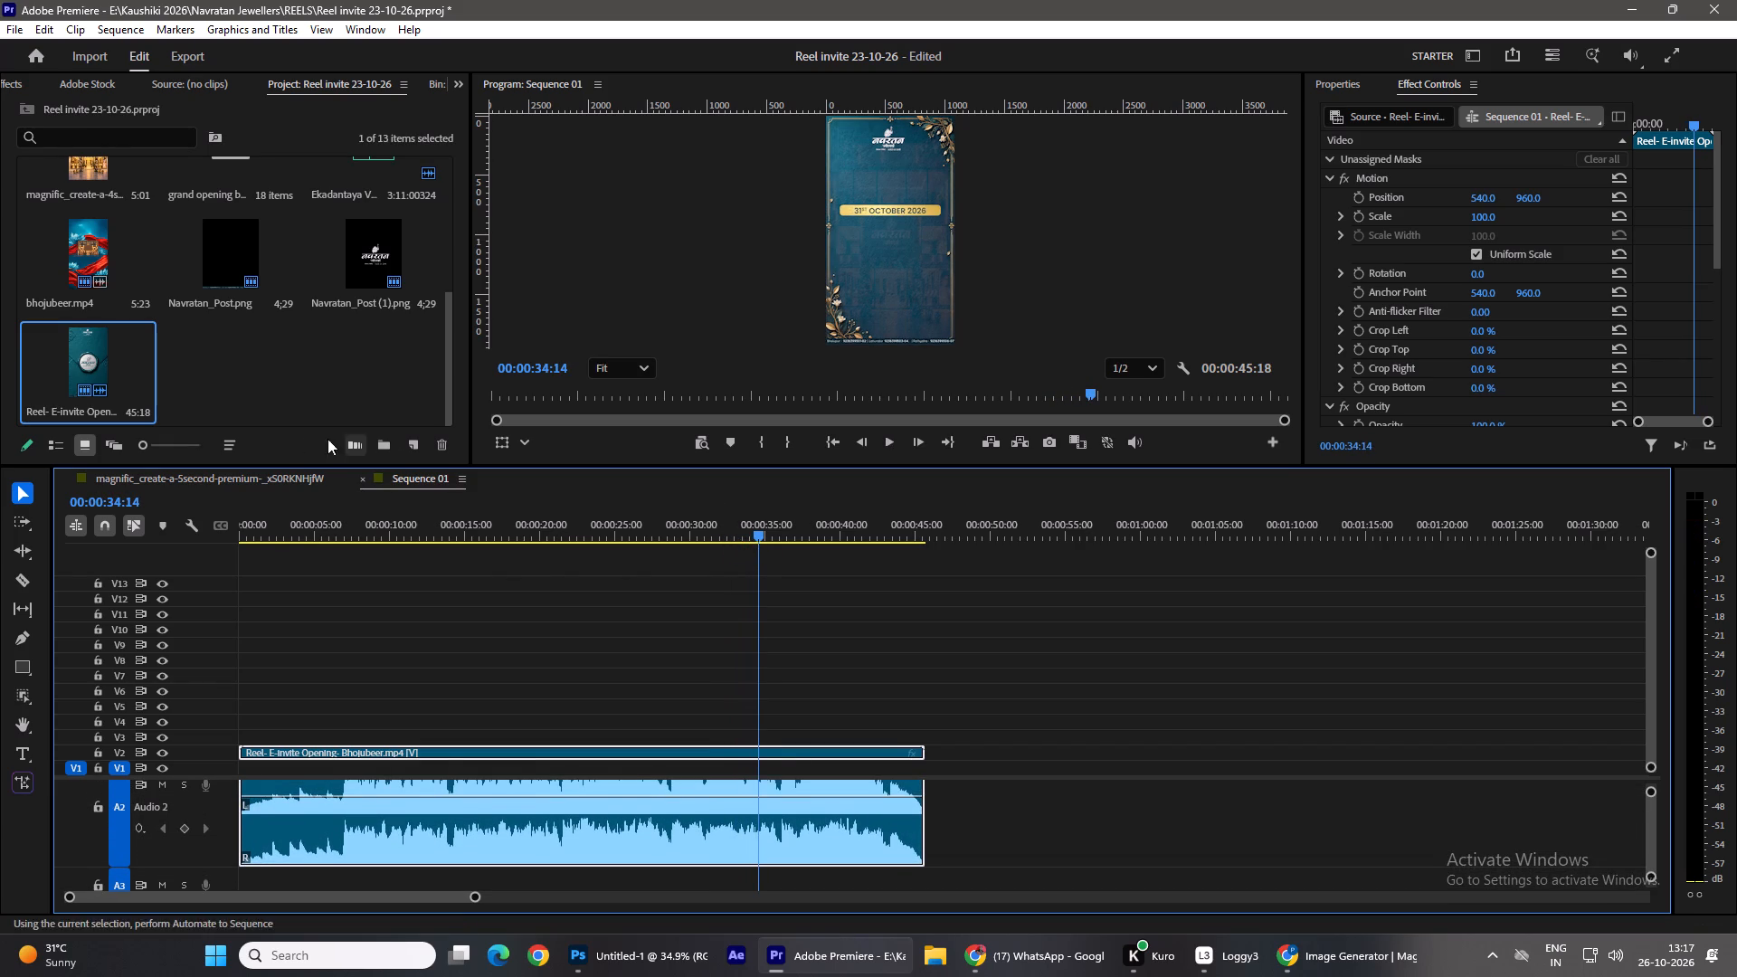
Inspect the date-scene clips on tracks V8 to V10 in the original magnific_create-a-5second-premium sequence.
click(226, 477)
click(792, 725)
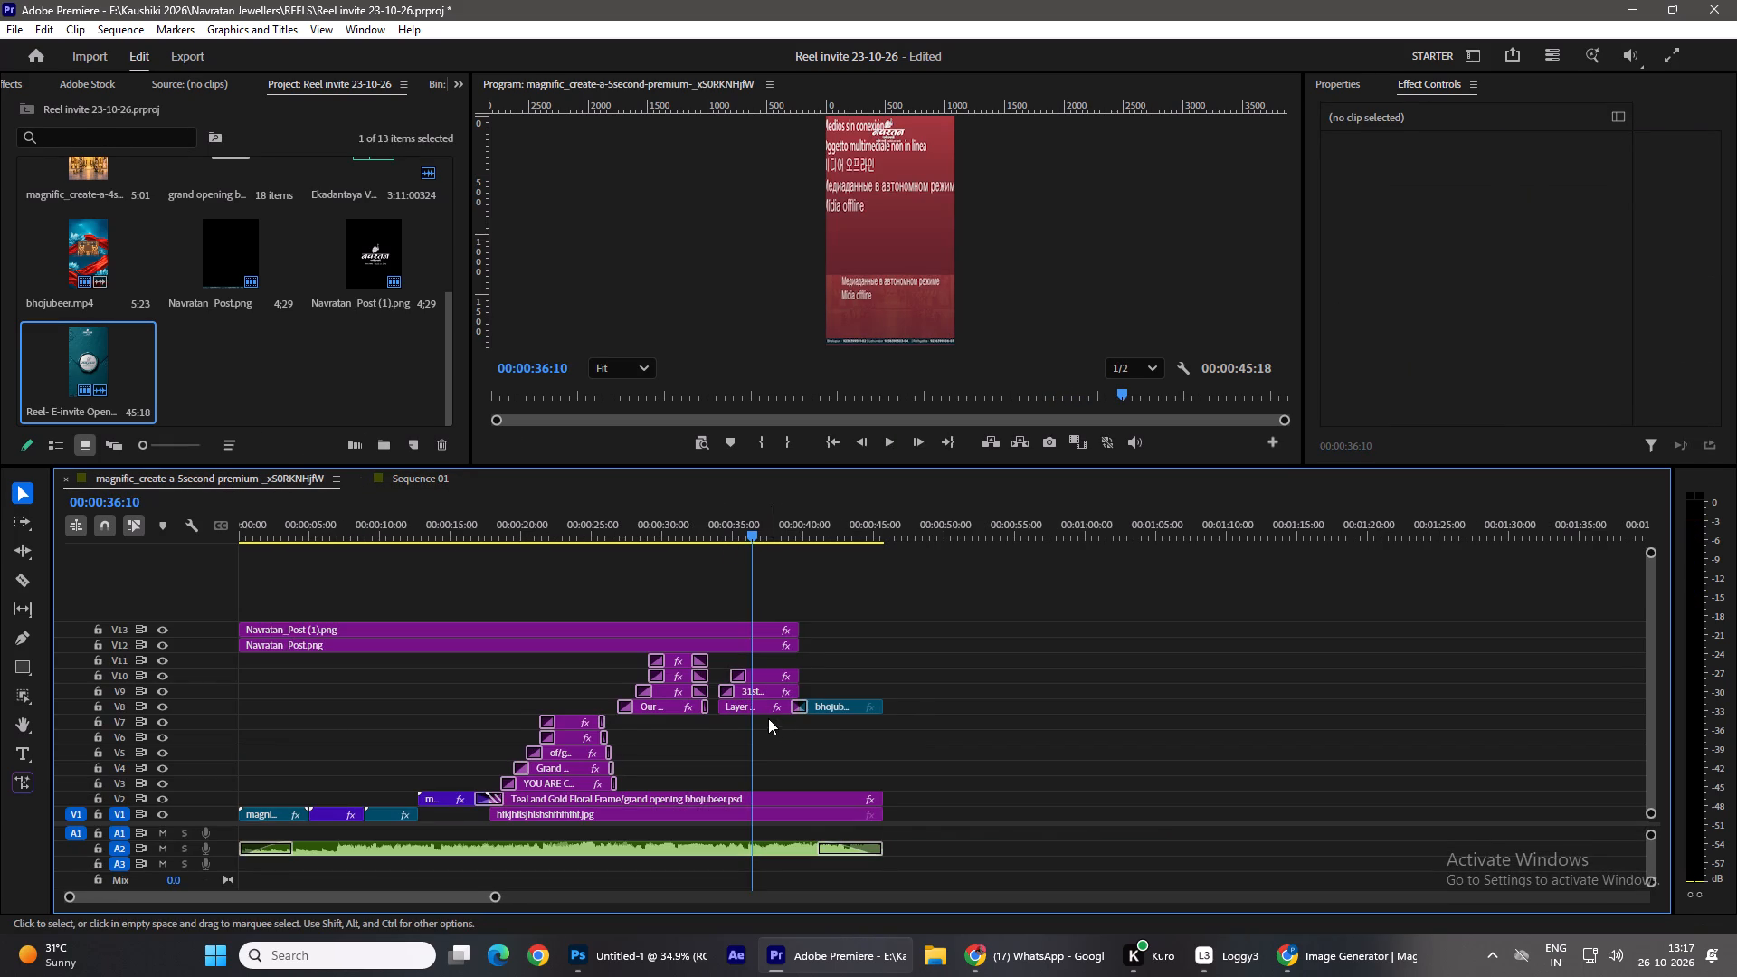
click(758, 703)
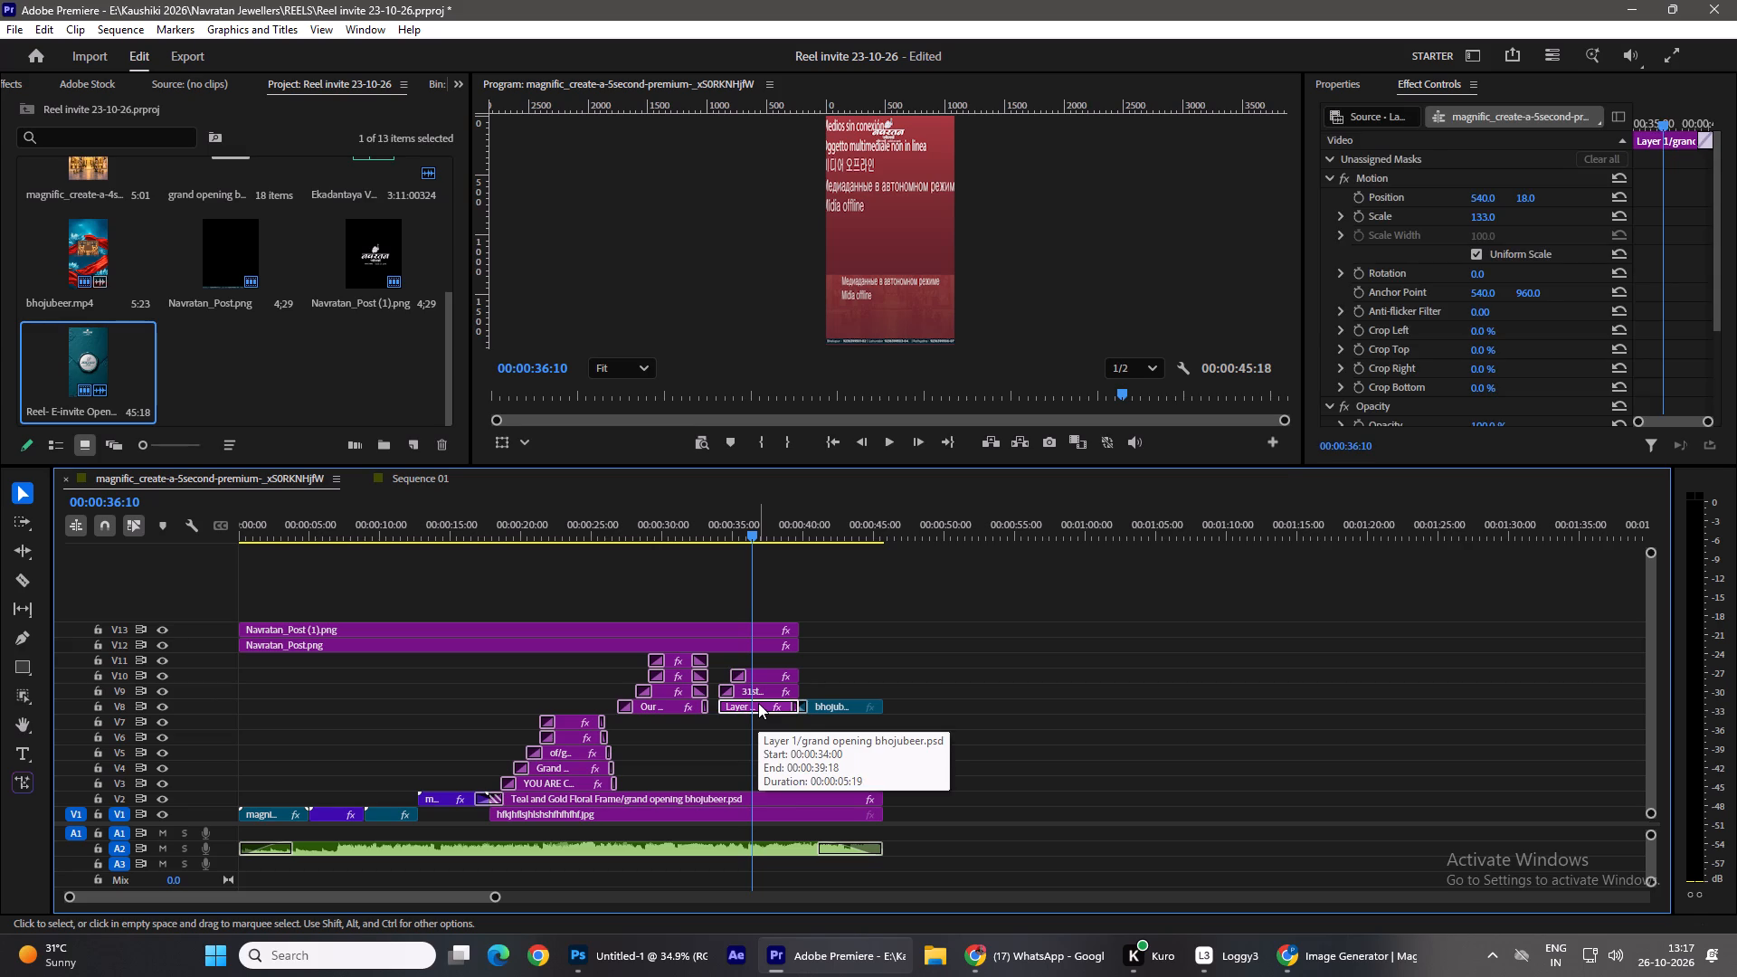
click(756, 691)
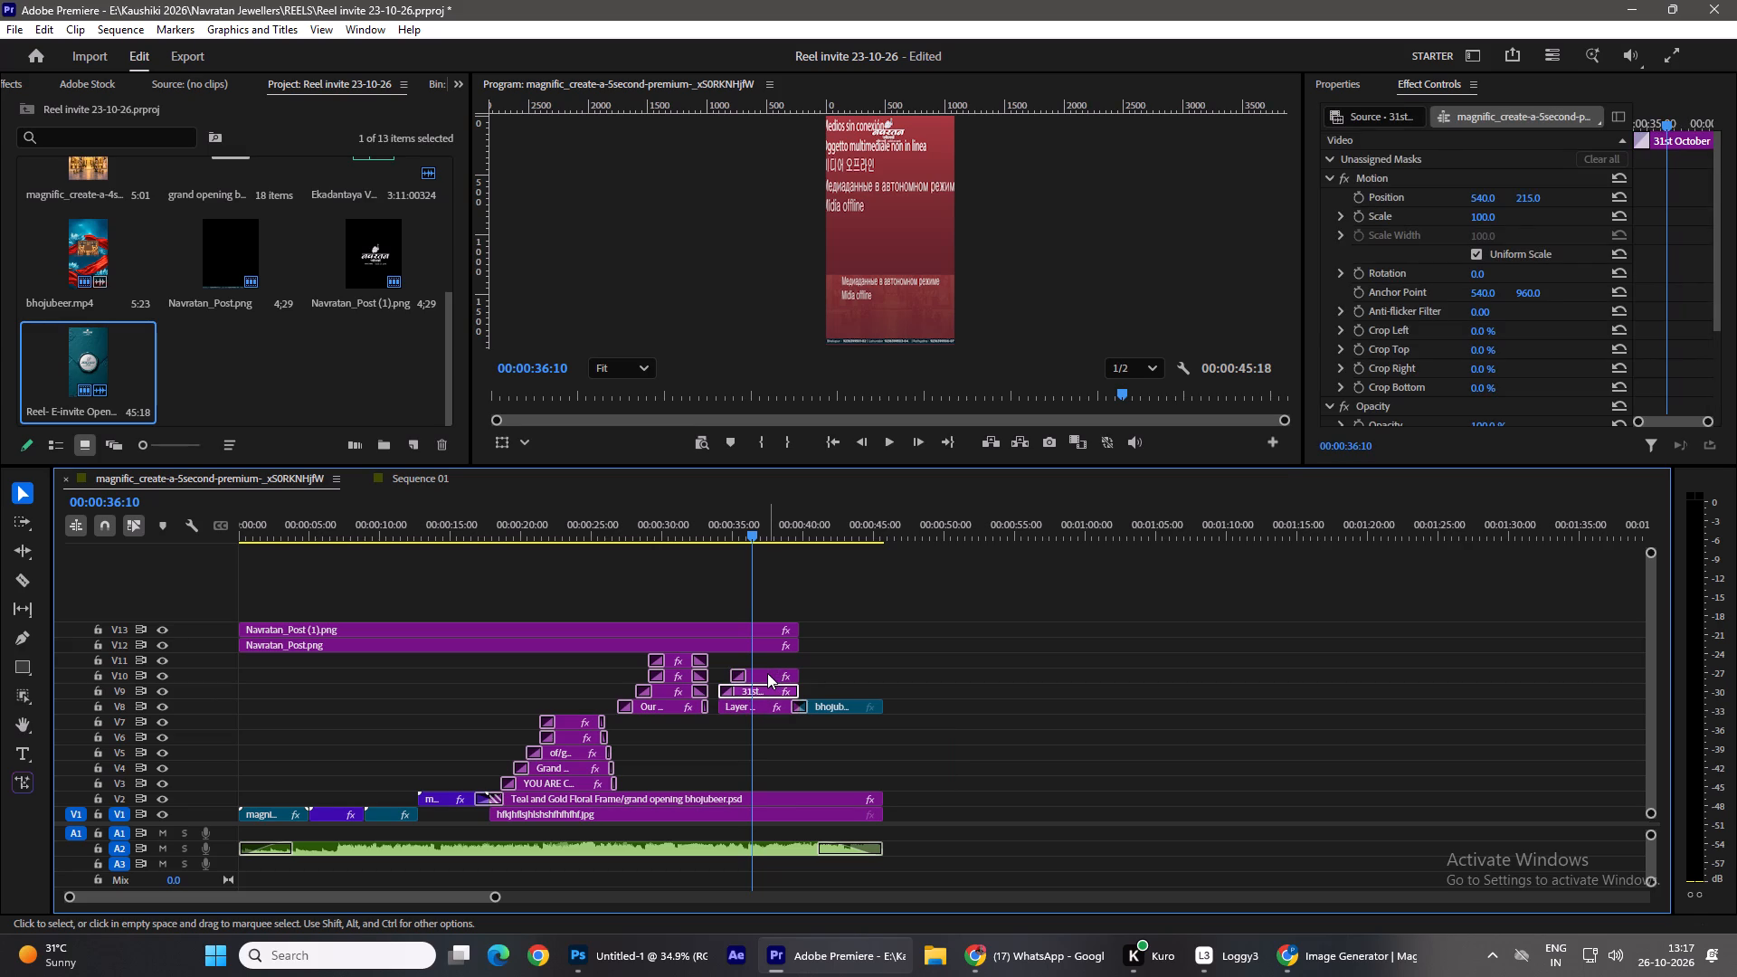
shift+click(767, 673)
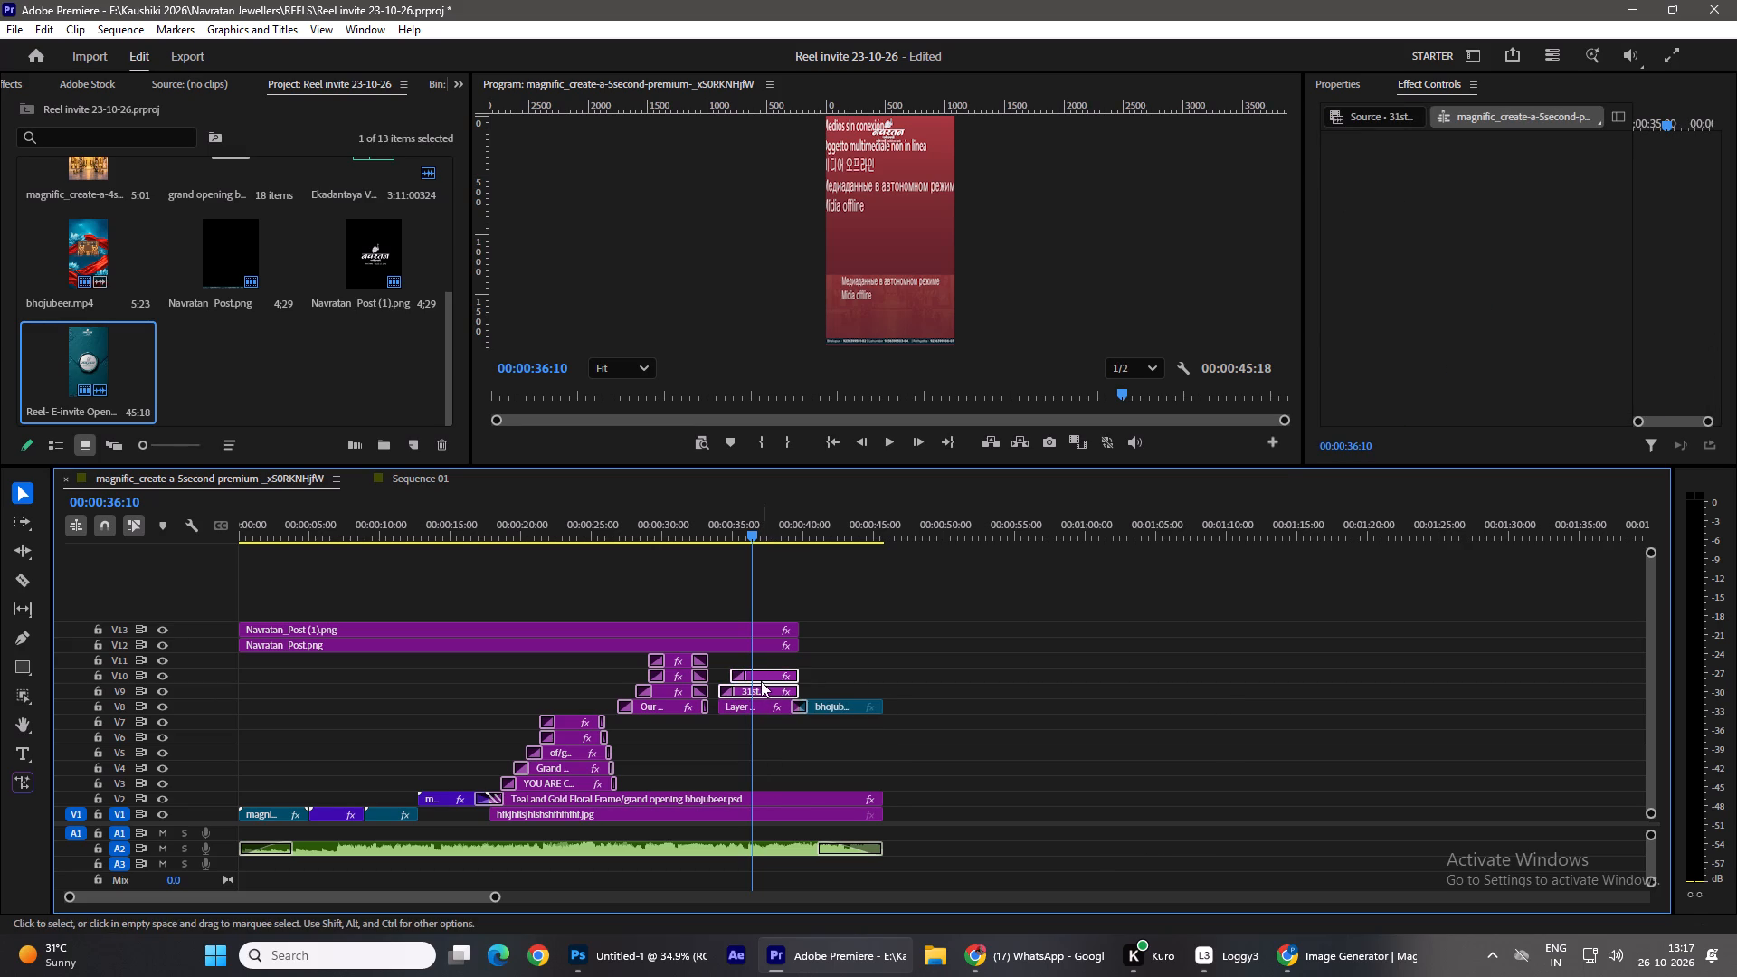
Import the gold two-line date banner PNG from the Downloads folder into the project.
click(244, 375)
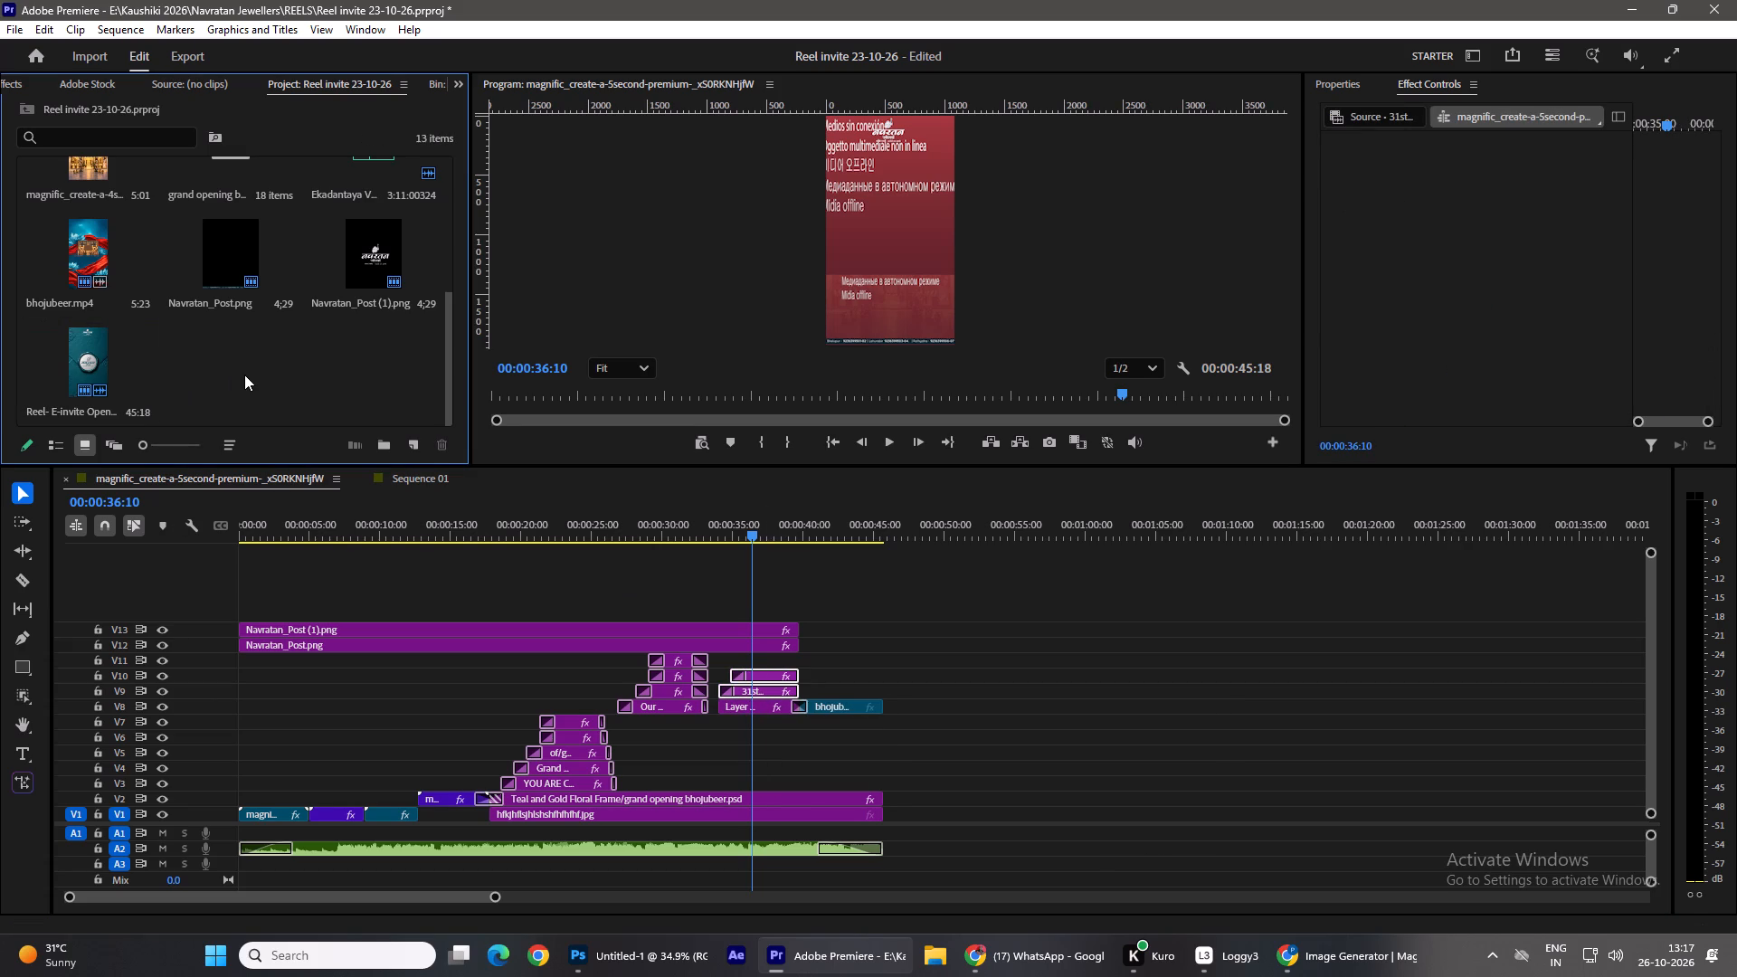
key(ctrl+i)
key(ctrl+i)
click(55, 269)
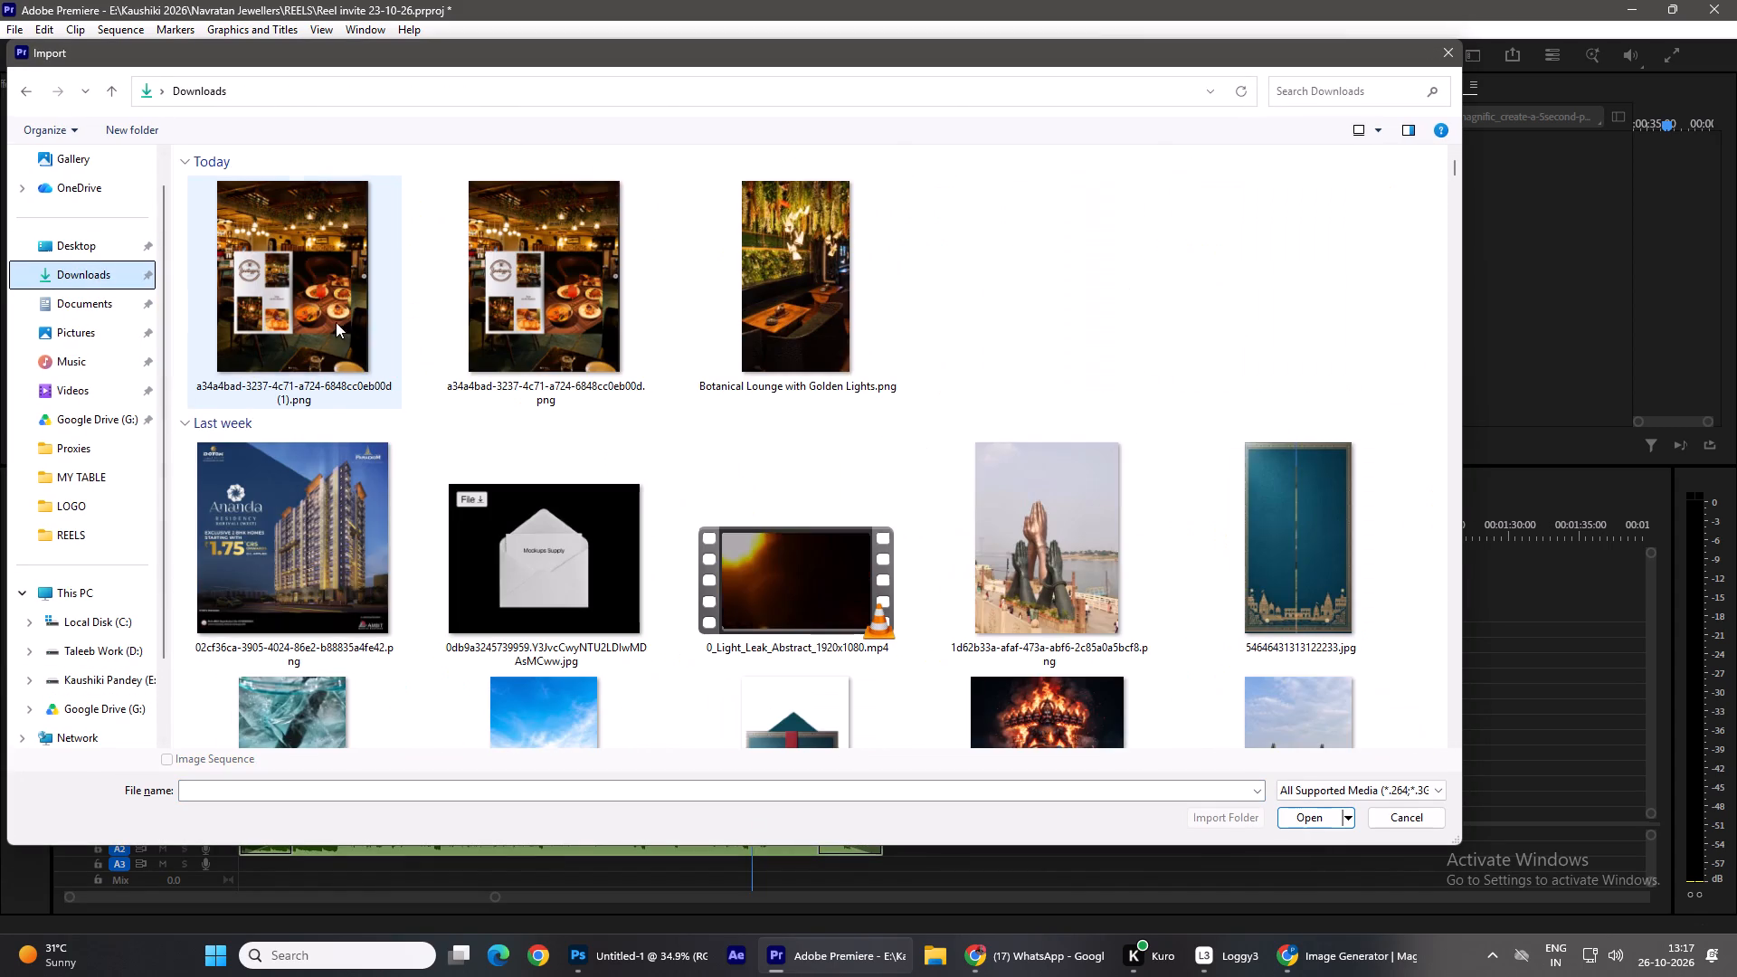
double_click(308, 248)
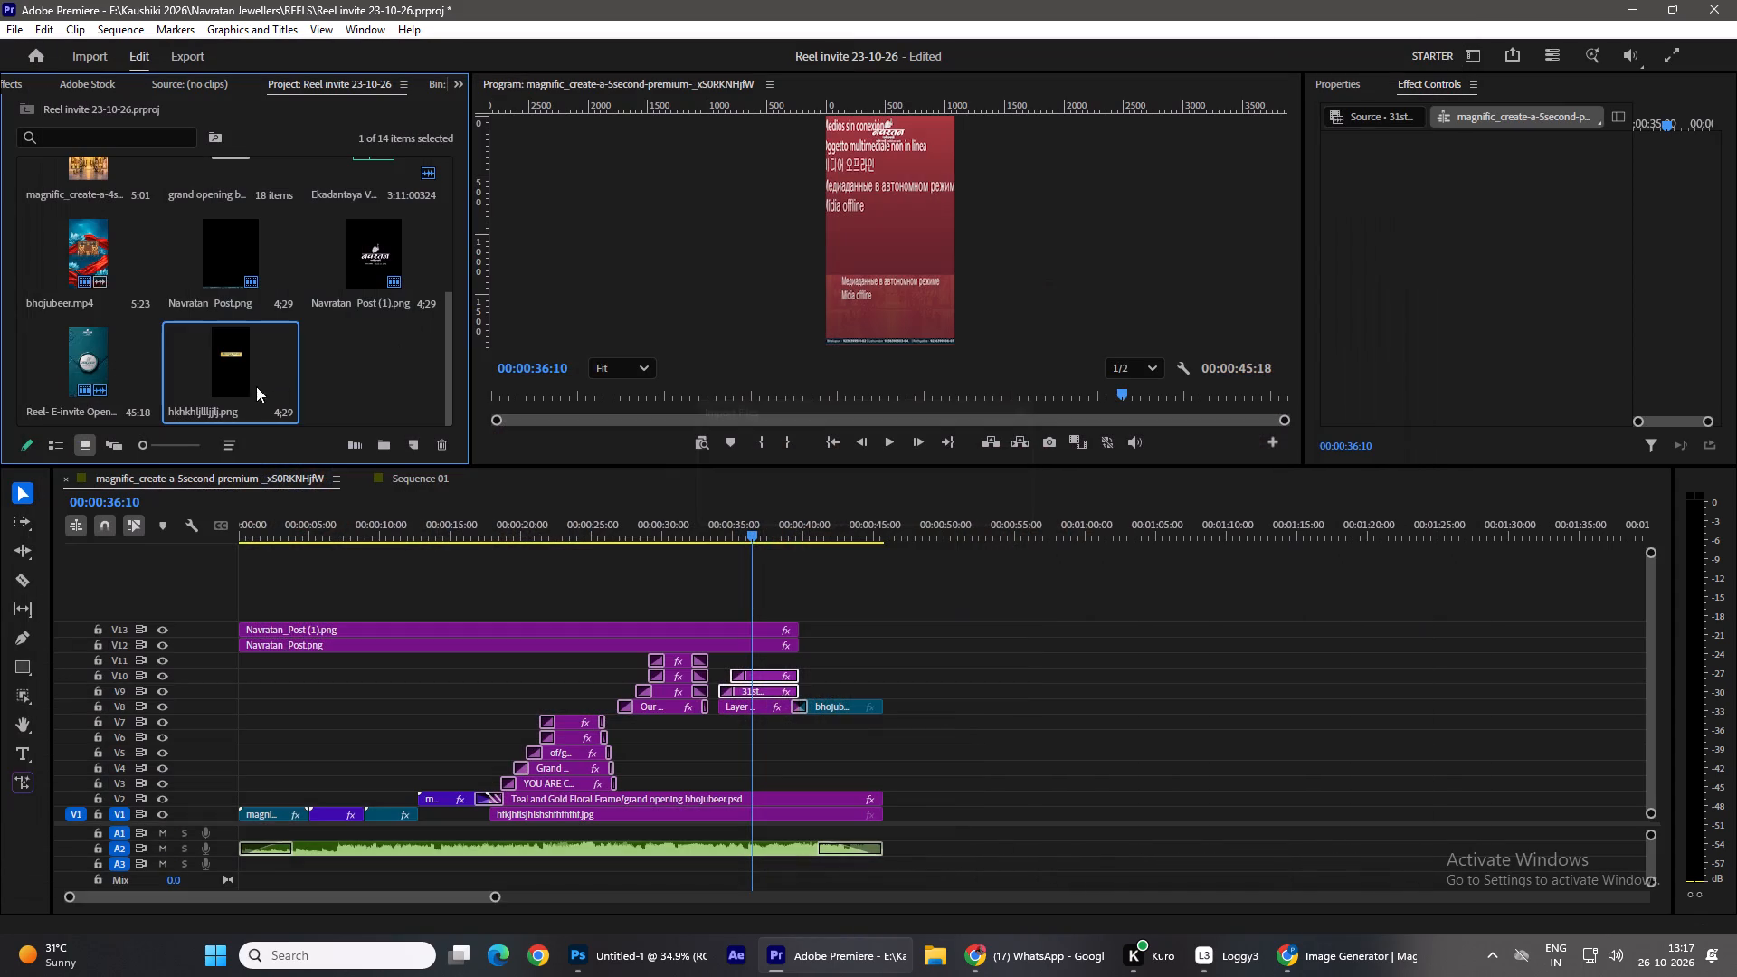
Place the date banner PNG on track V3 of Sequence 01, starting at about 00:00:34:14 over the old date banner.
drag(228, 360, 520, 439)
click(444, 473)
drag(286, 377, 740, 711)
drag(210, 360, 763, 737)
drag(750, 525, 733, 525)
key(space)
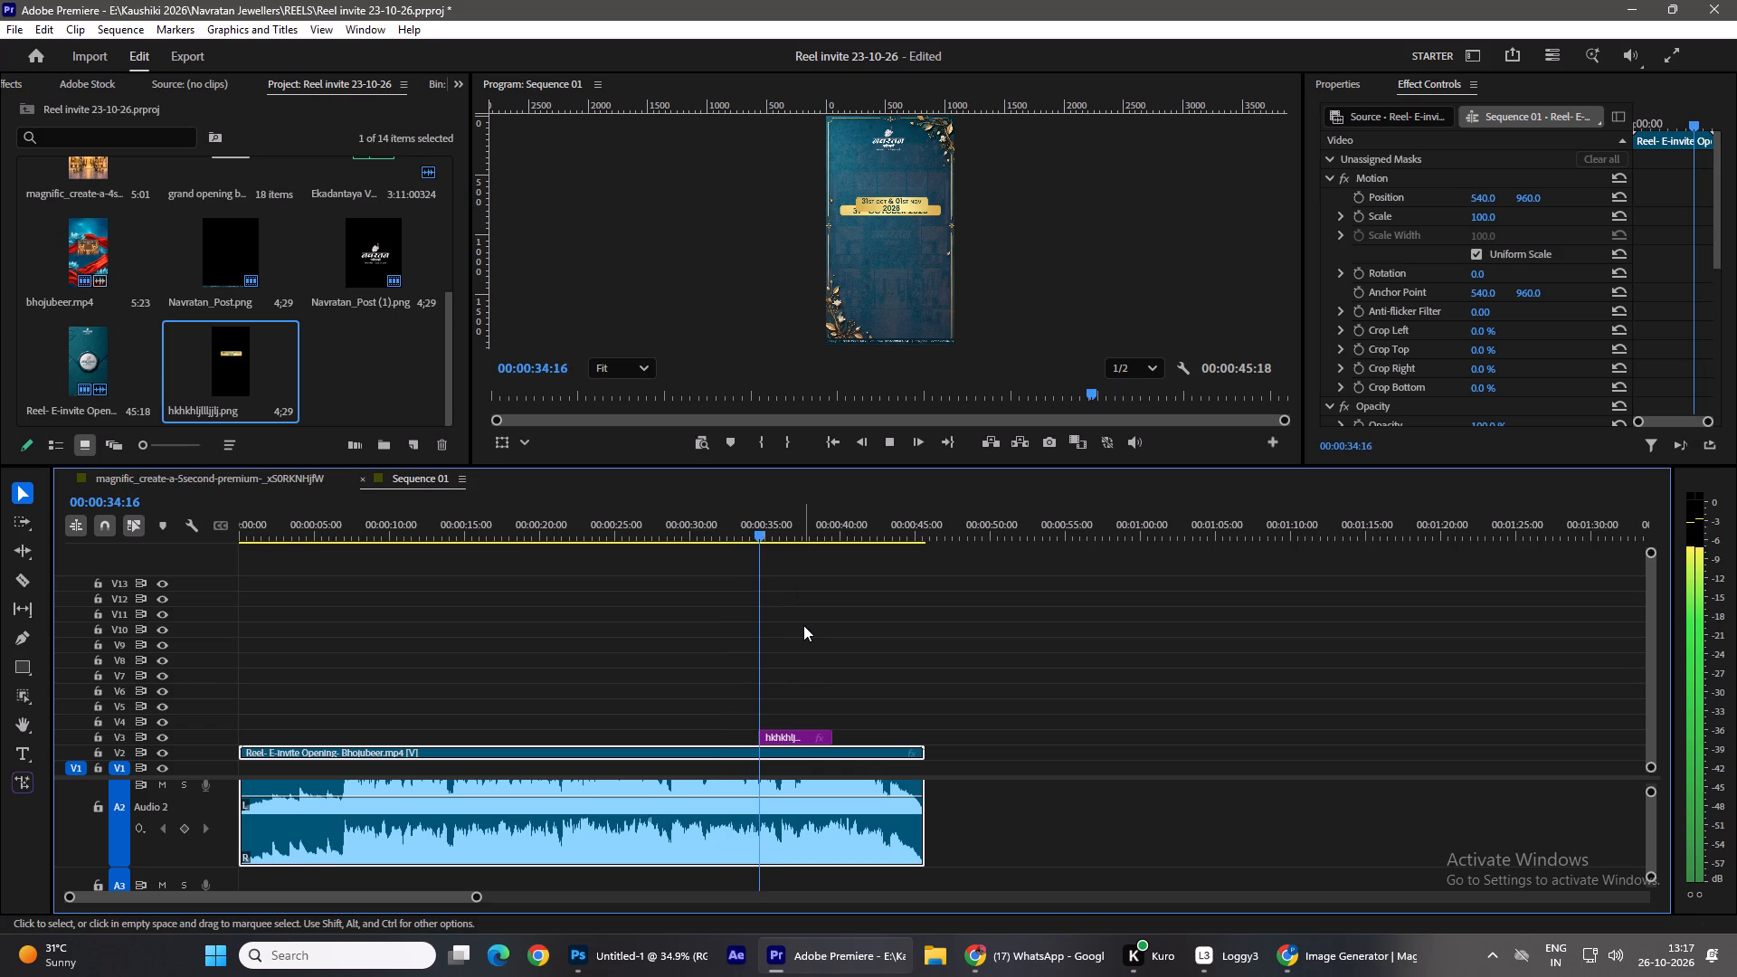
key(space)
Cover the old date with the new banner by setting its scale to 154 and position to 519, 1101, and preview it.
click(783, 740)
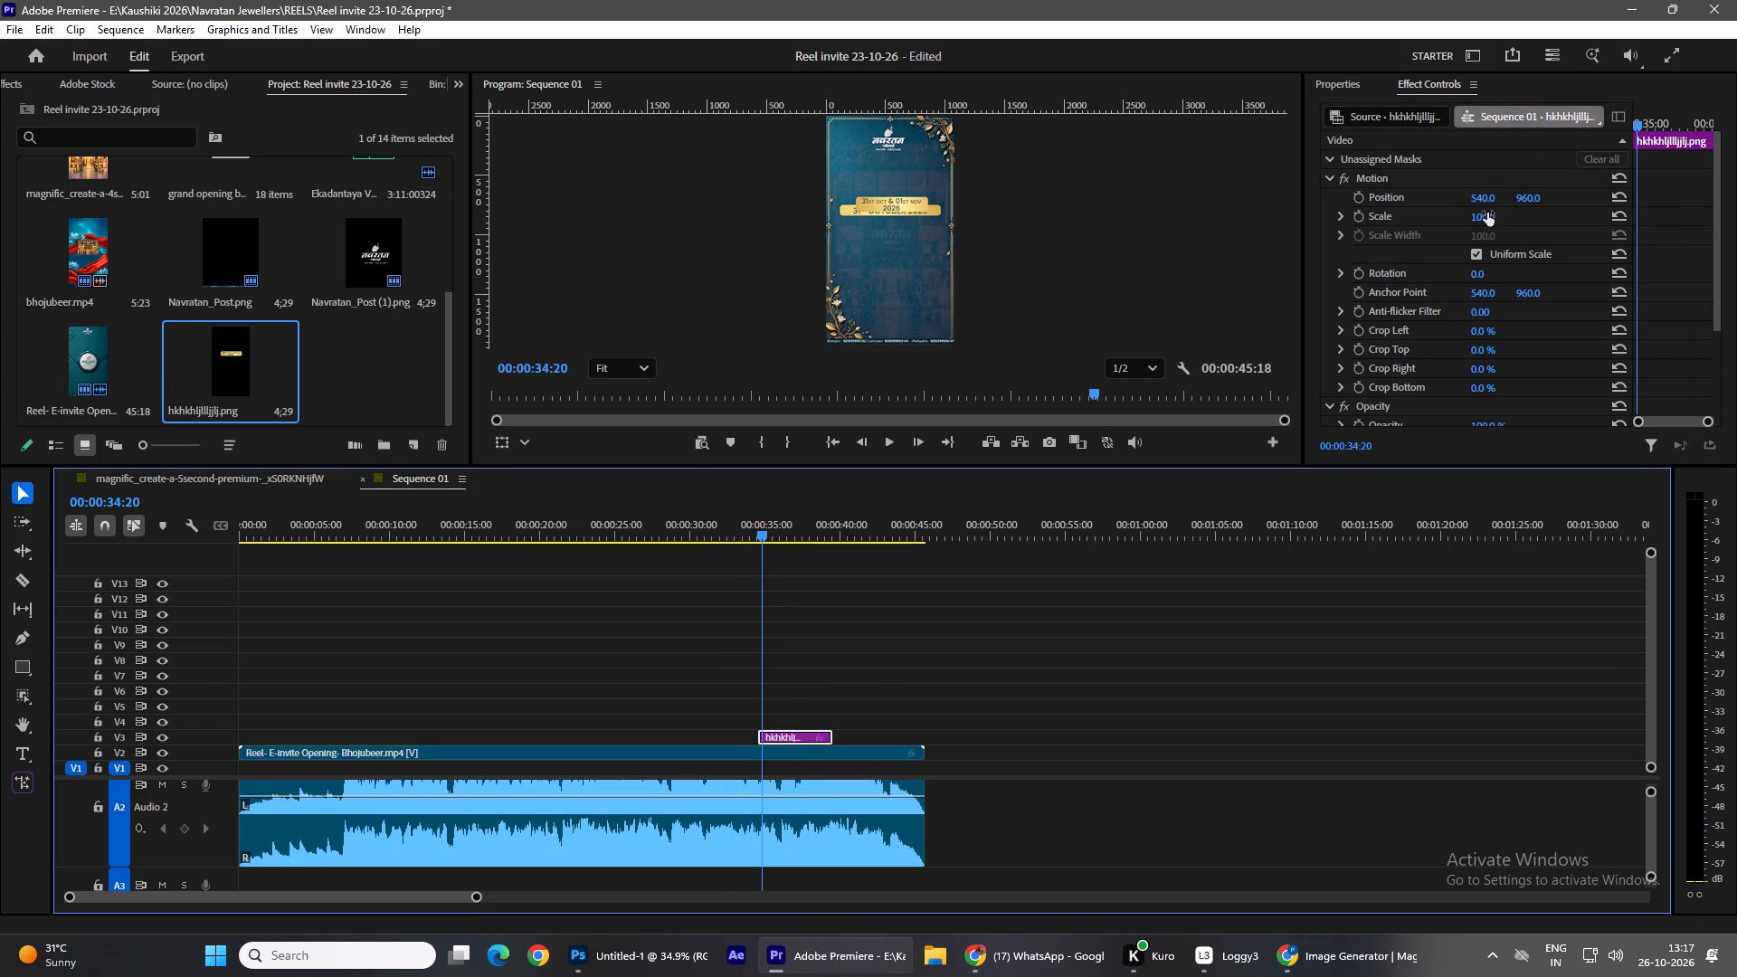
drag(1488, 213, 1509, 213)
drag(1538, 197, 1531, 194)
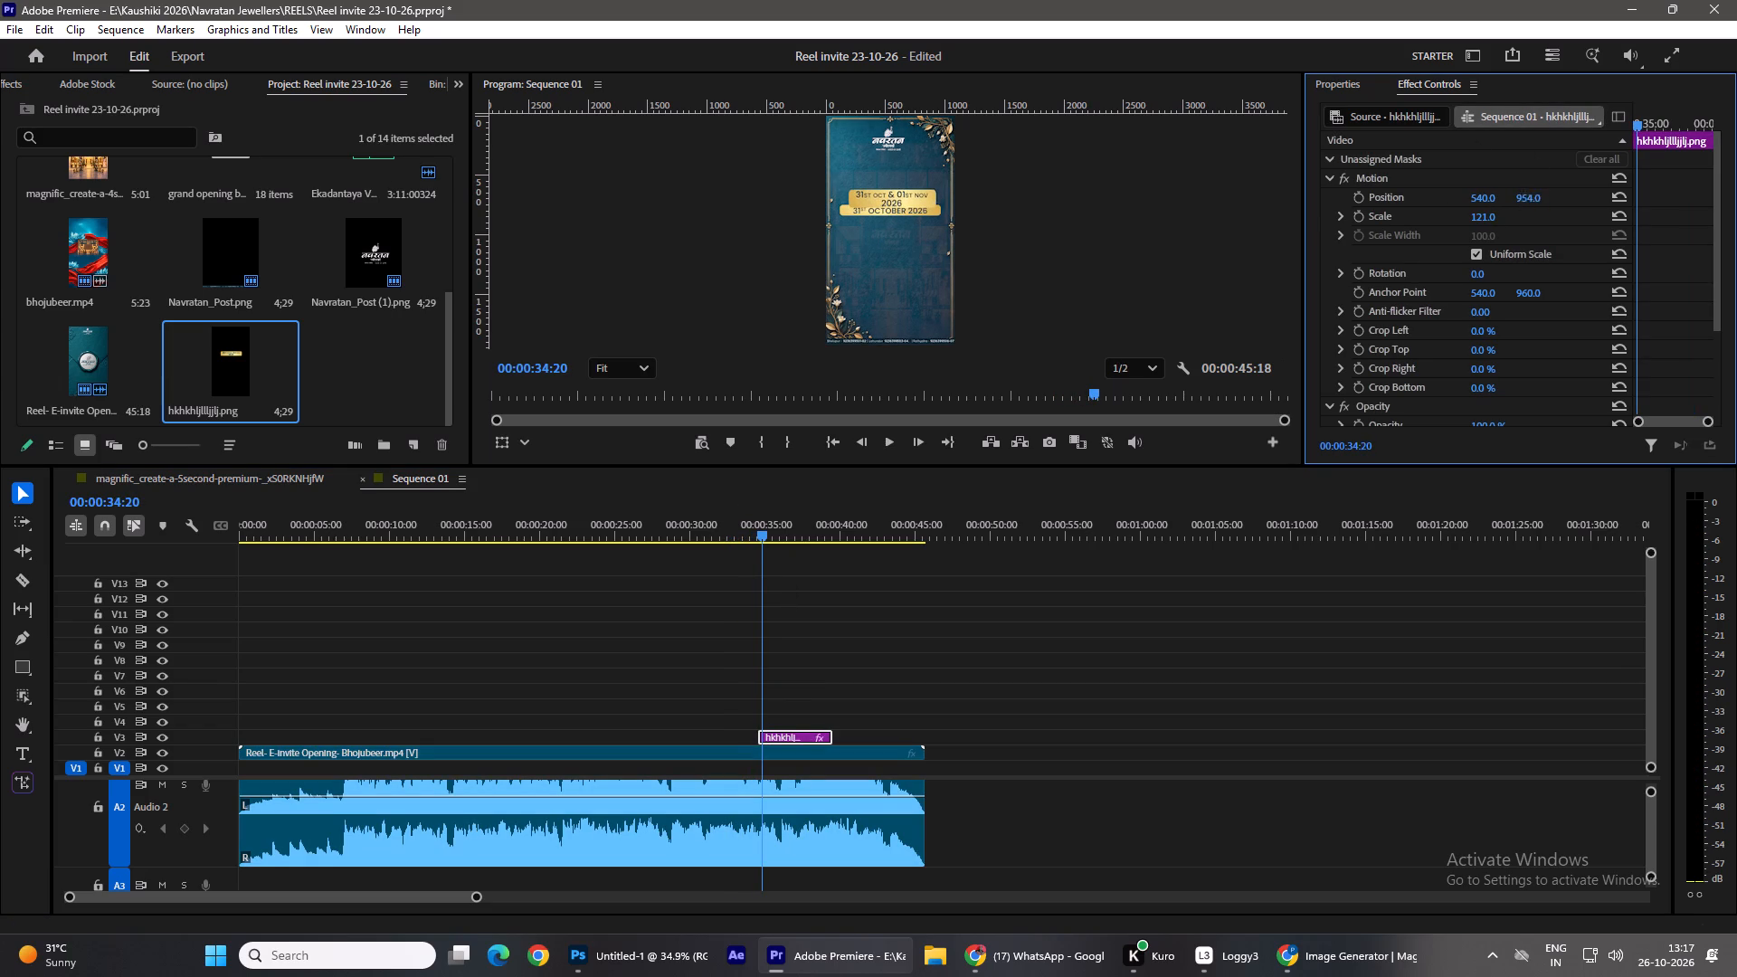
drag(1531, 194, 1523, 103)
drag(1483, 222, 1491, 221)
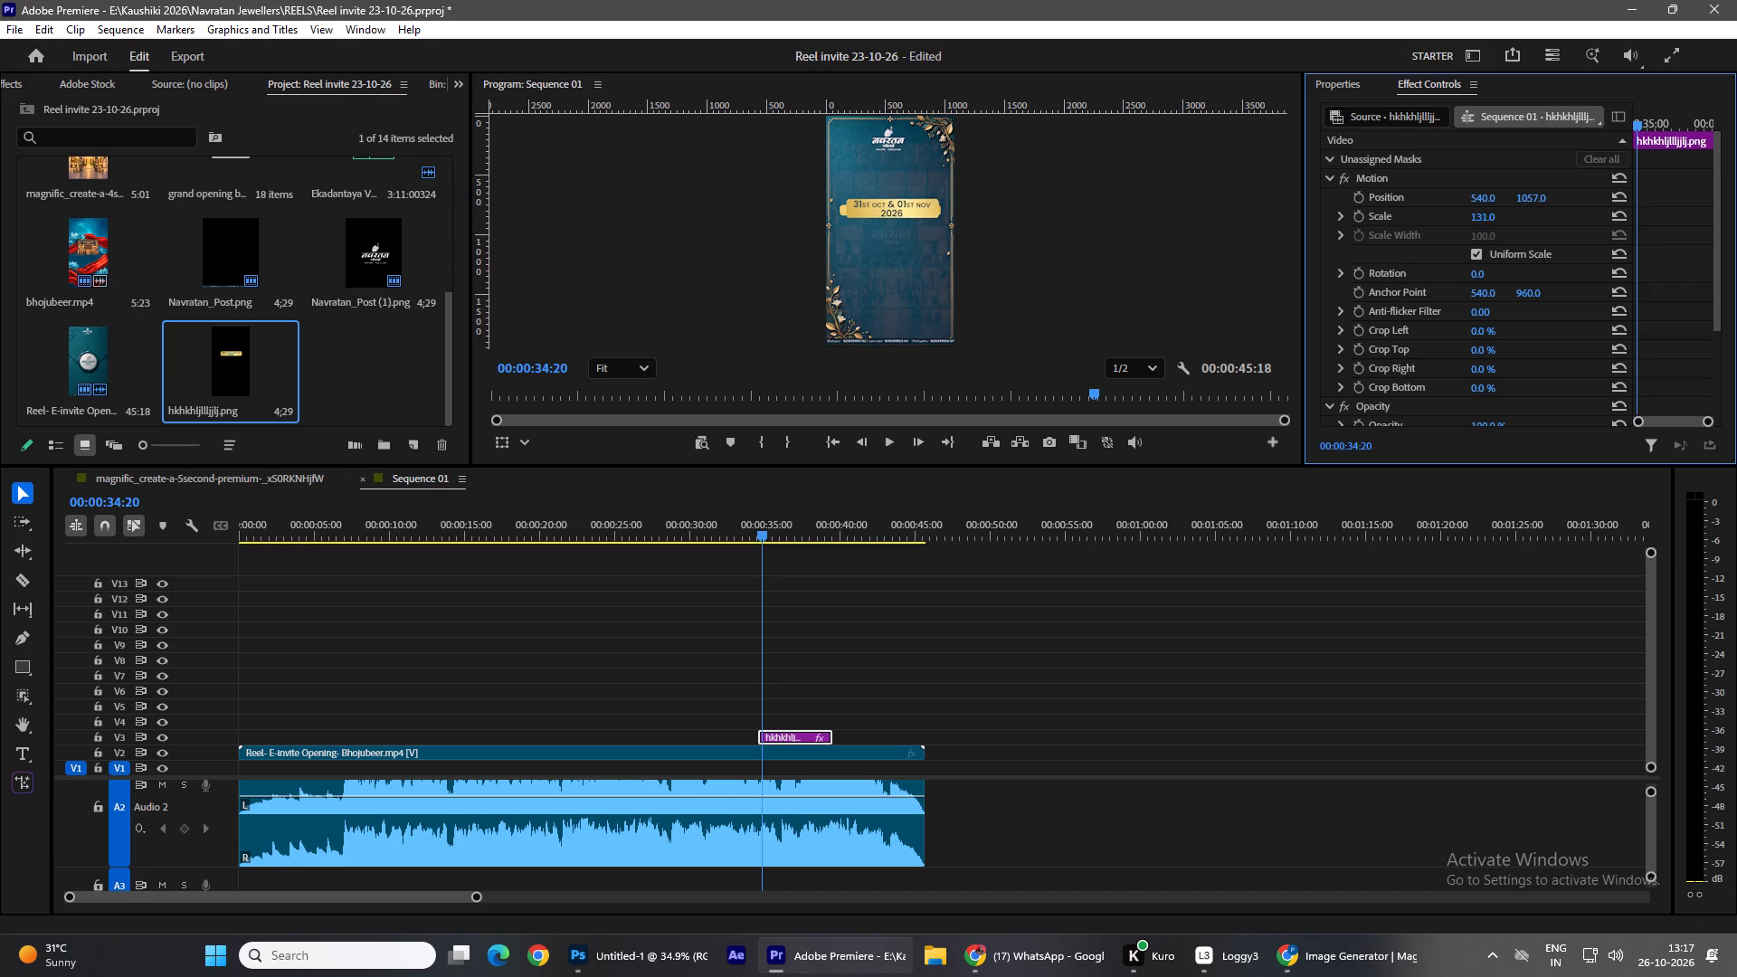
drag(1491, 221, 1514, 222)
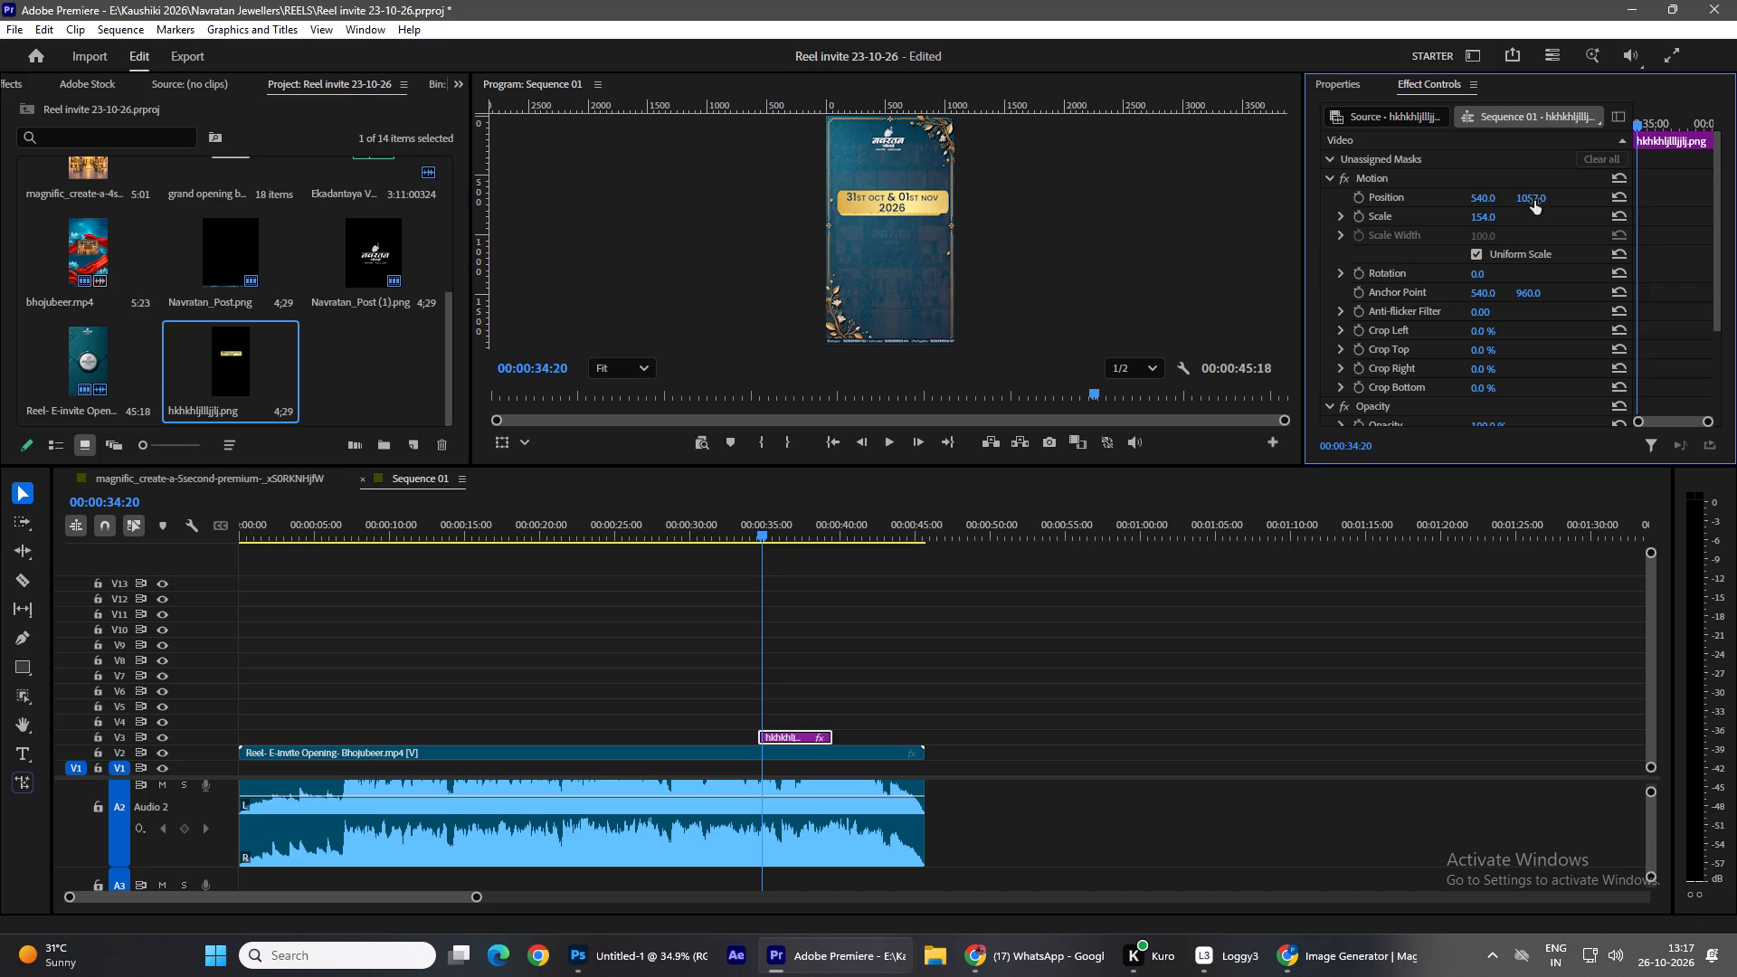
drag(1533, 200, 1528, 160)
drag(1494, 198, 1474, 193)
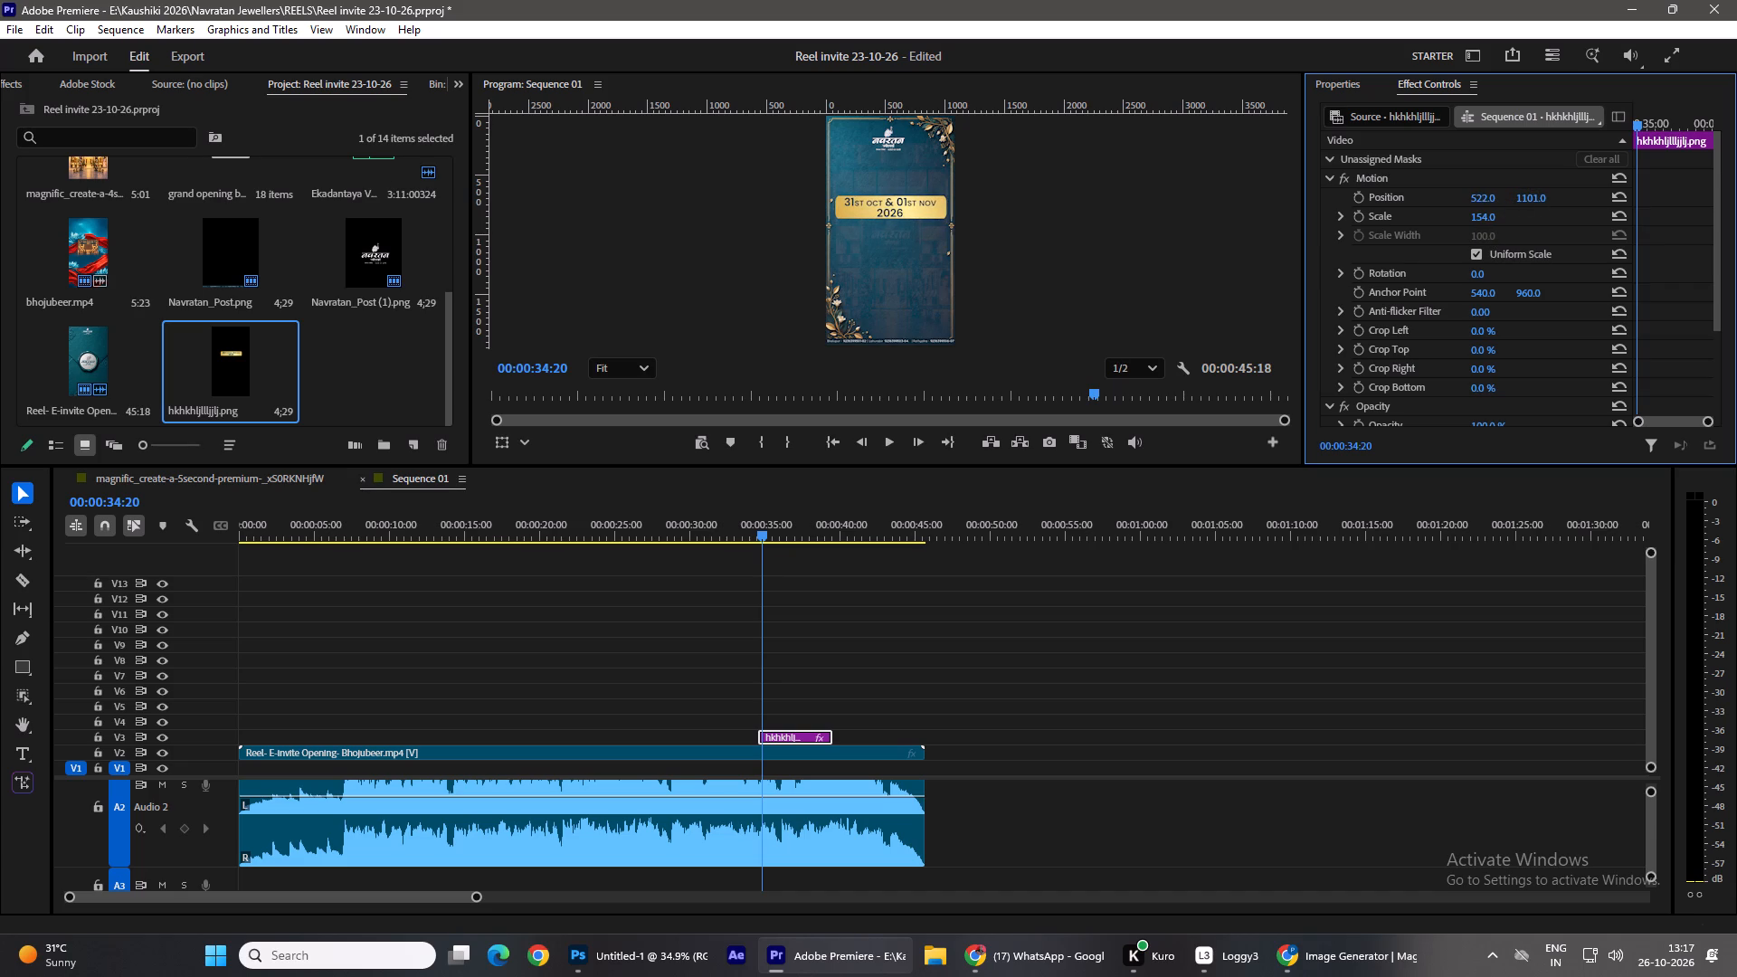
drag(1474, 193, 1466, 190)
key(space)
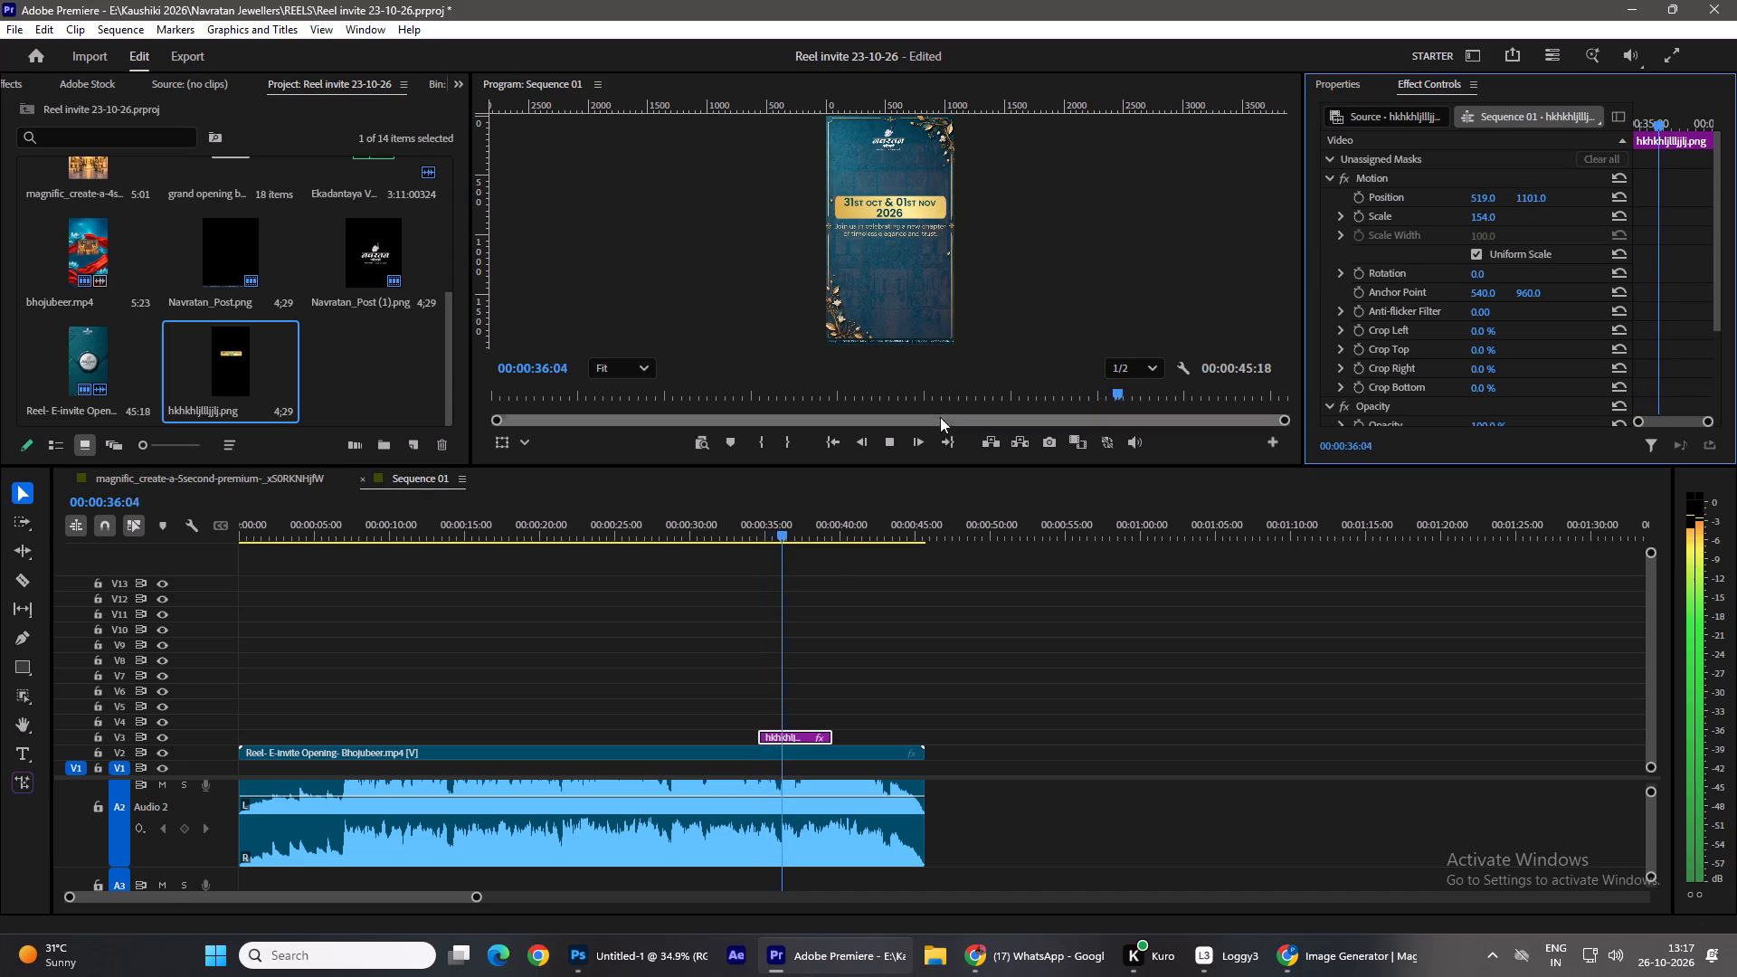
key(space)
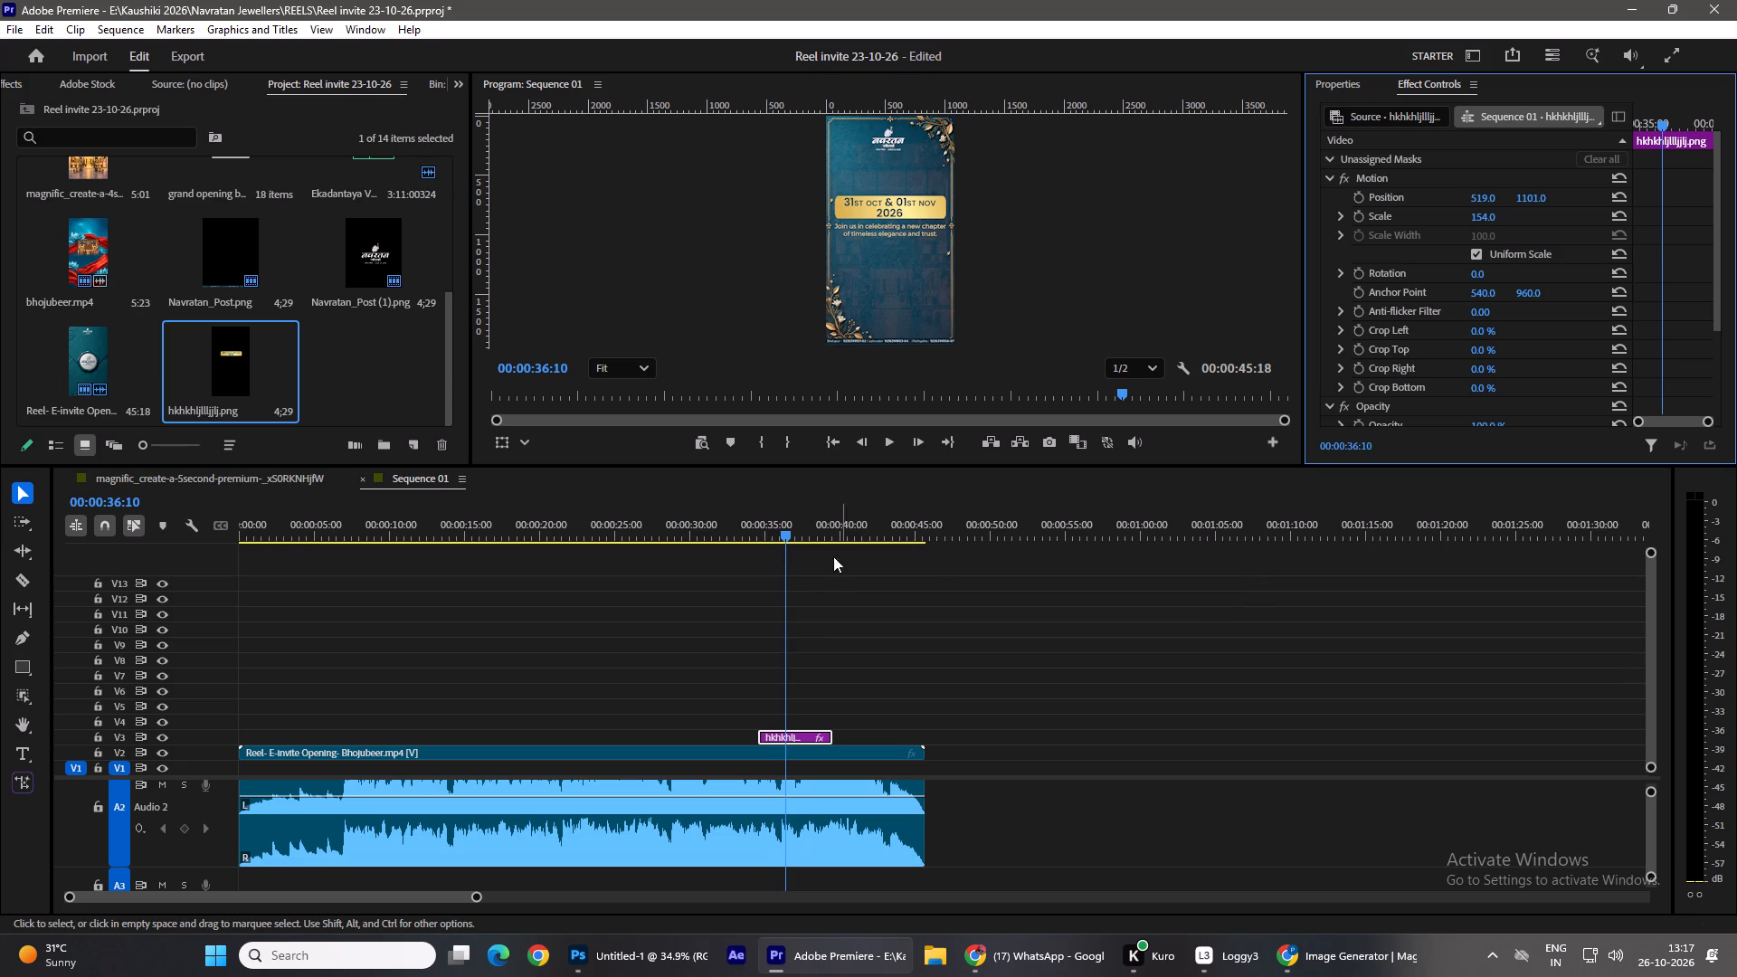
Extend the start of the date banner clip on V3 to 00:00:33:14 and play back the date scene.
drag(787, 530, 744, 526)
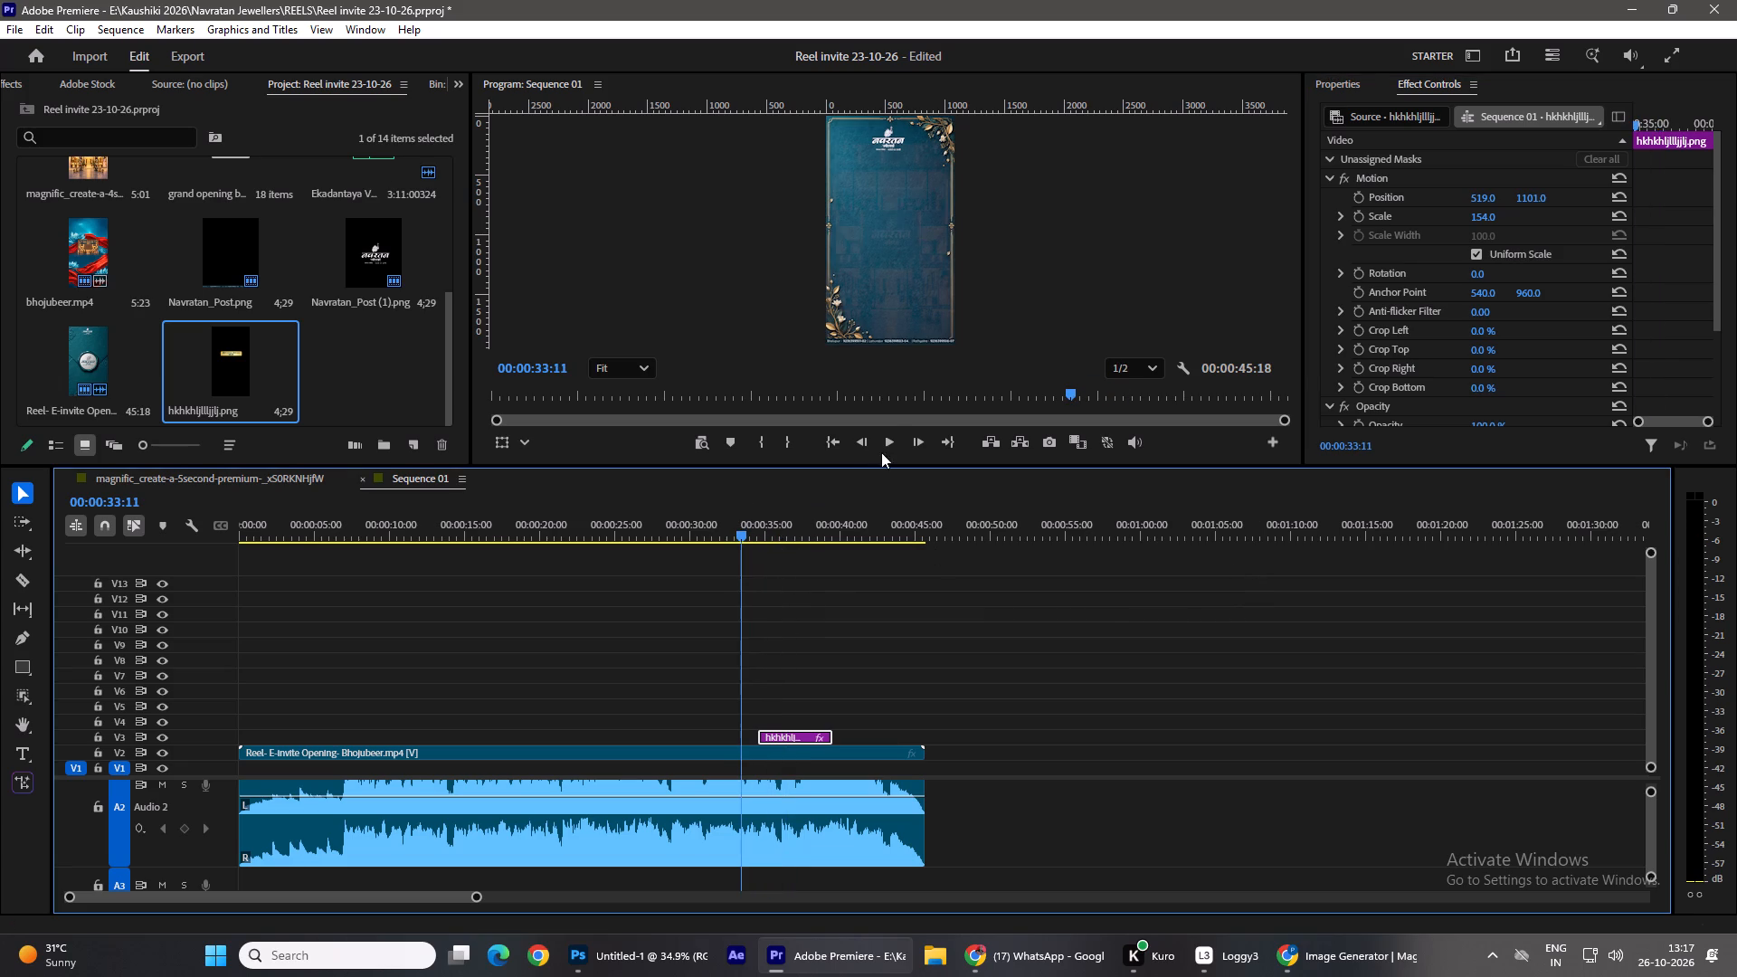
click(888, 443)
click(889, 443)
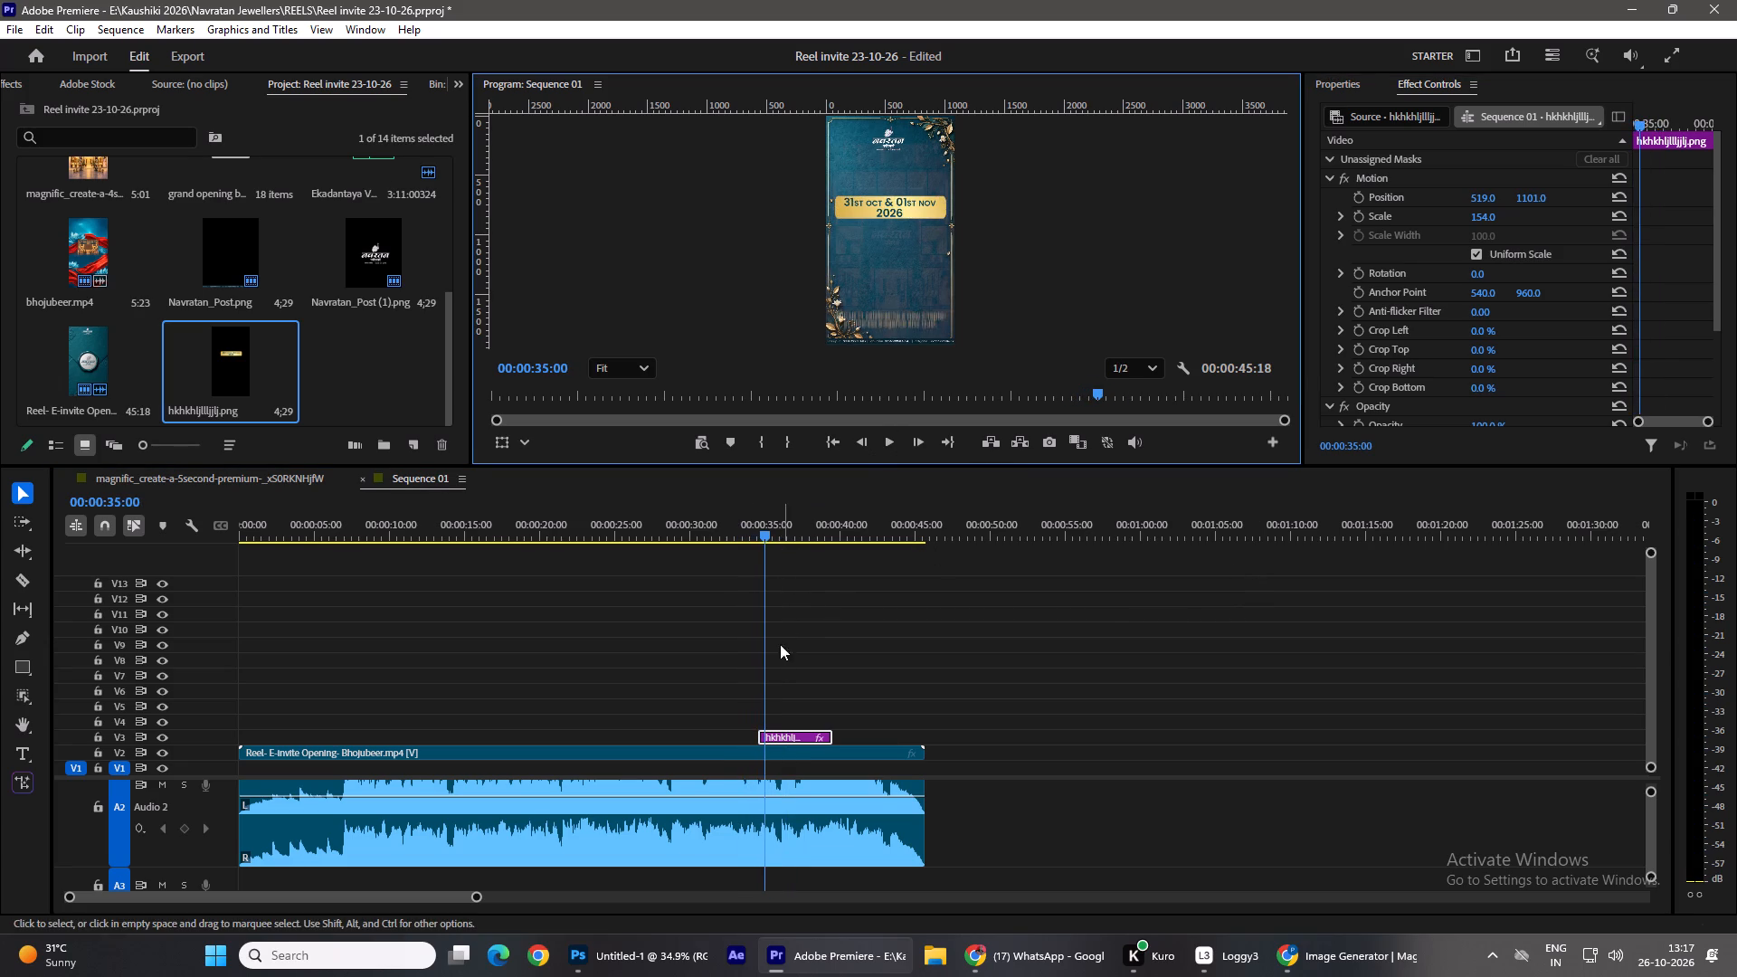
drag(761, 527, 746, 539)
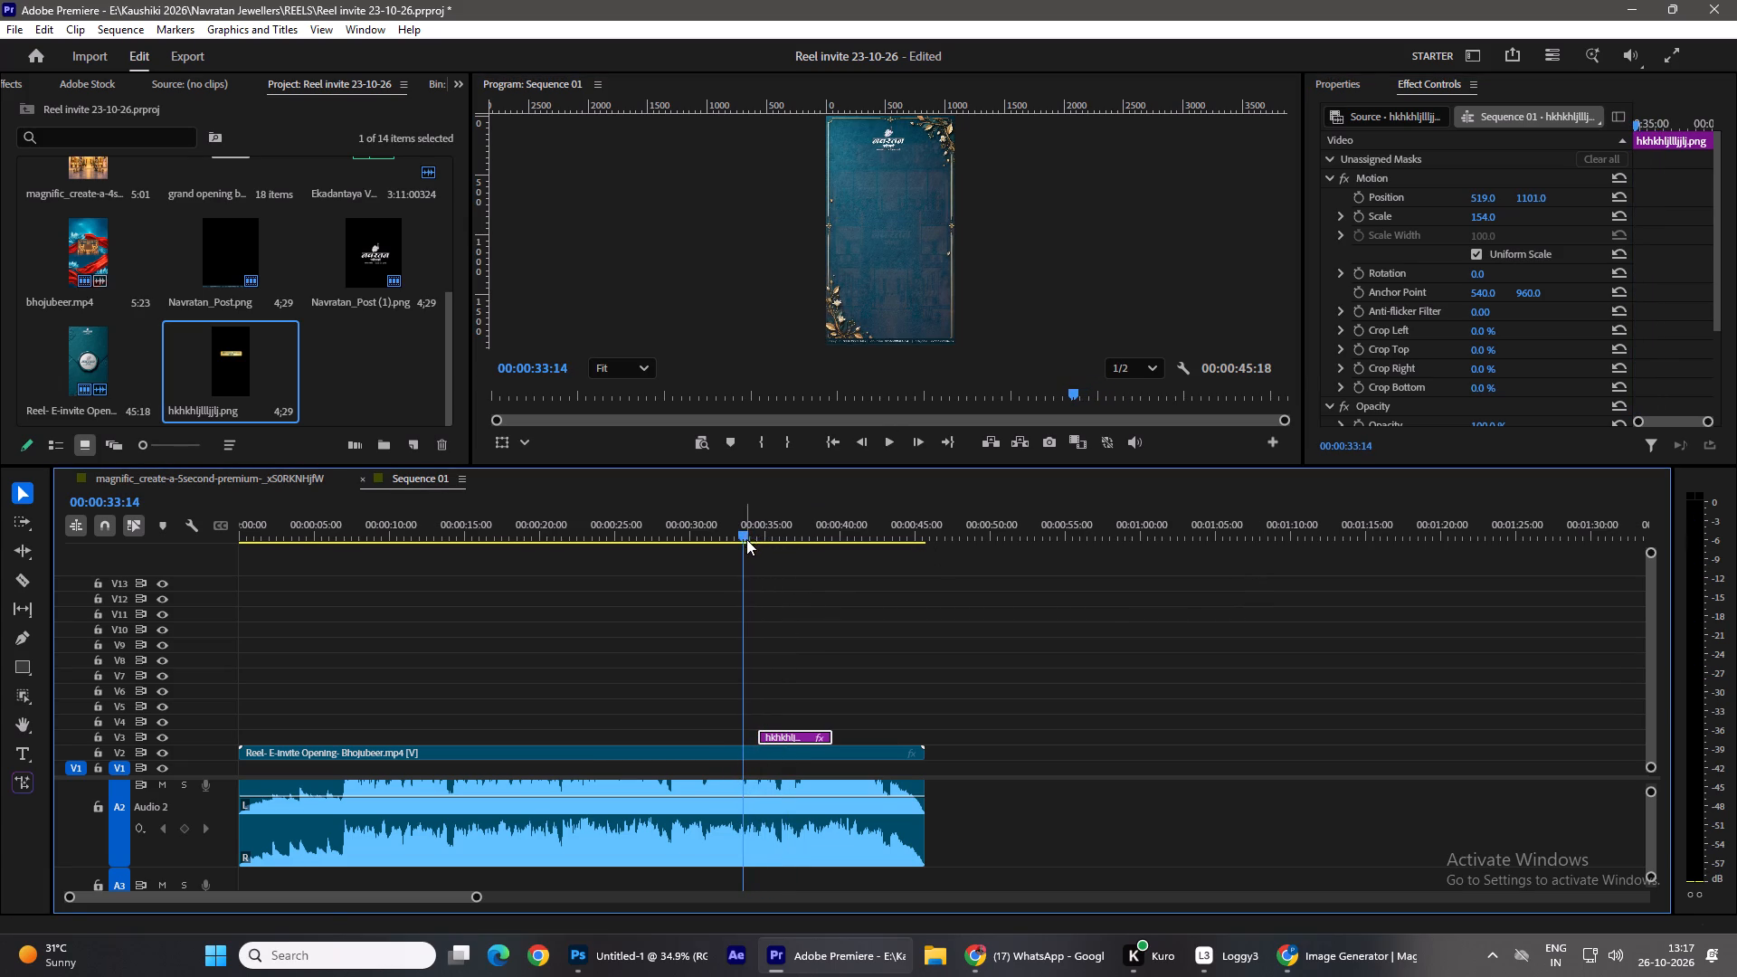
drag(746, 539, 745, 535)
drag(762, 735, 720, 725)
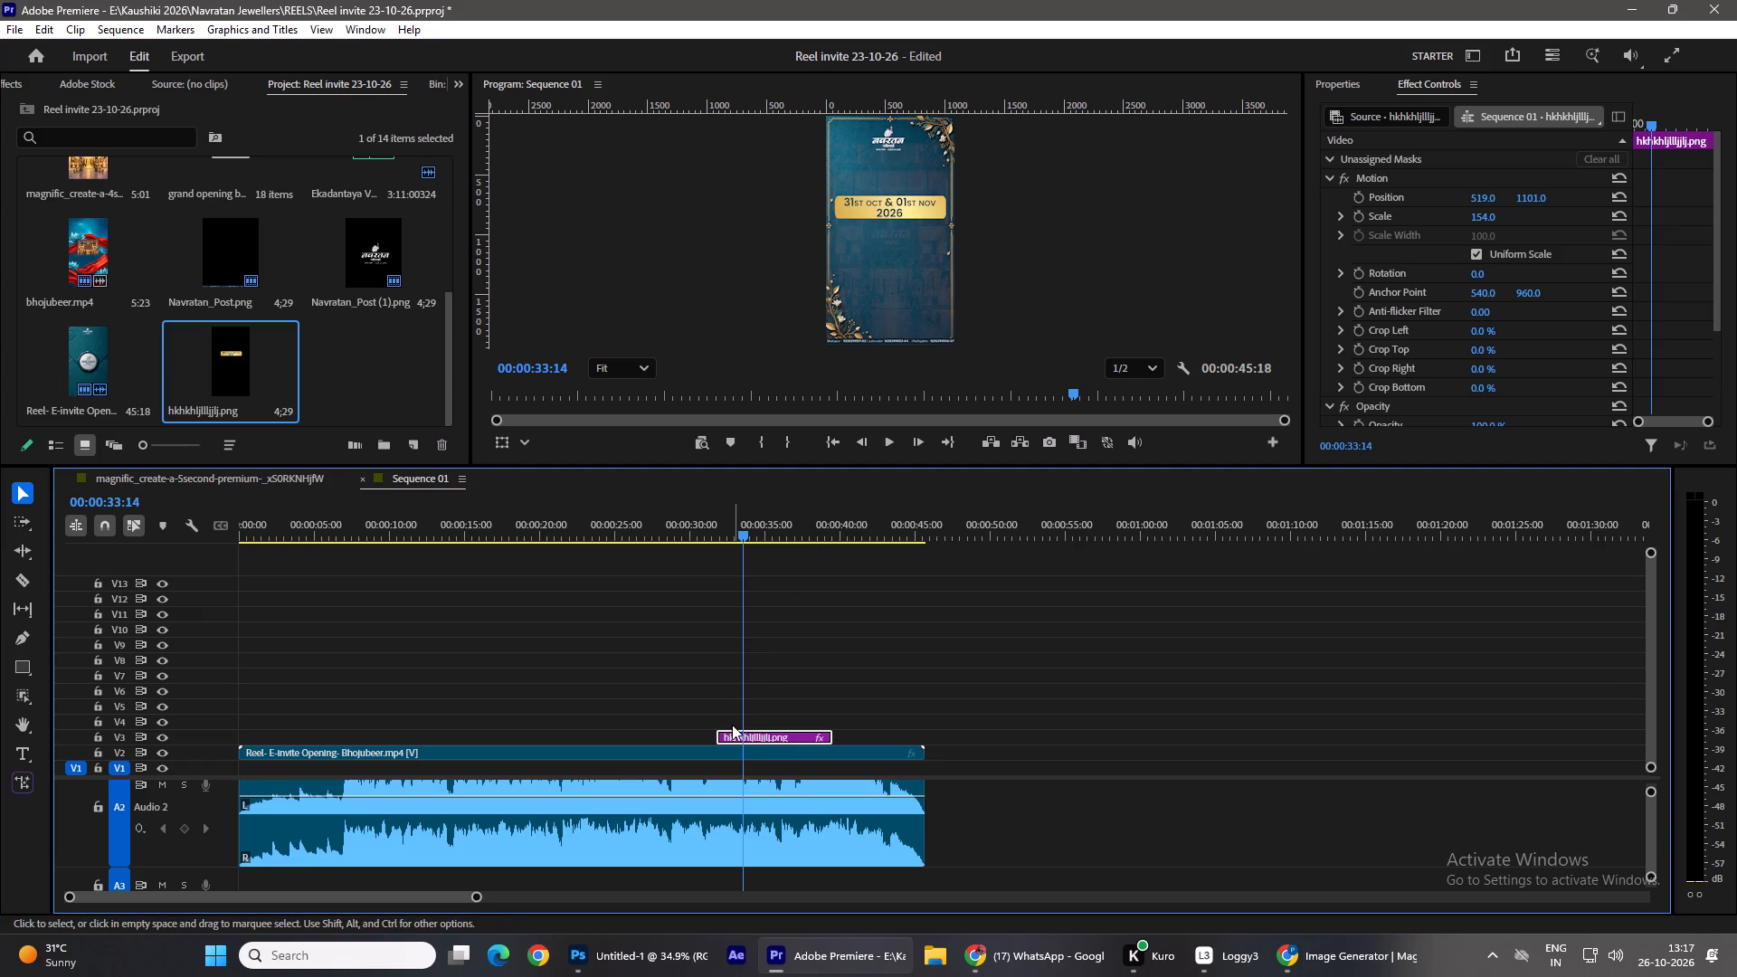
drag(721, 737, 743, 742)
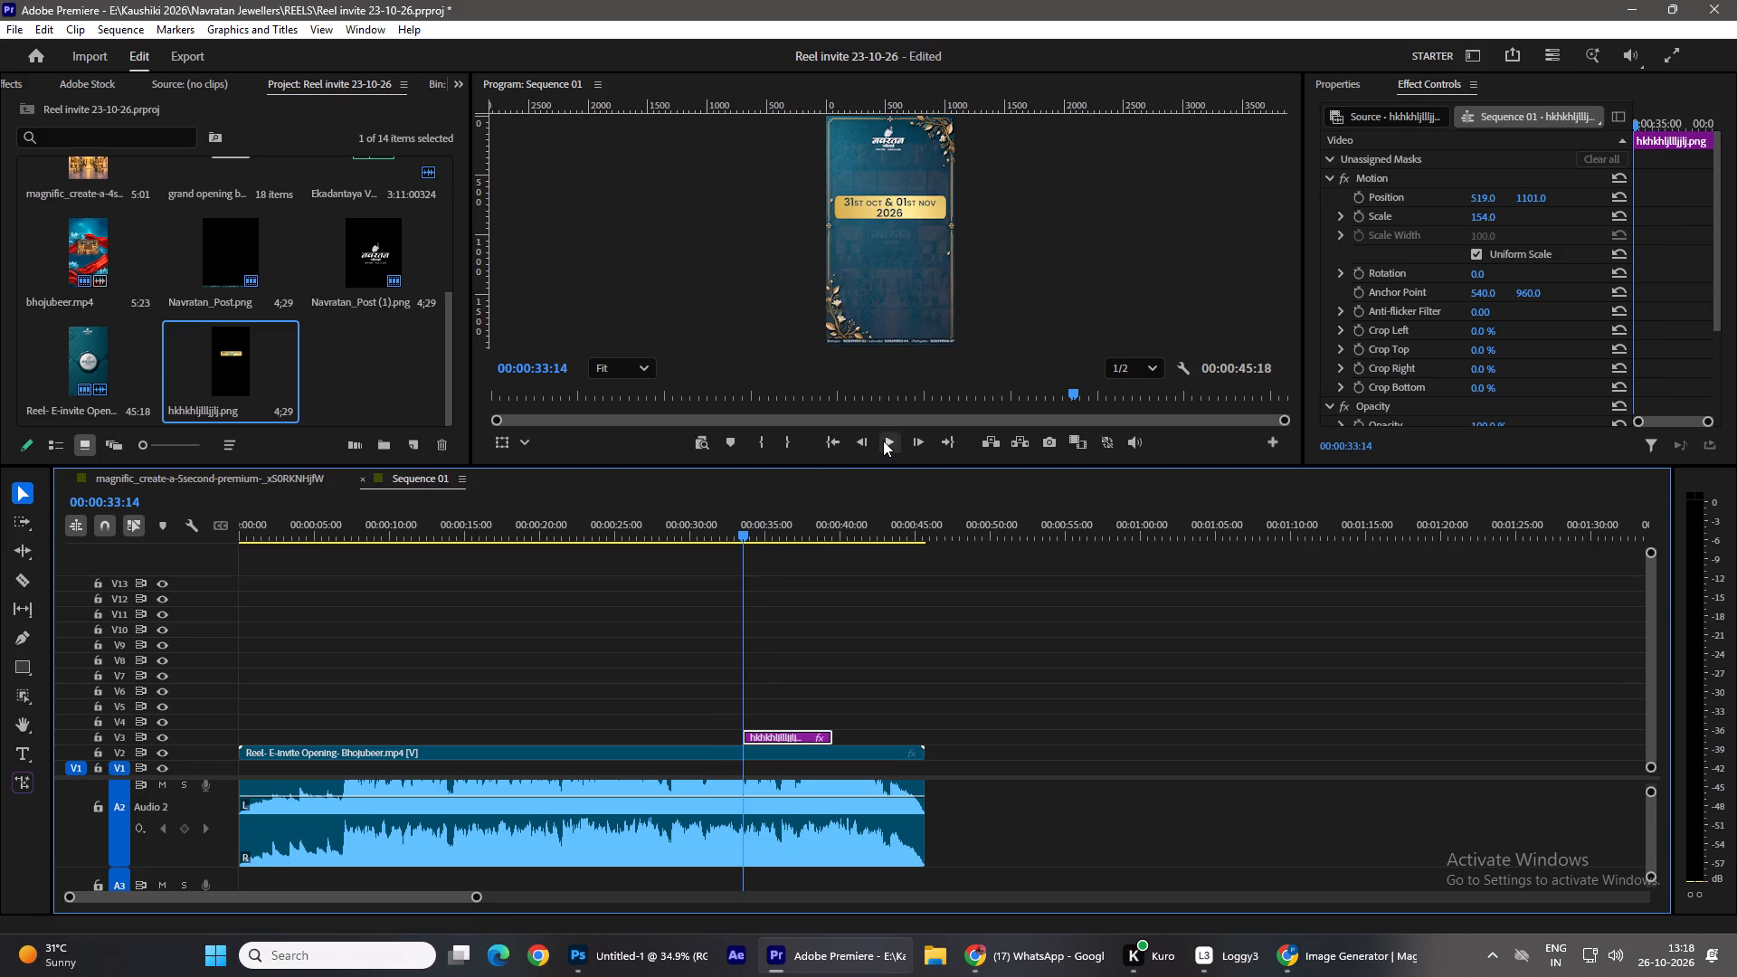
click(883, 441)
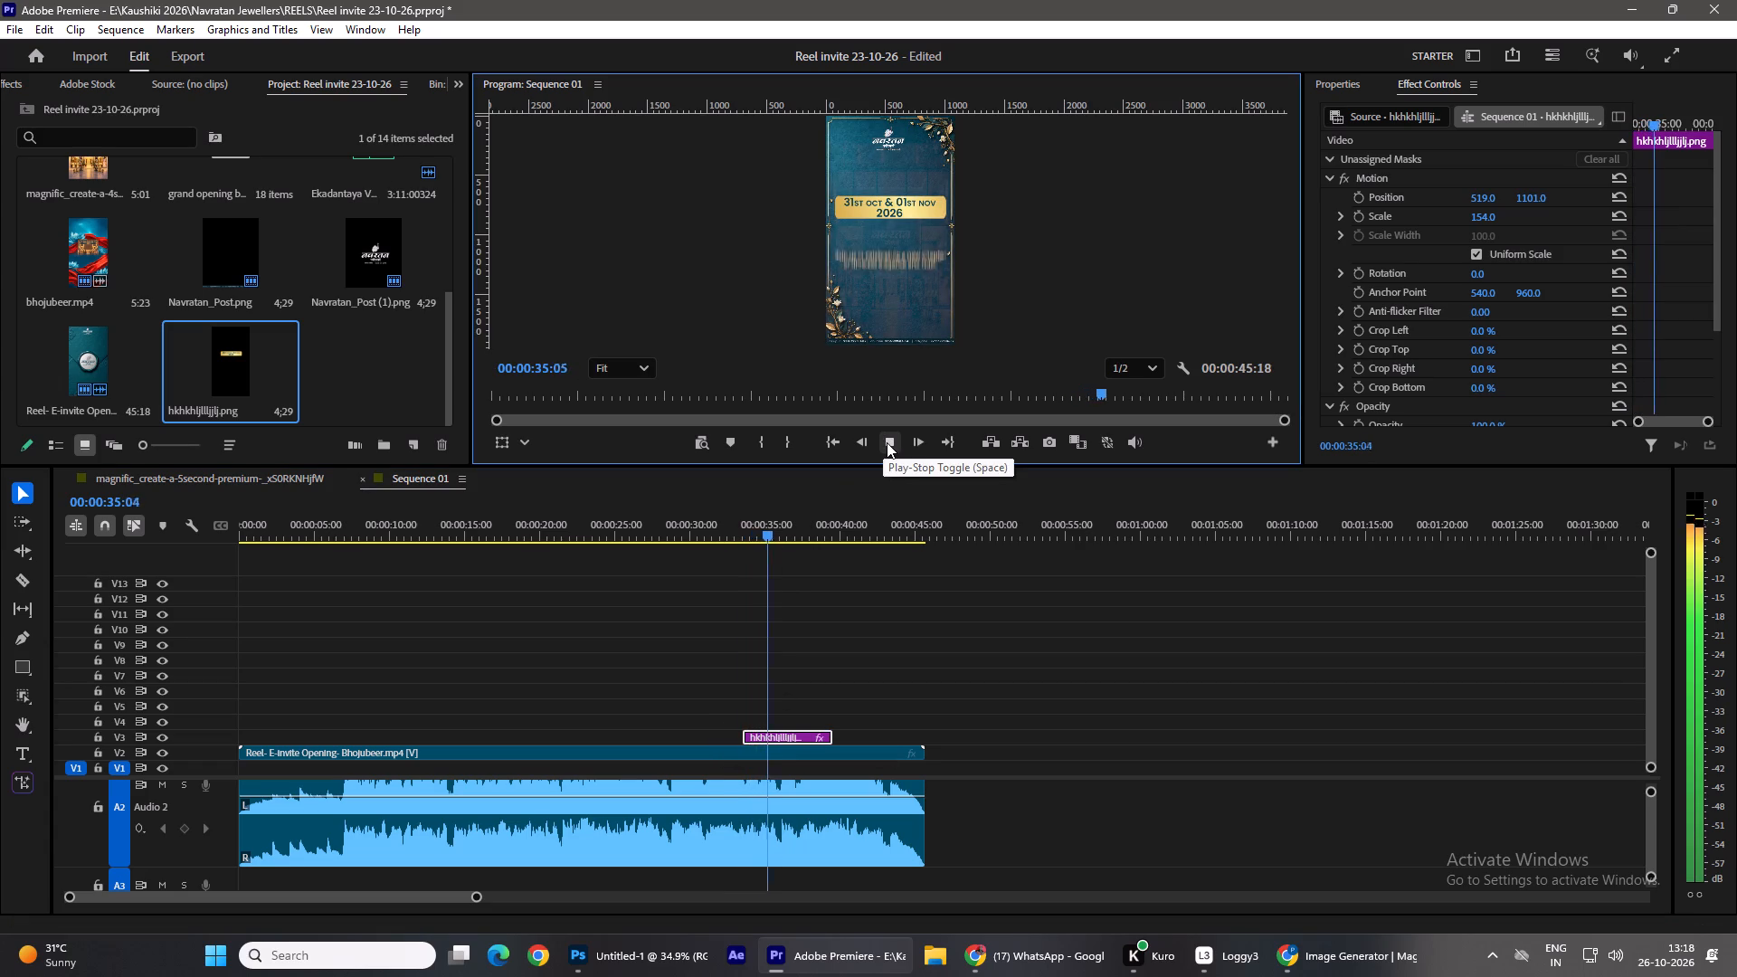
click(887, 442)
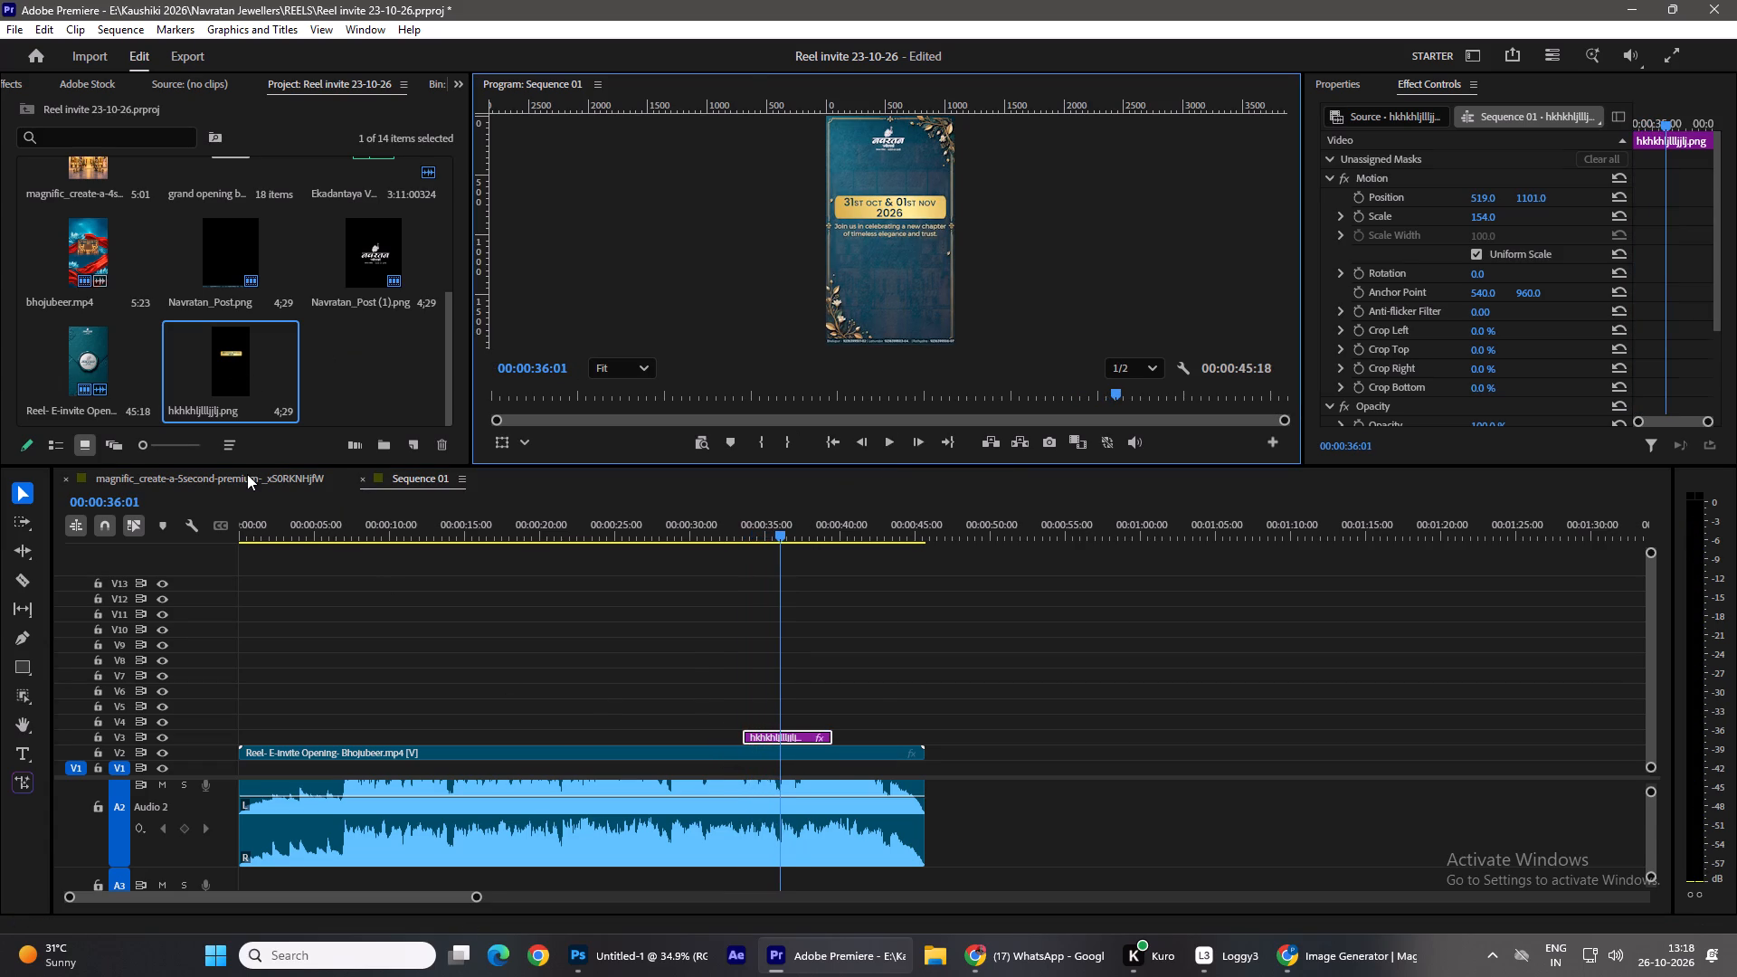
Apply the Pull Motion transition used on the original sequence's date clip to the start of the date banner on V3 of Sequence 01.
click(247, 474)
click(731, 686)
click(735, 693)
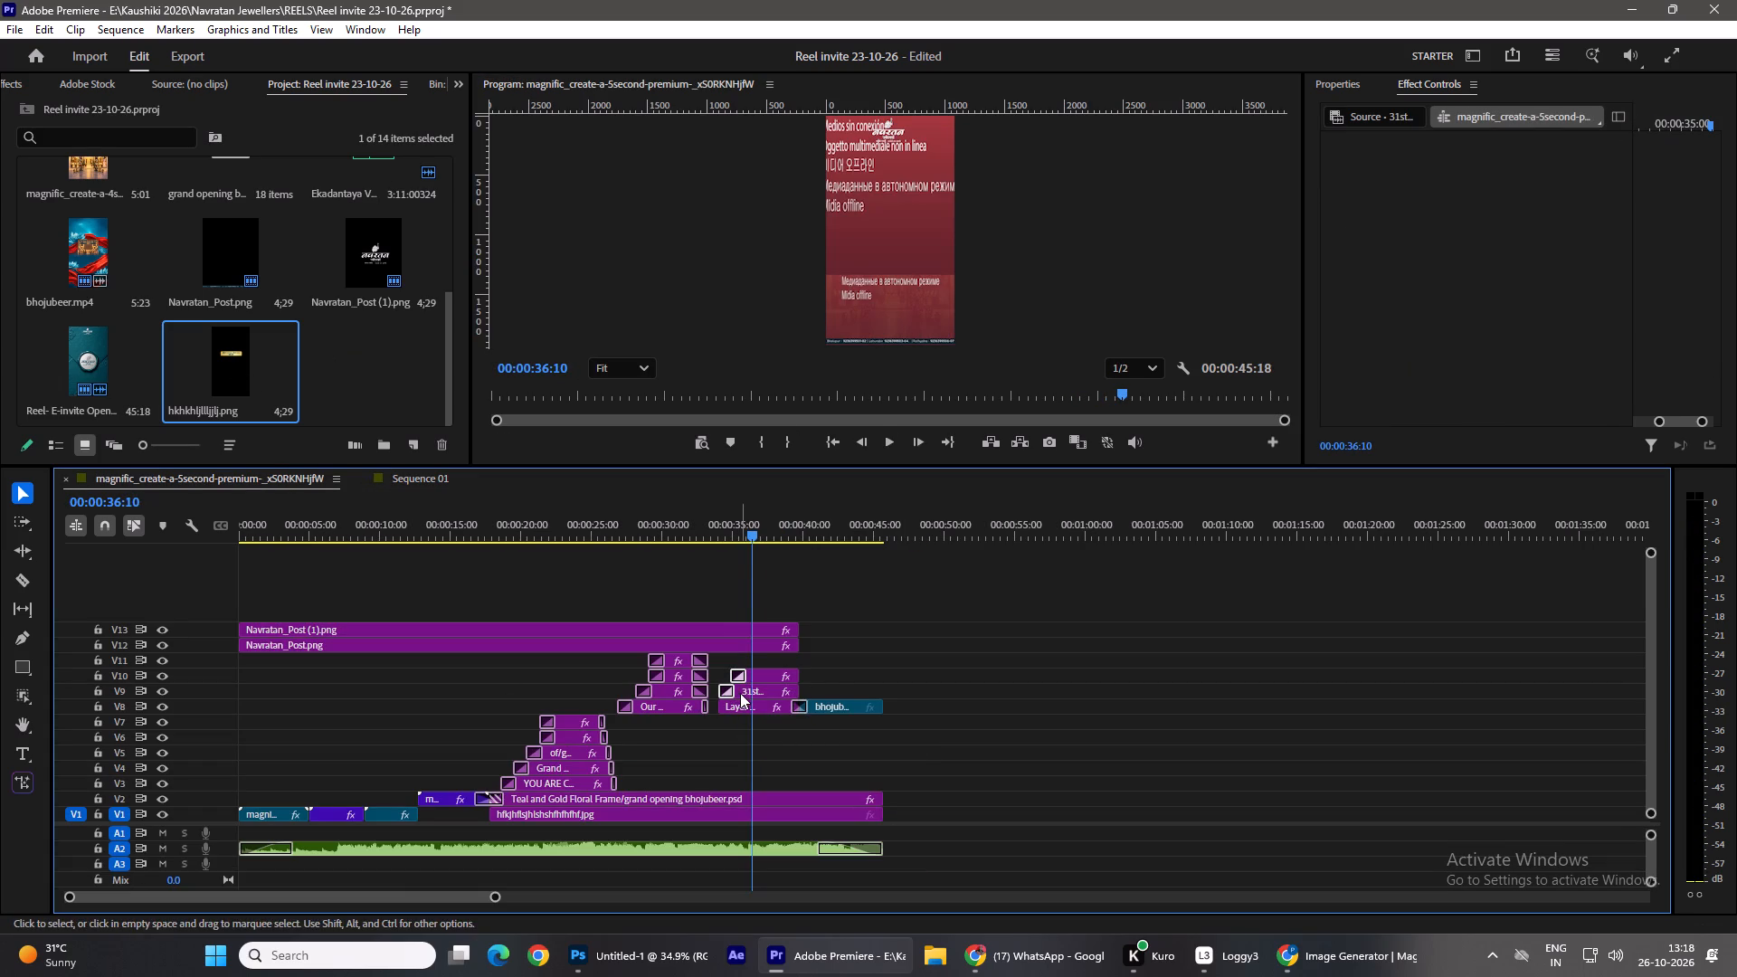
drag(744, 537, 732, 532)
click(952, 688)
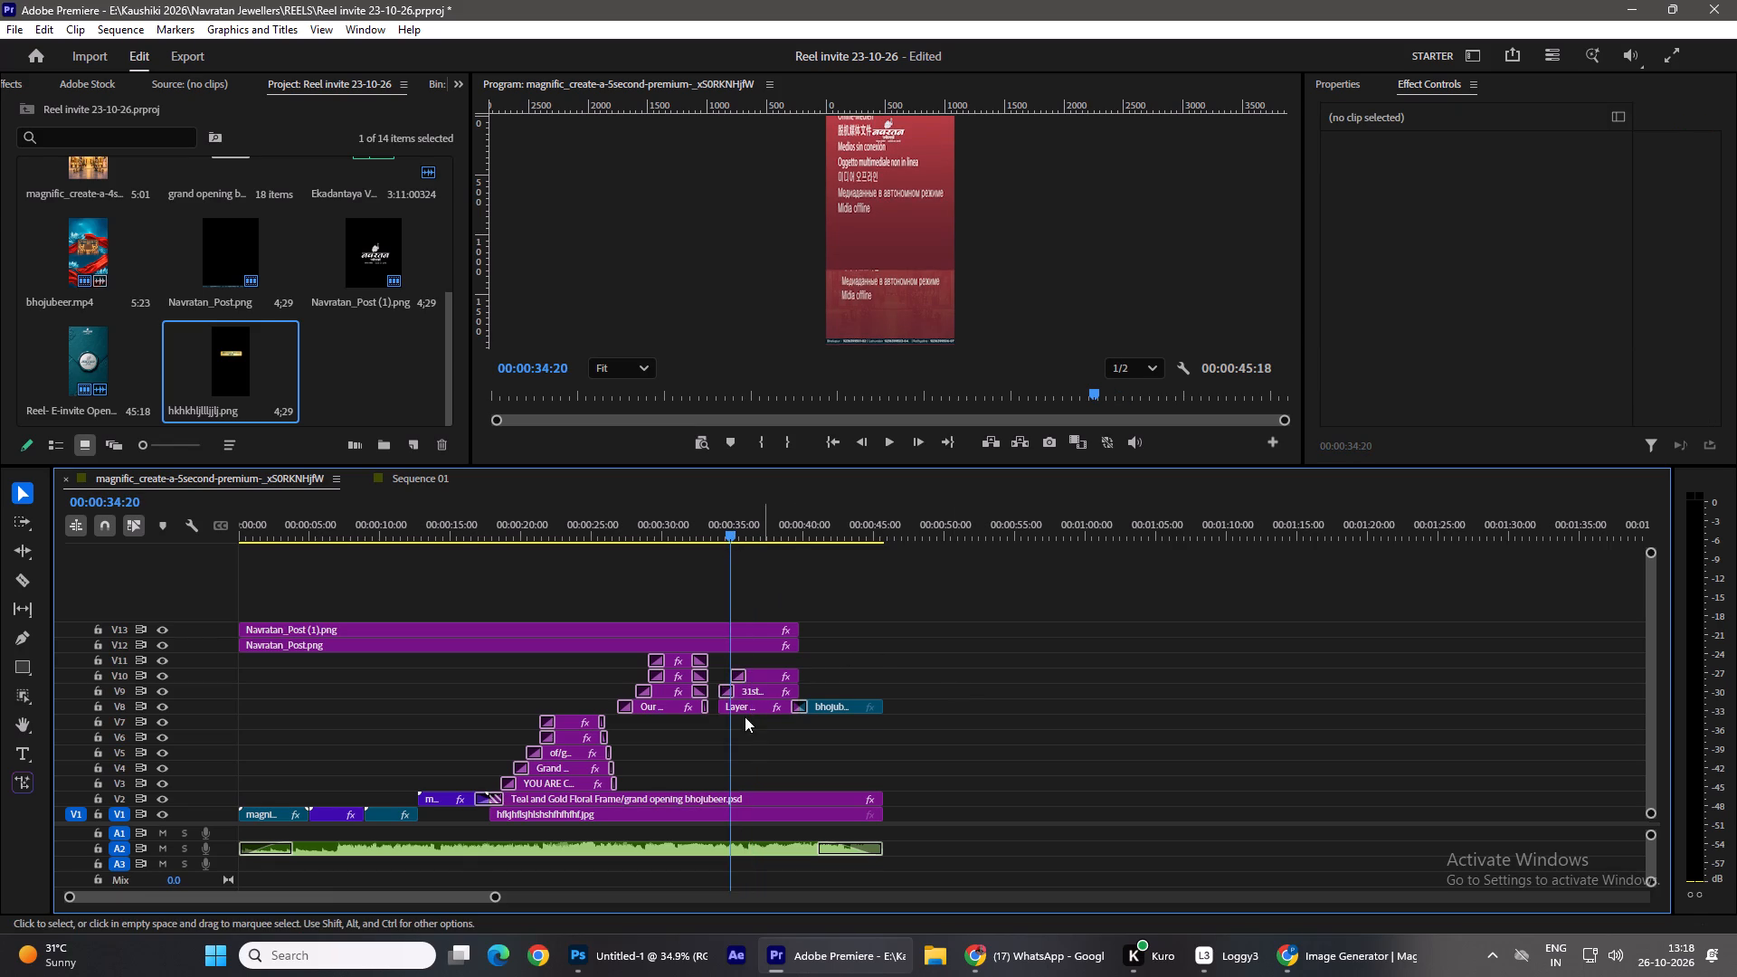
click(725, 688)
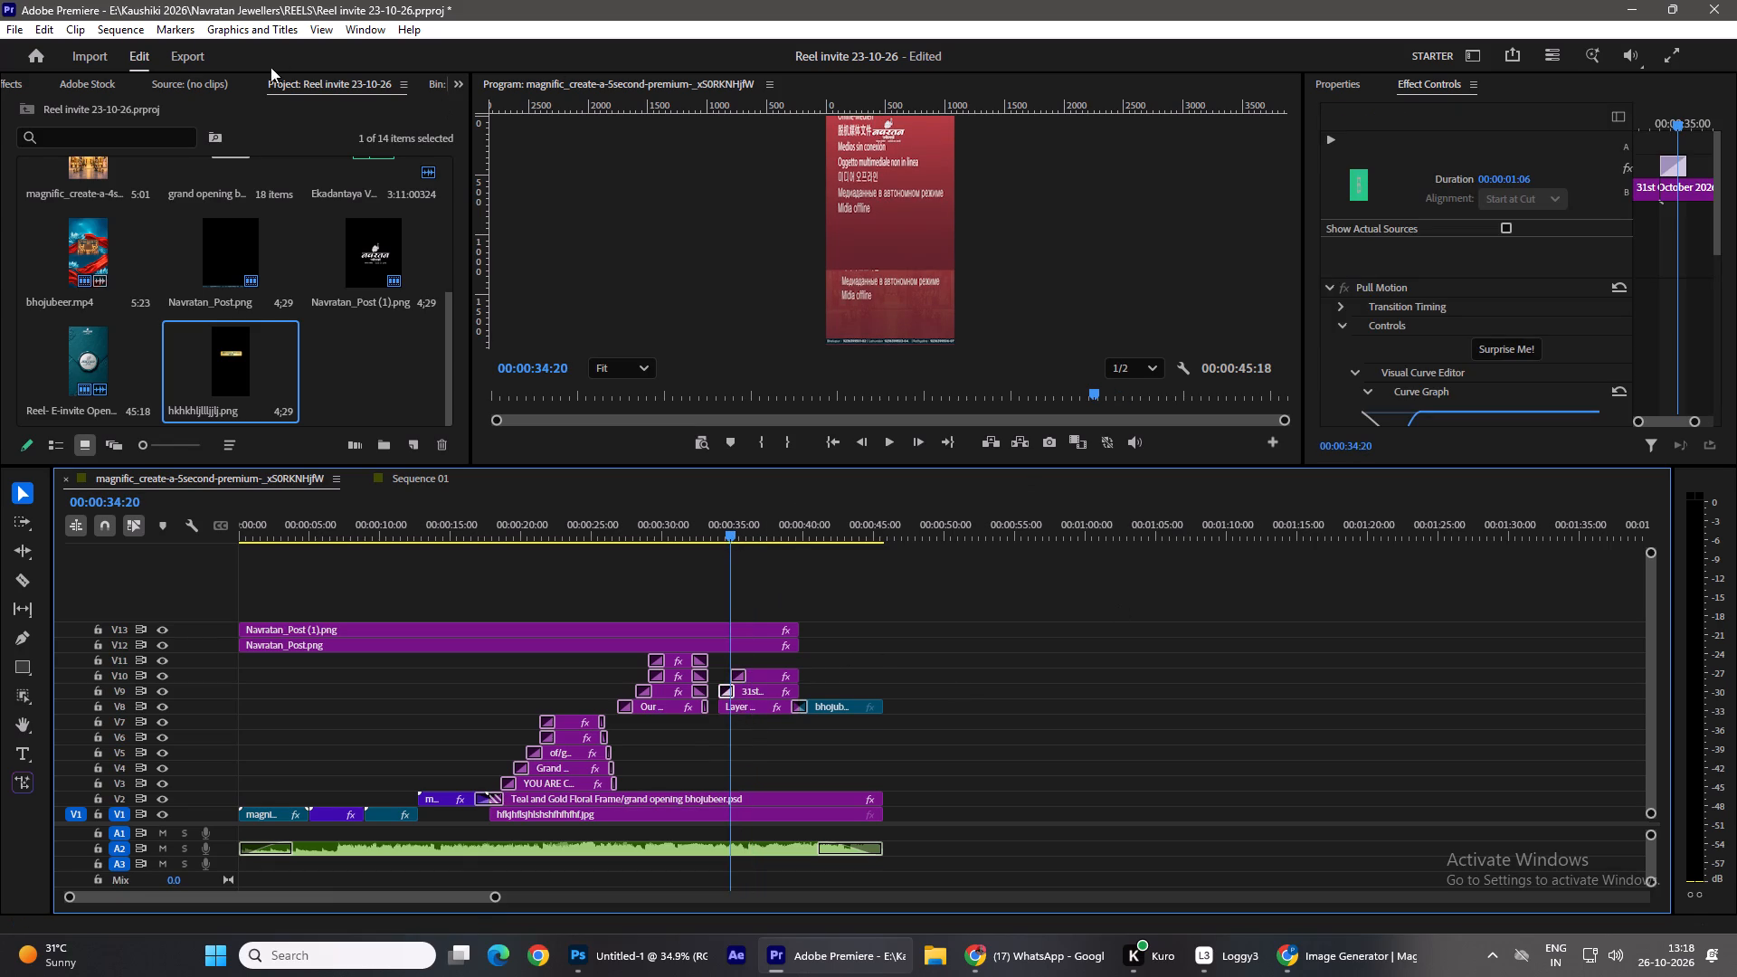
click(458, 85)
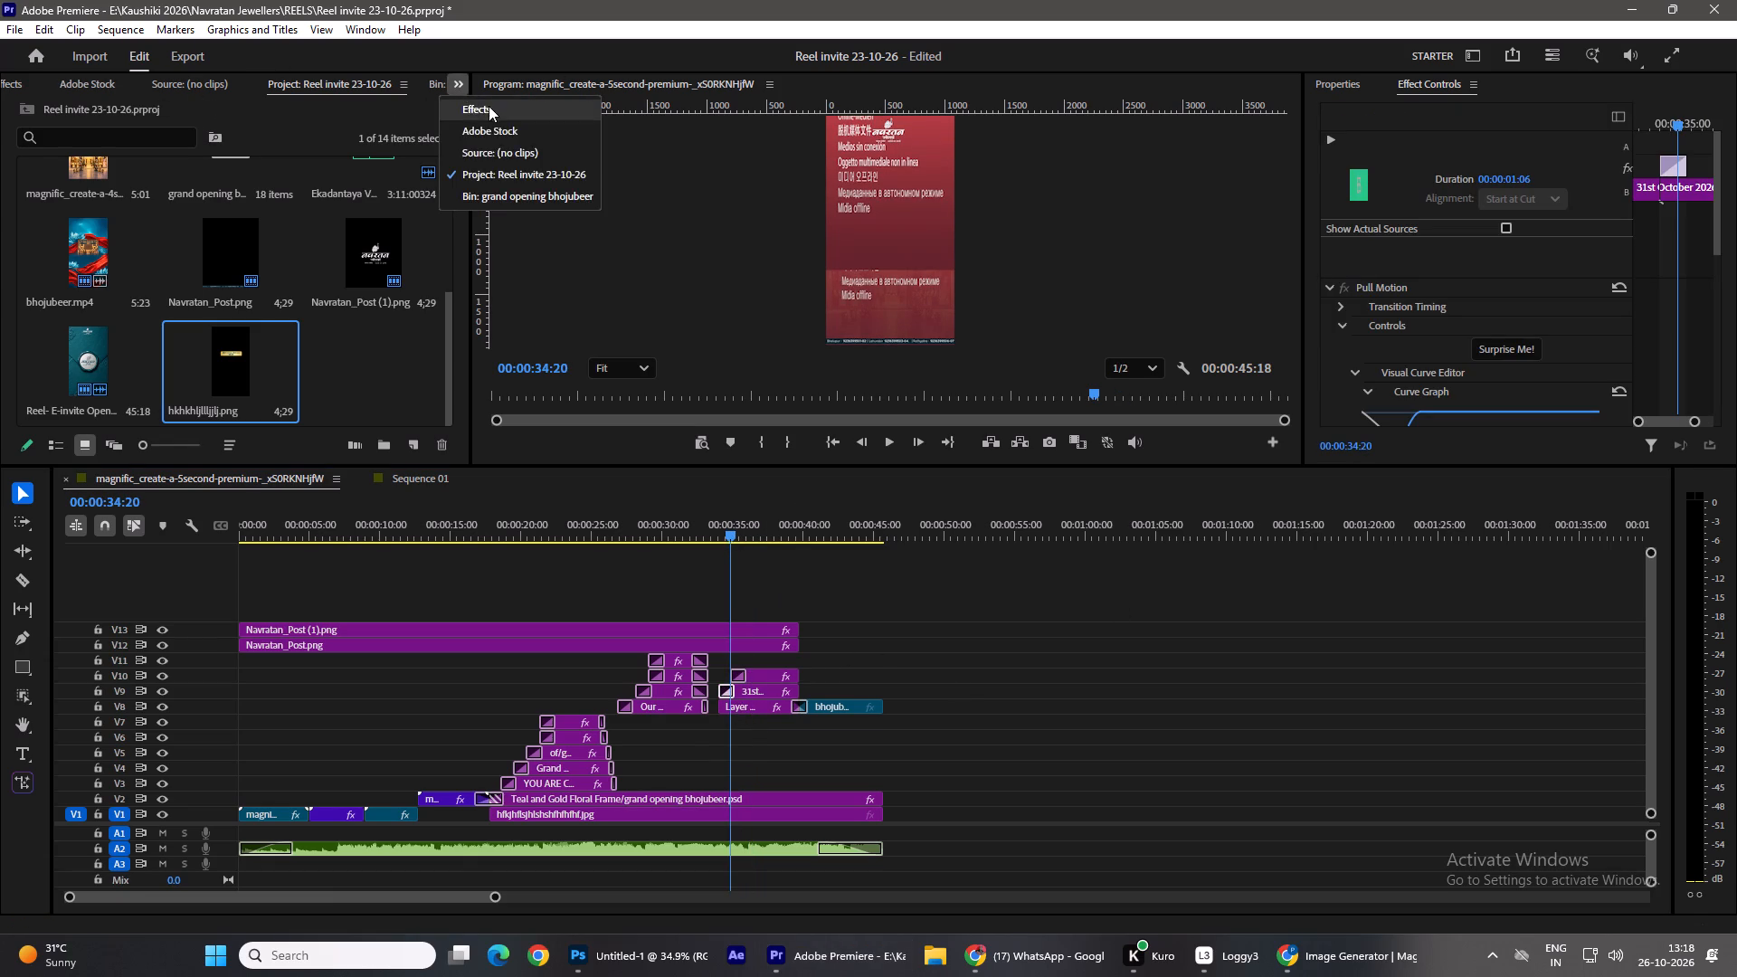
click(489, 106)
click(62, 117)
text(pul)
key(l)
click(410, 482)
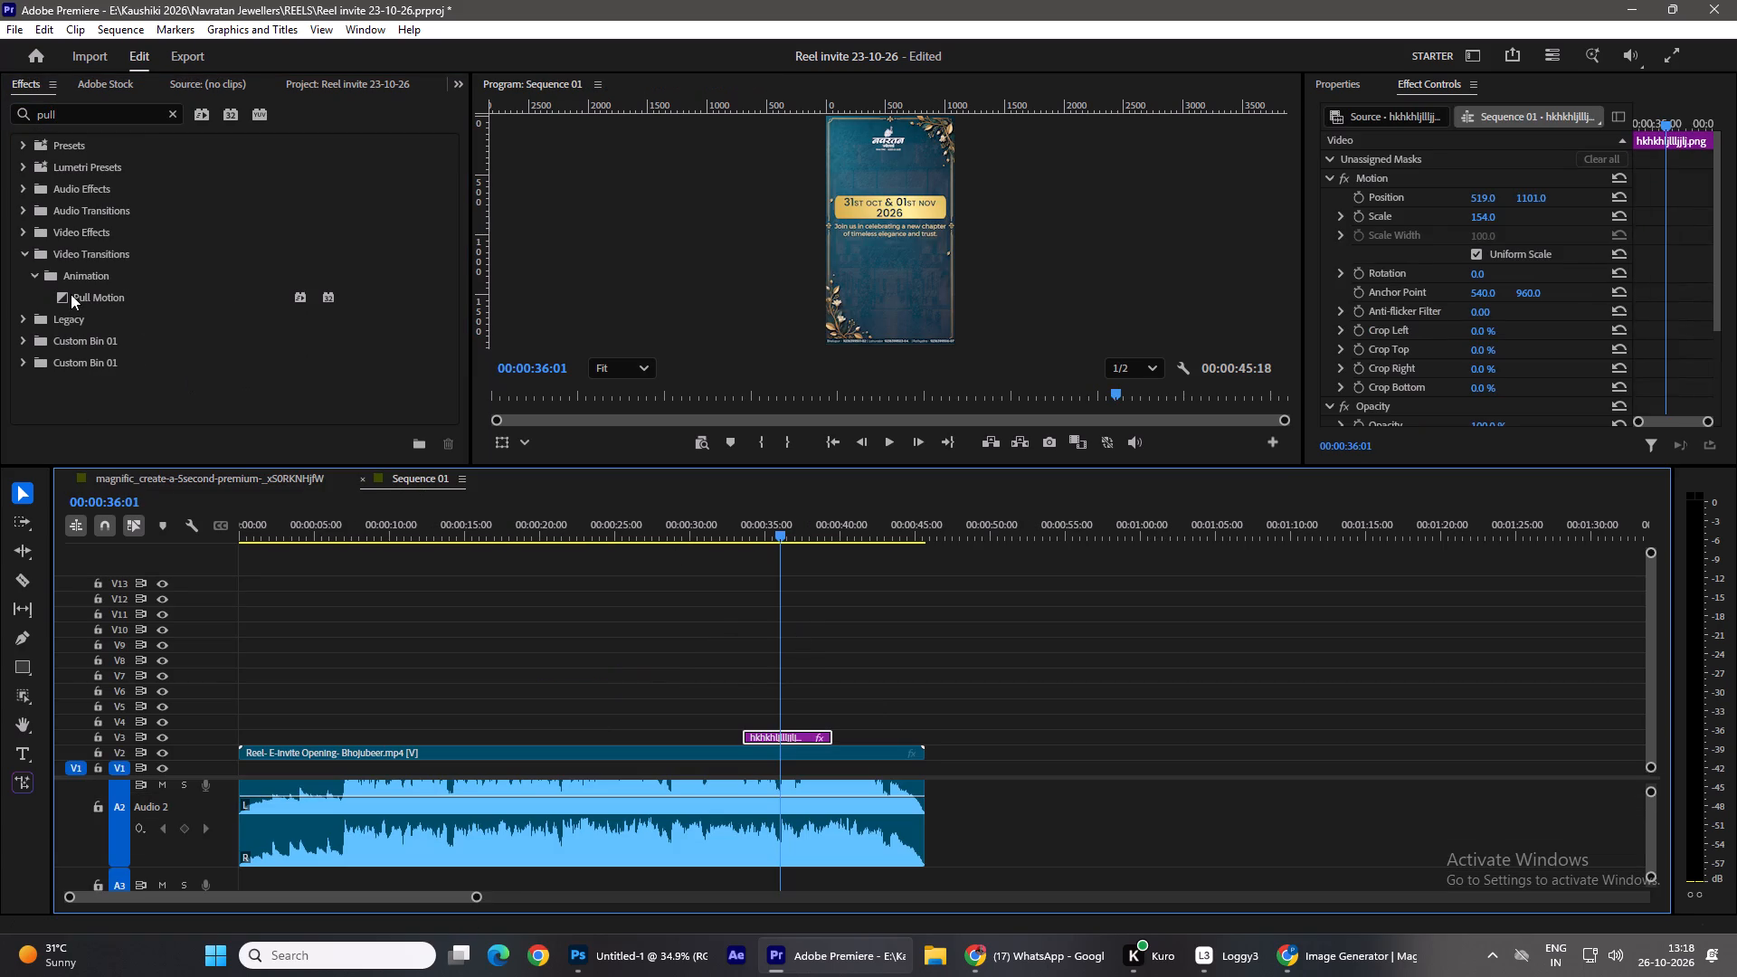
drag(298, 296, 761, 740)
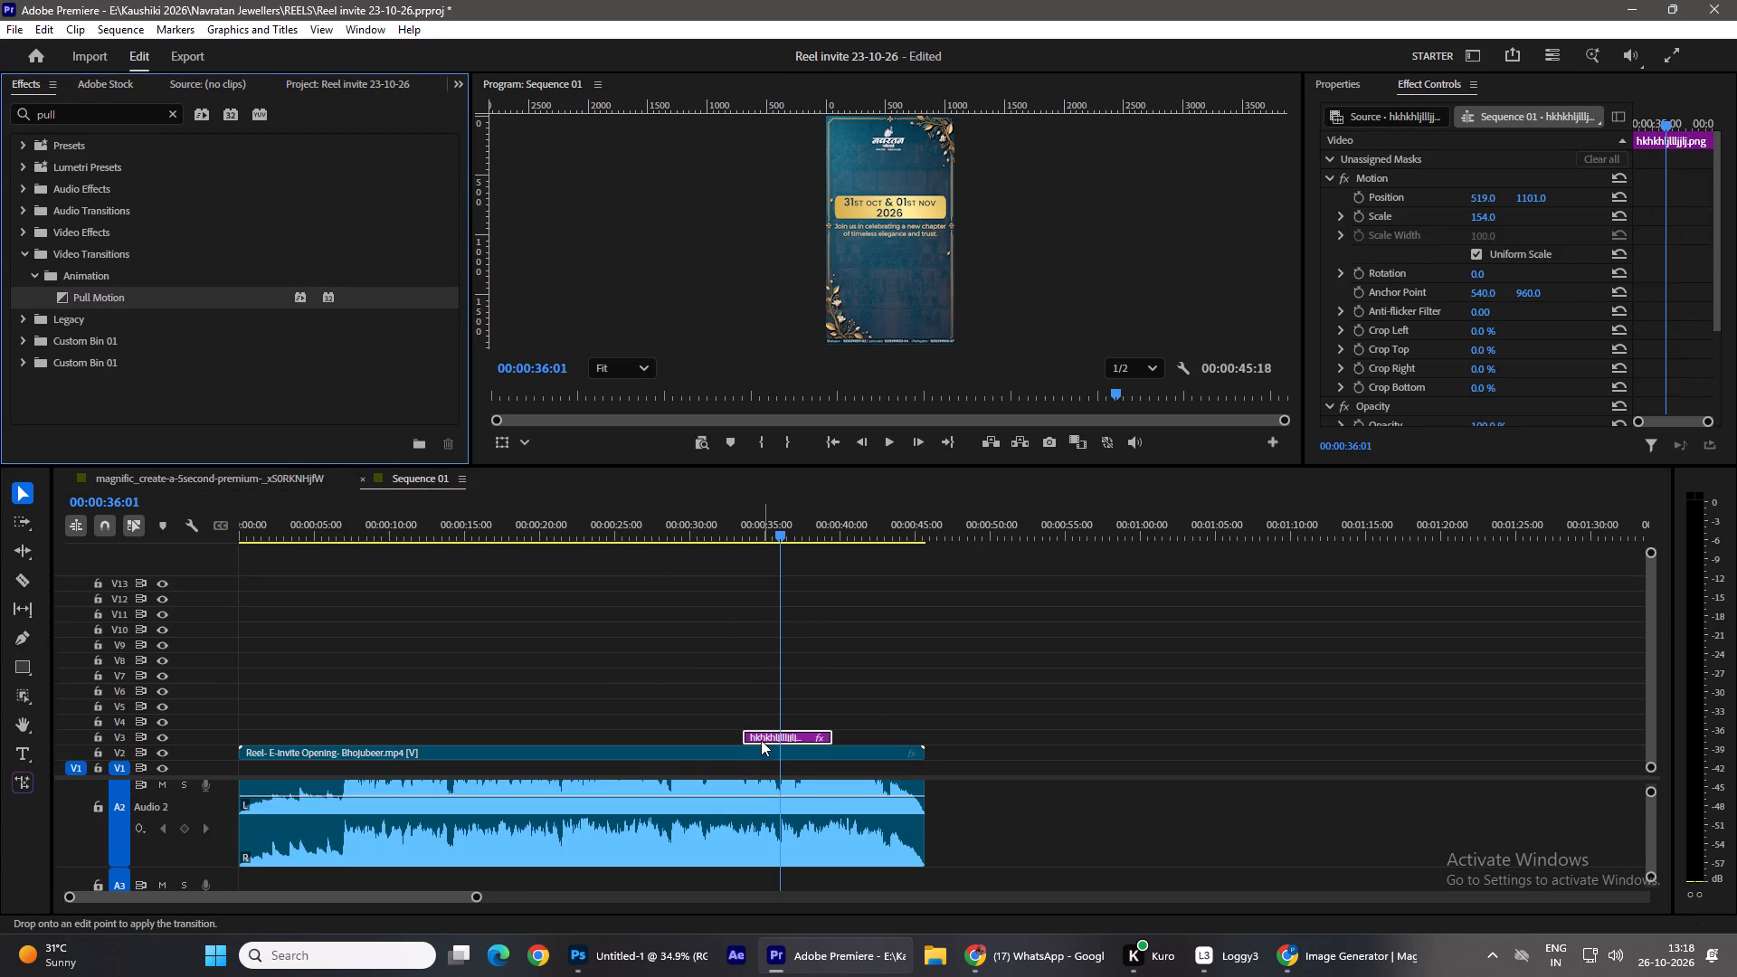
drag(761, 740, 754, 736)
Play back the date scene from just before the banner enters through to the closing scene, viewing part of it in full screen.
drag(781, 531, 740, 538)
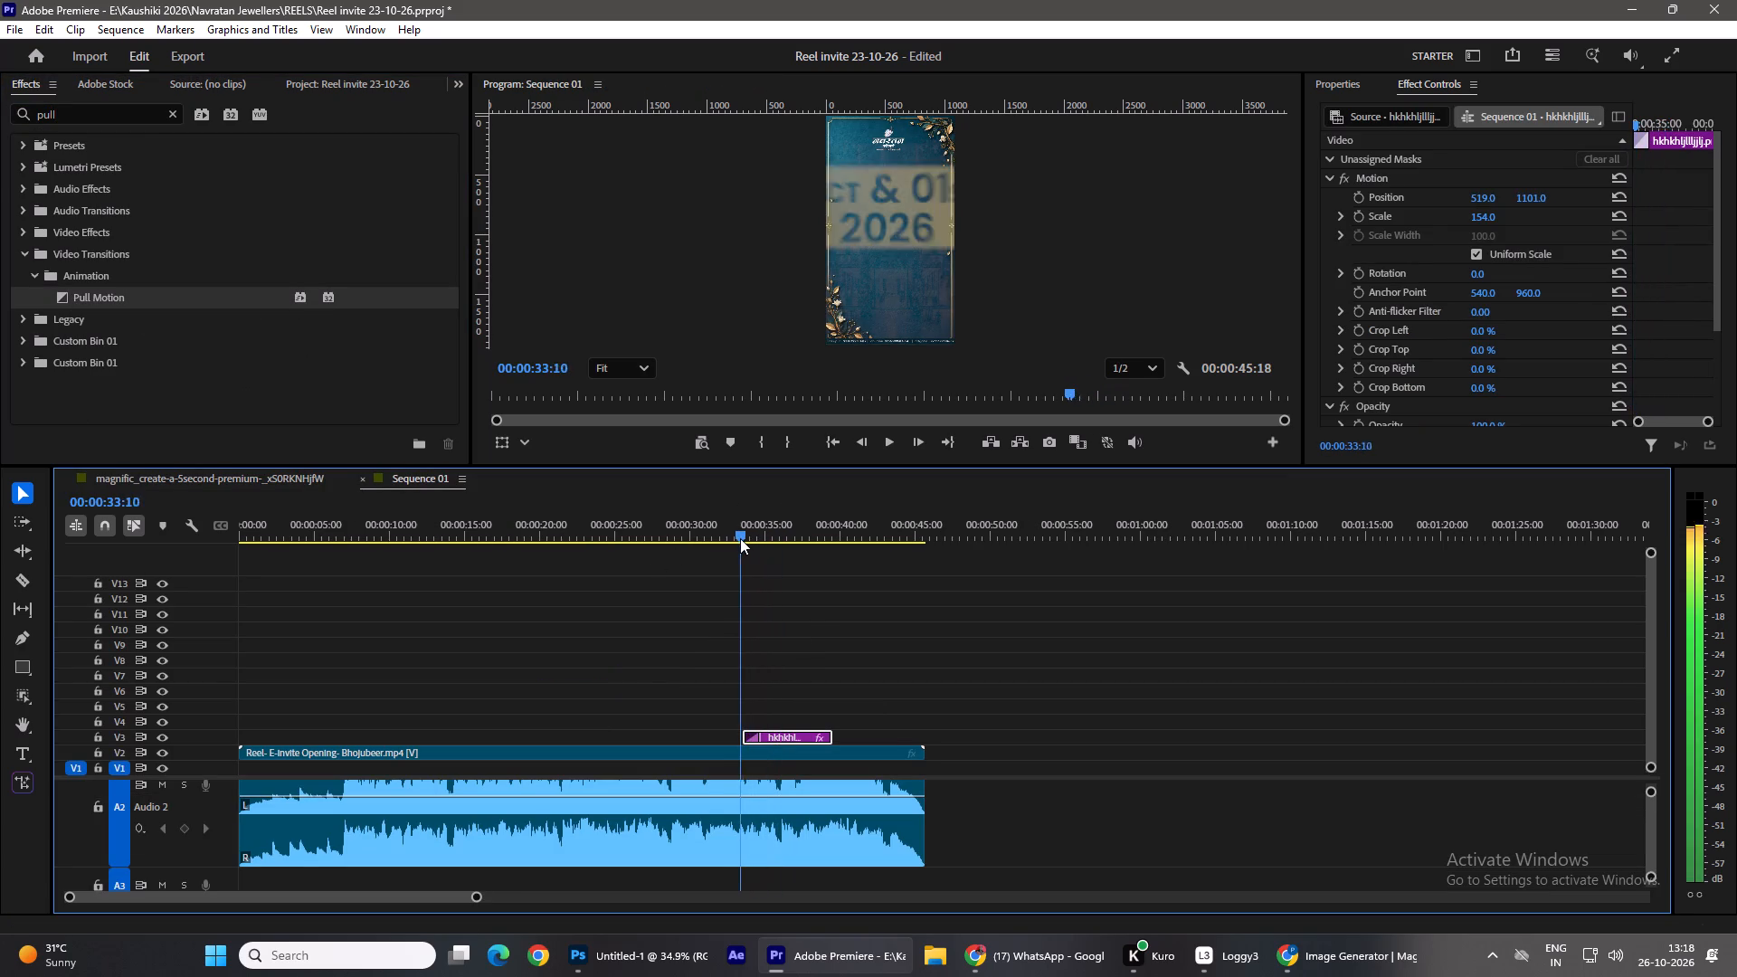
drag(740, 538, 733, 537)
key(space)
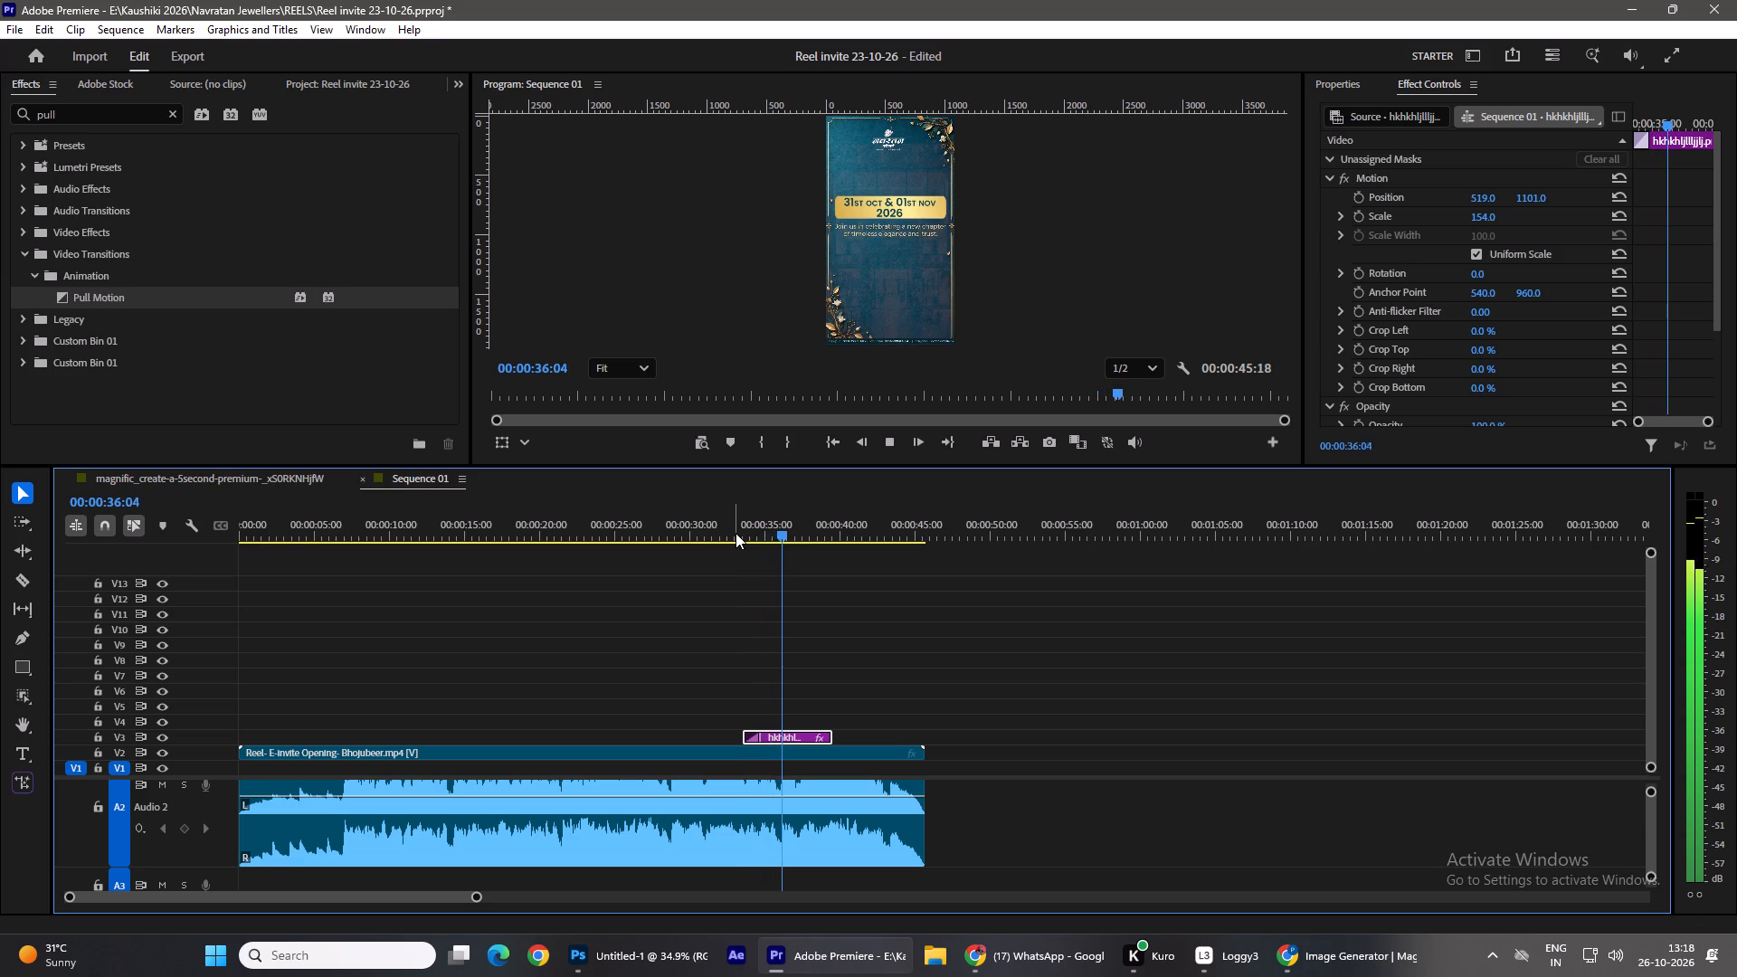
key(space)
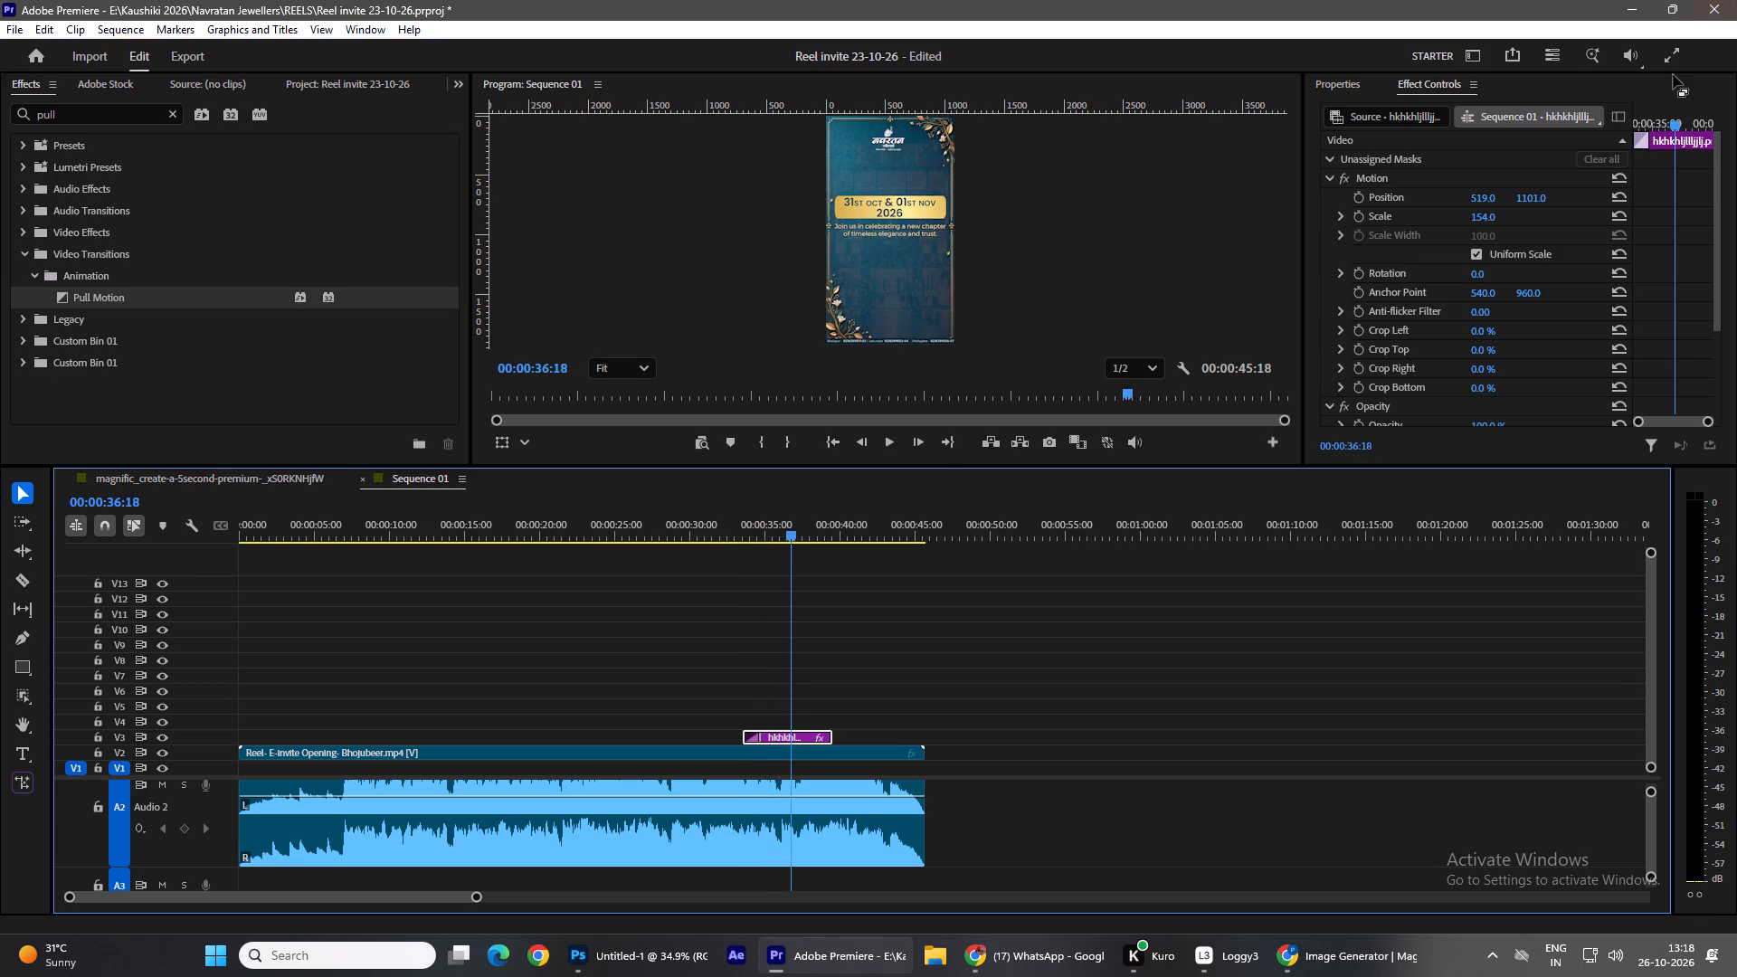
click(1675, 62)
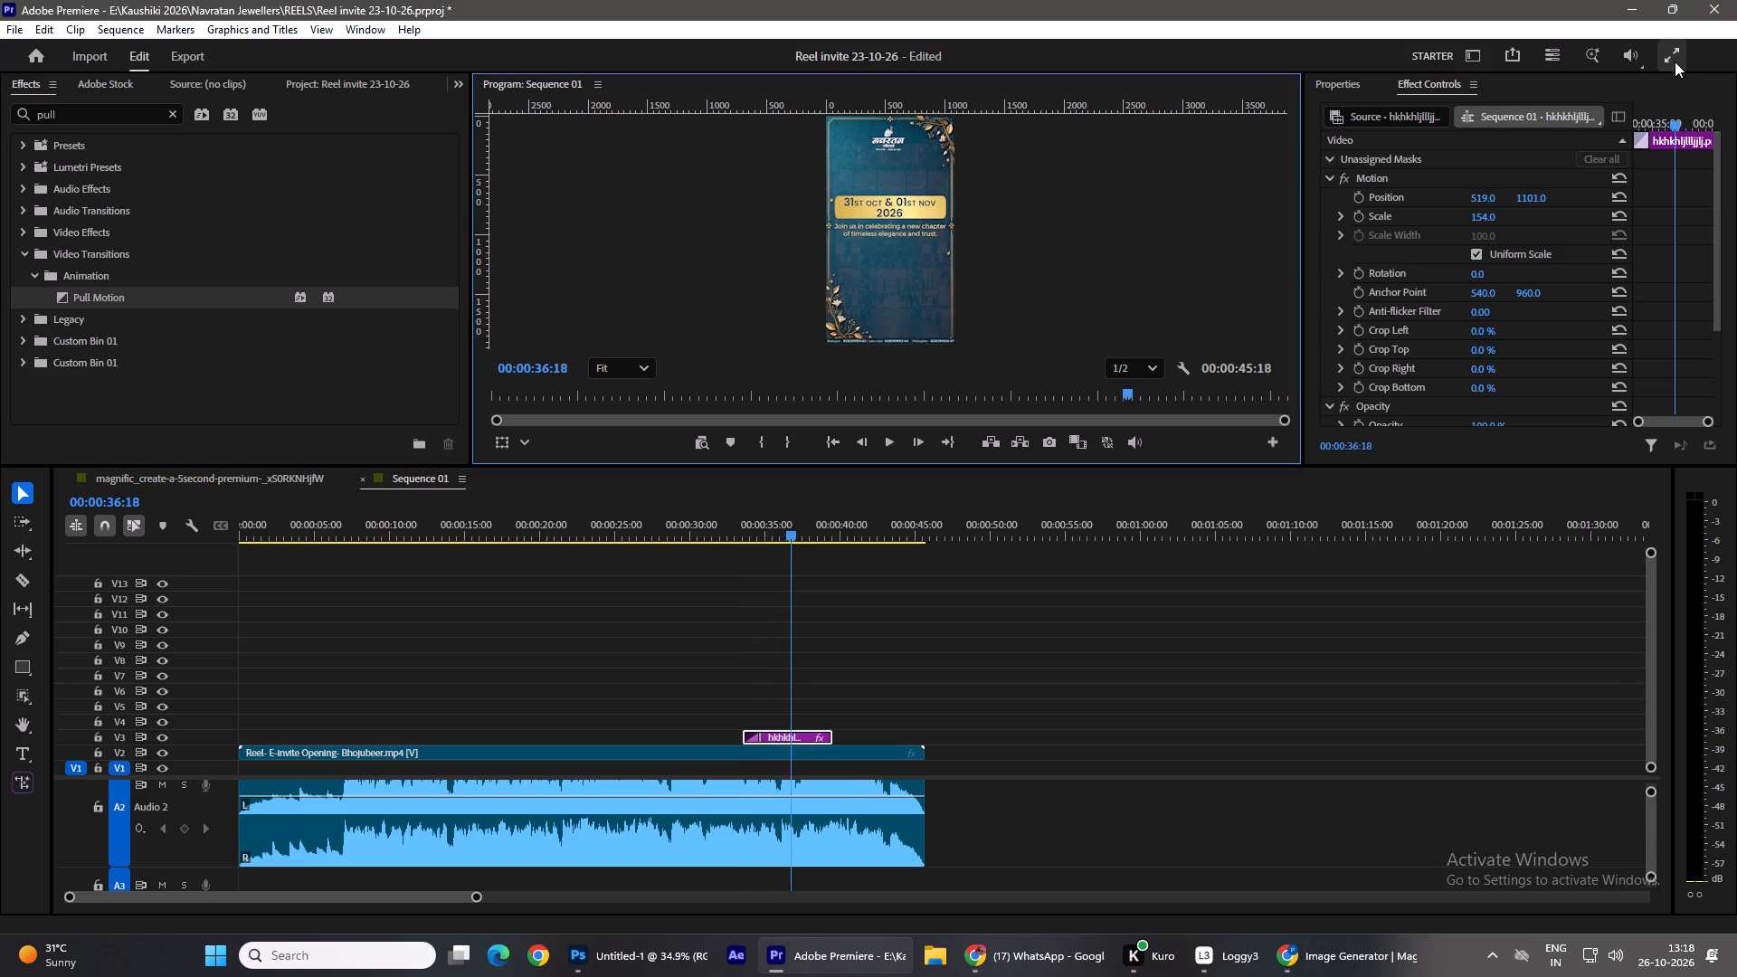
key(space)
key(space)
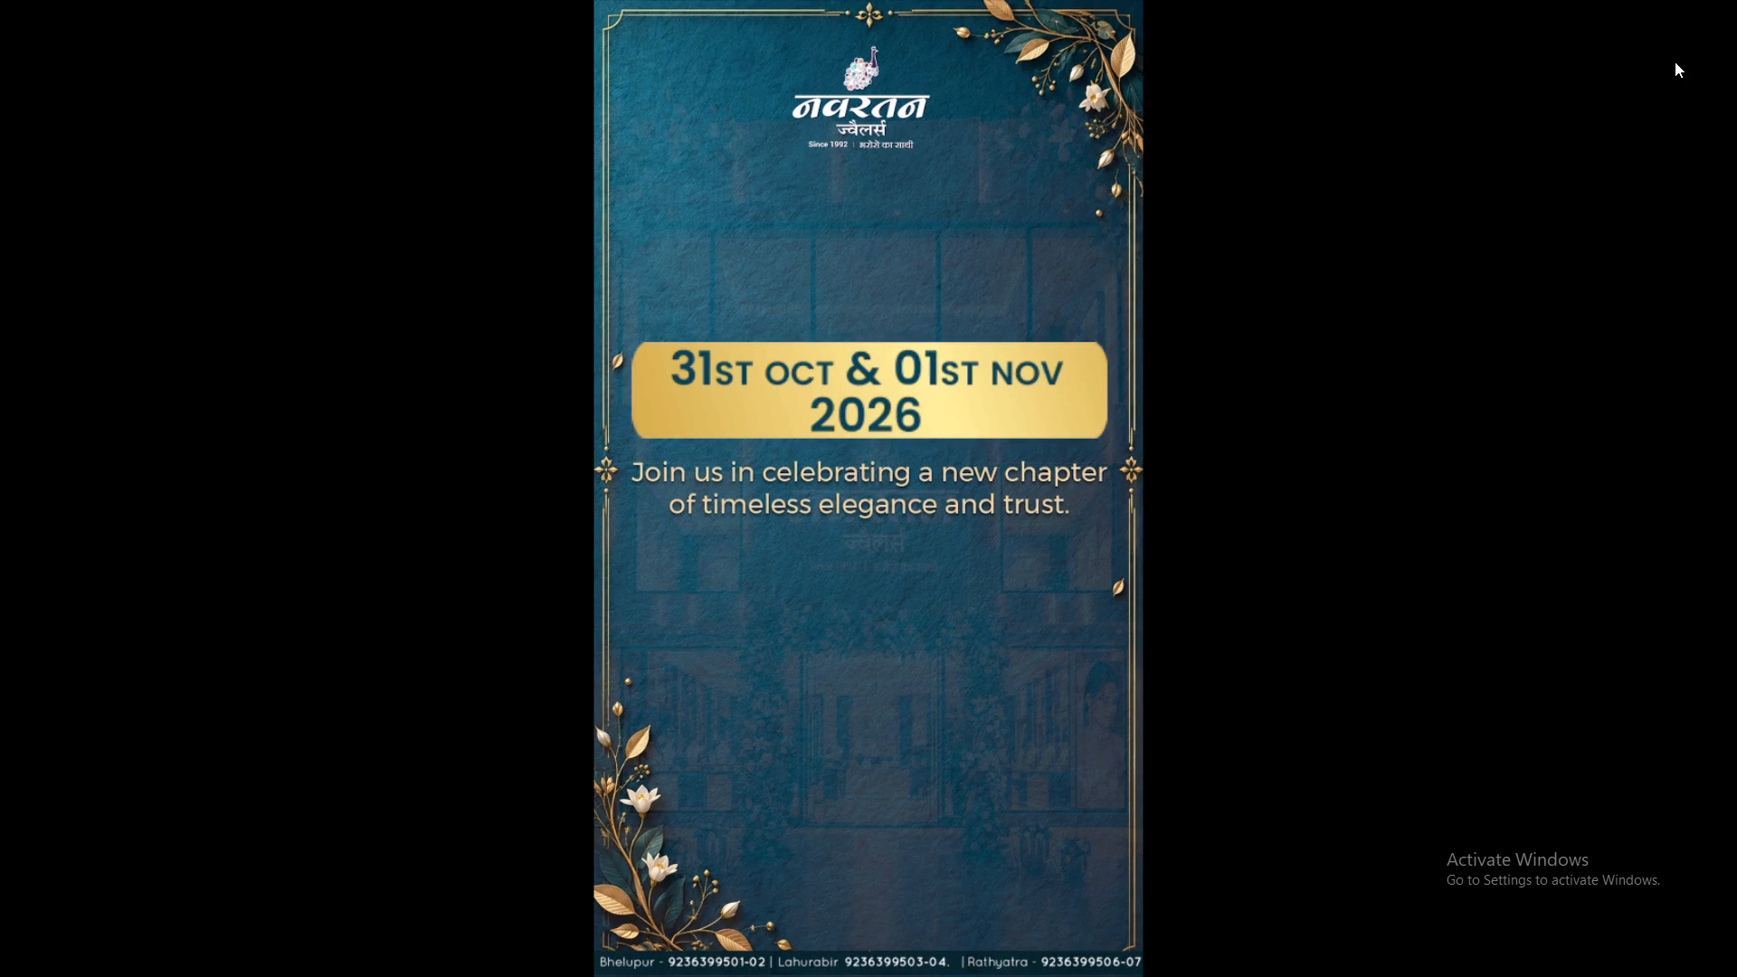
key(Escape)
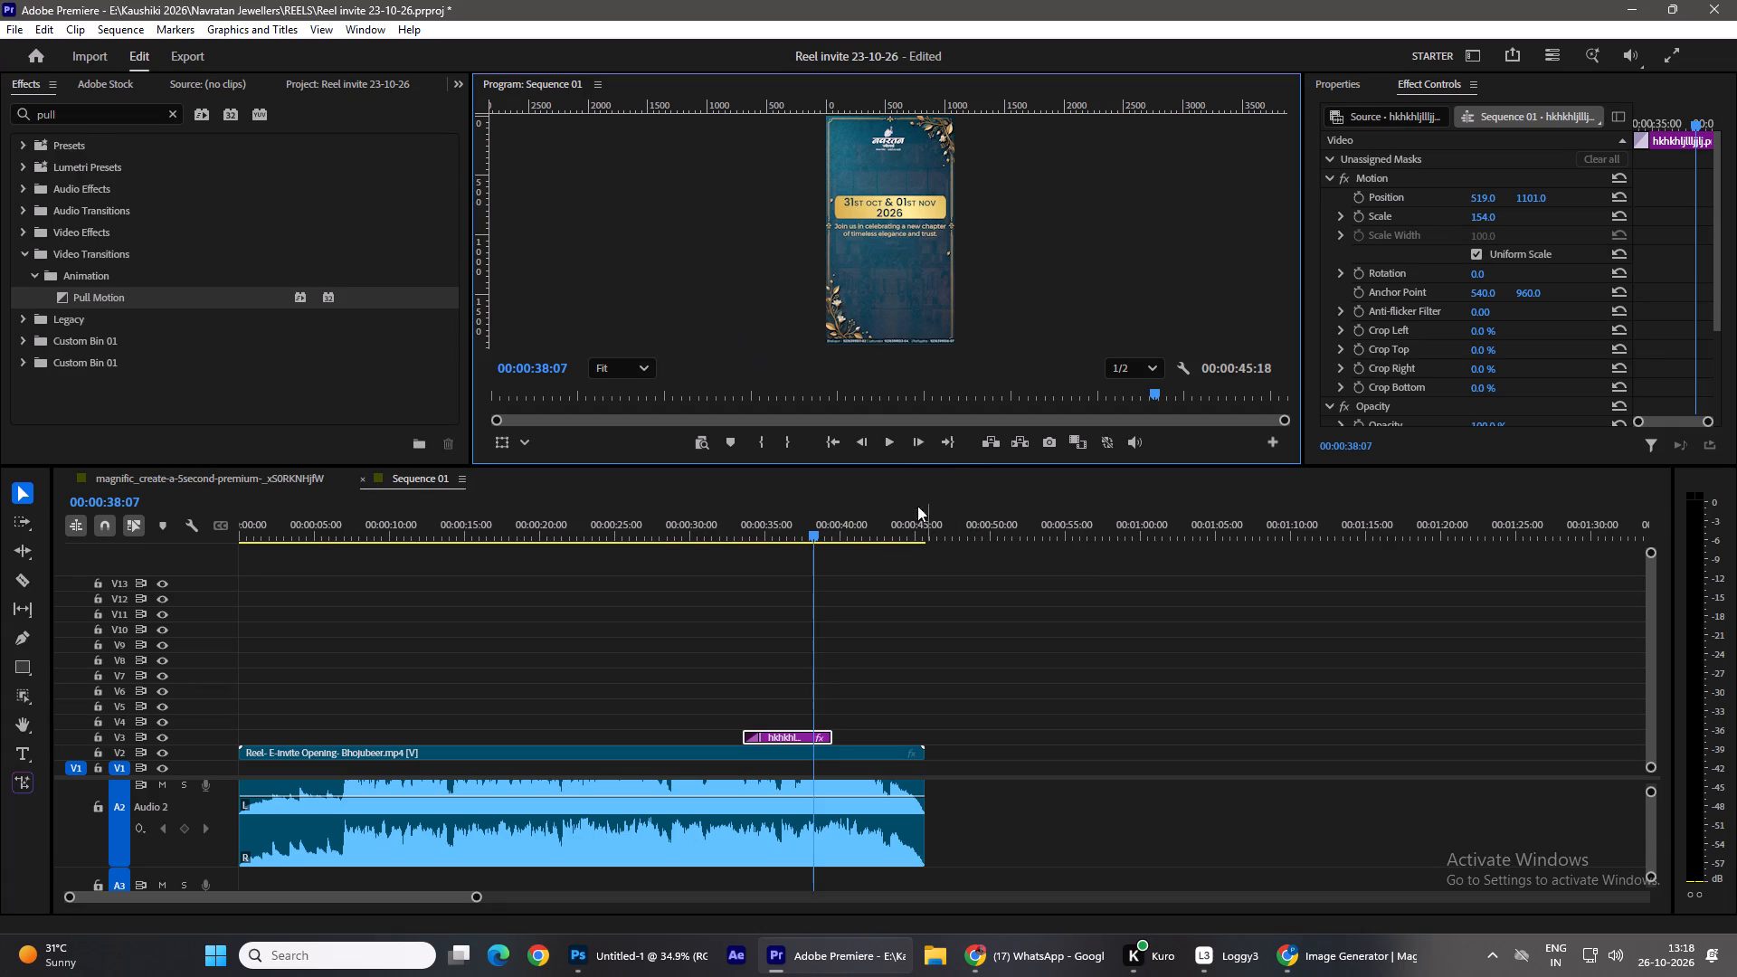
click(887, 447)
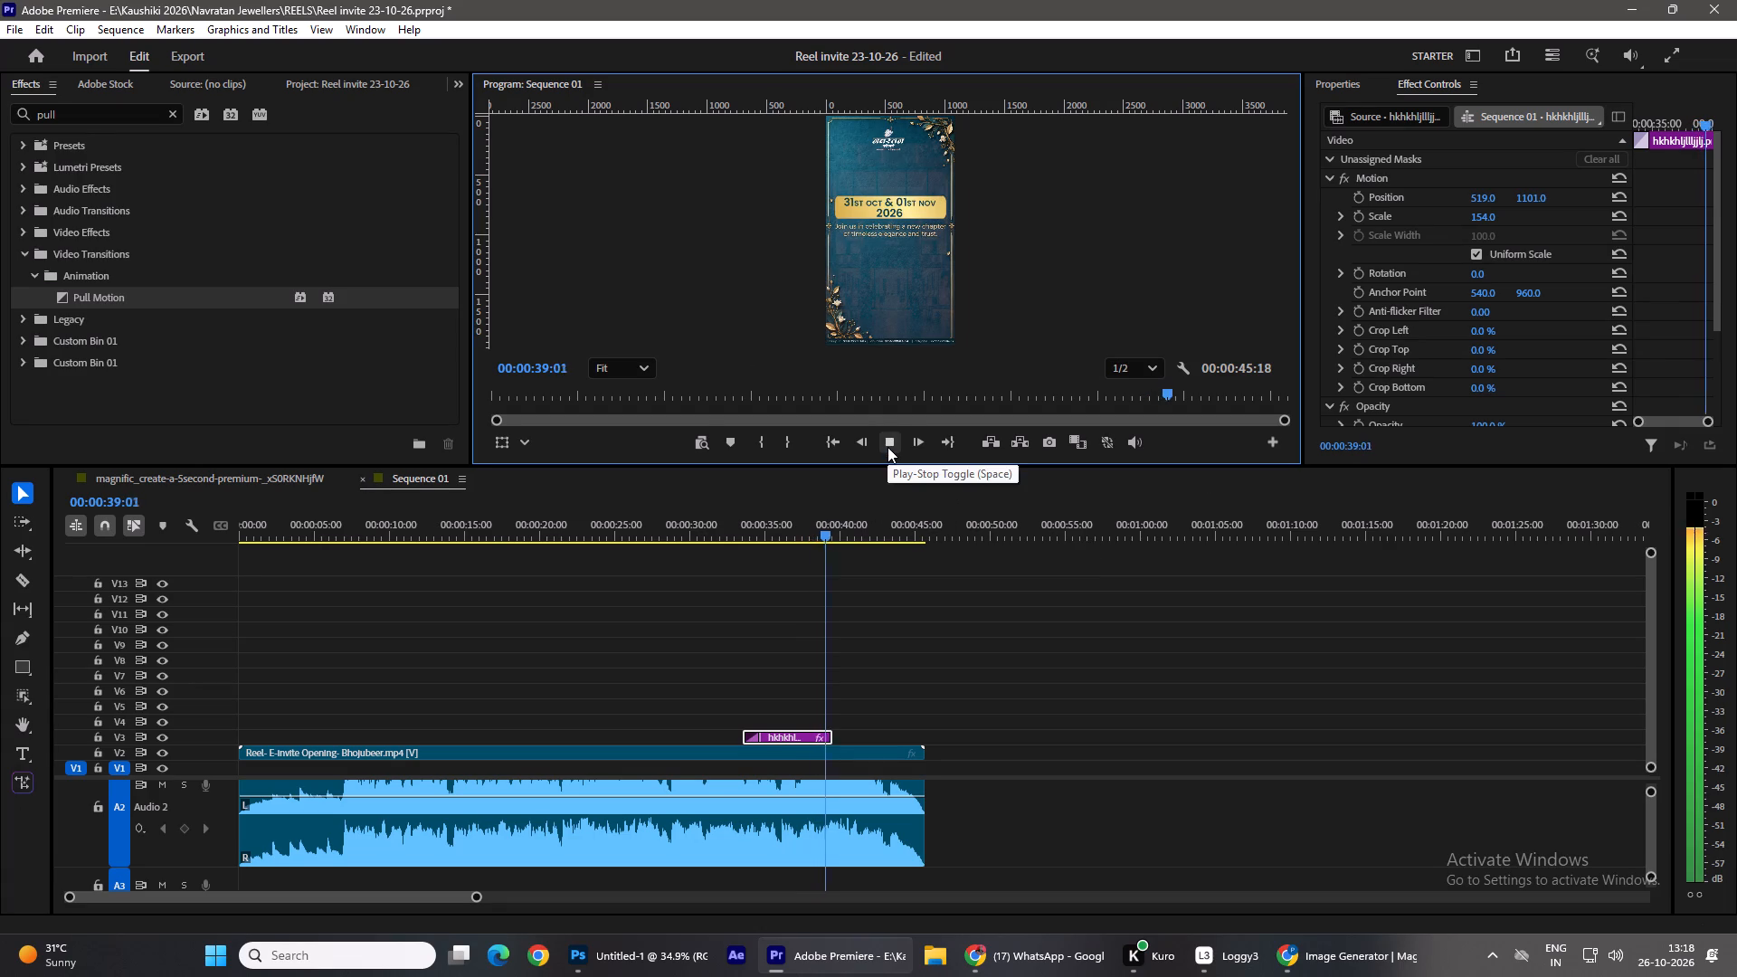
click(888, 445)
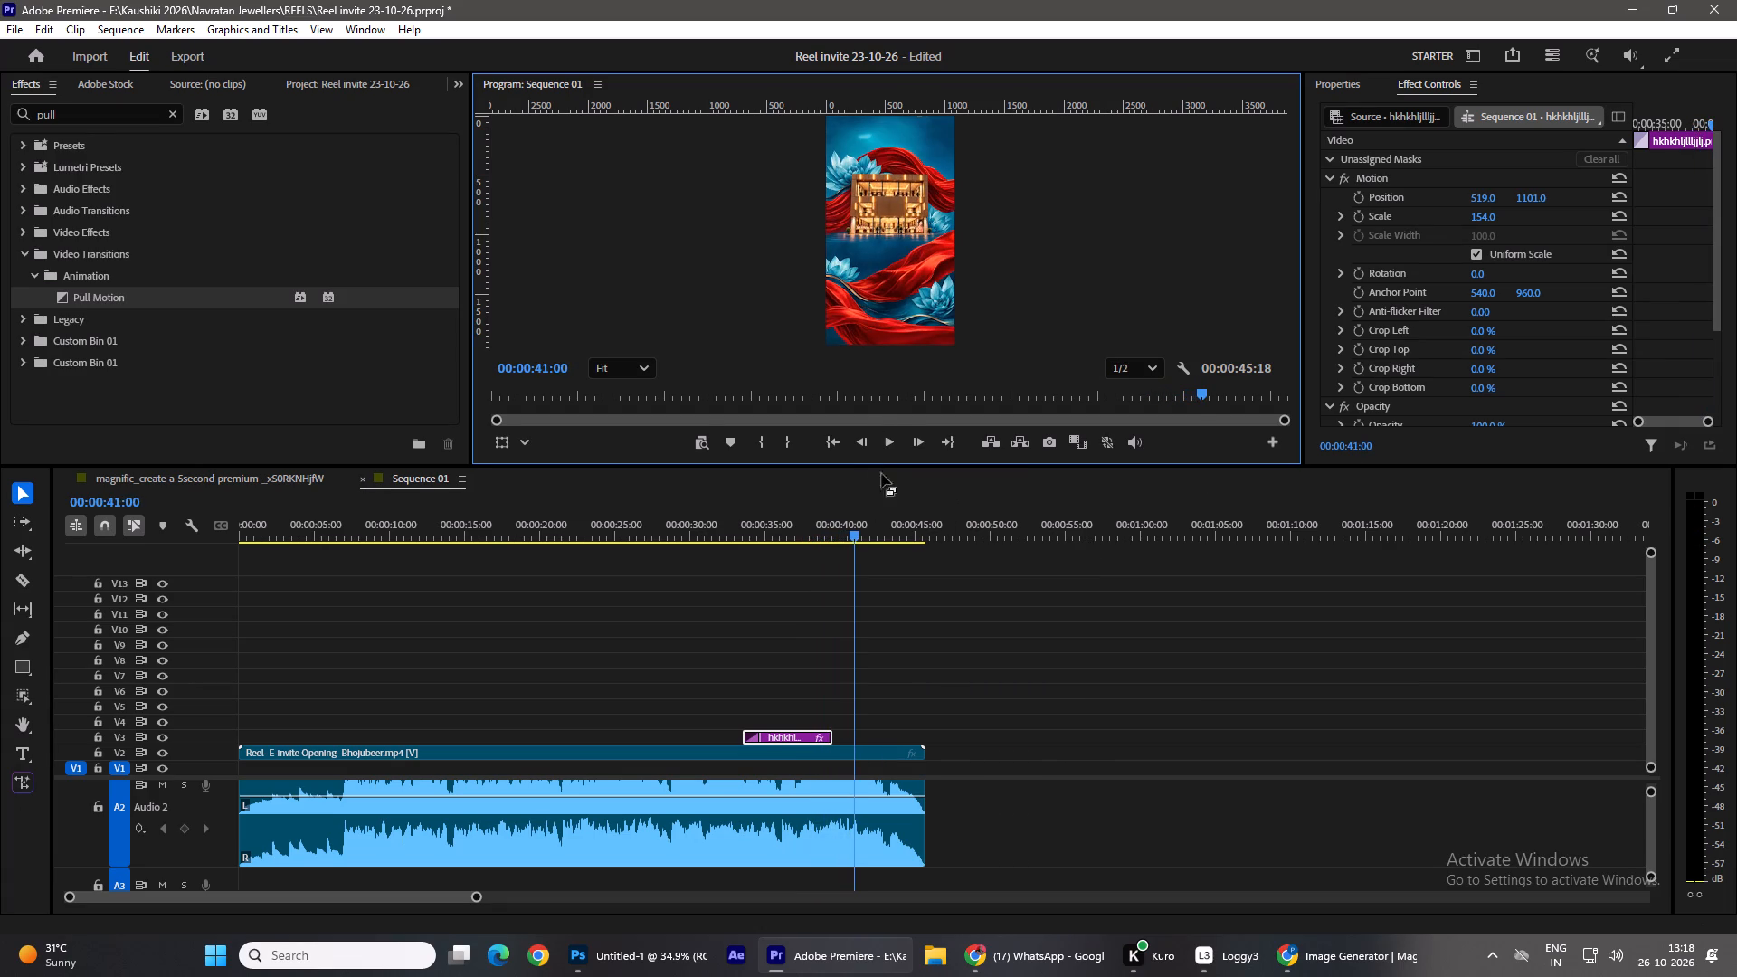
Extend the end of the date banner clip on V3 to 00:00:39:19 and play back the change to the closing scene.
drag(853, 536, 837, 529)
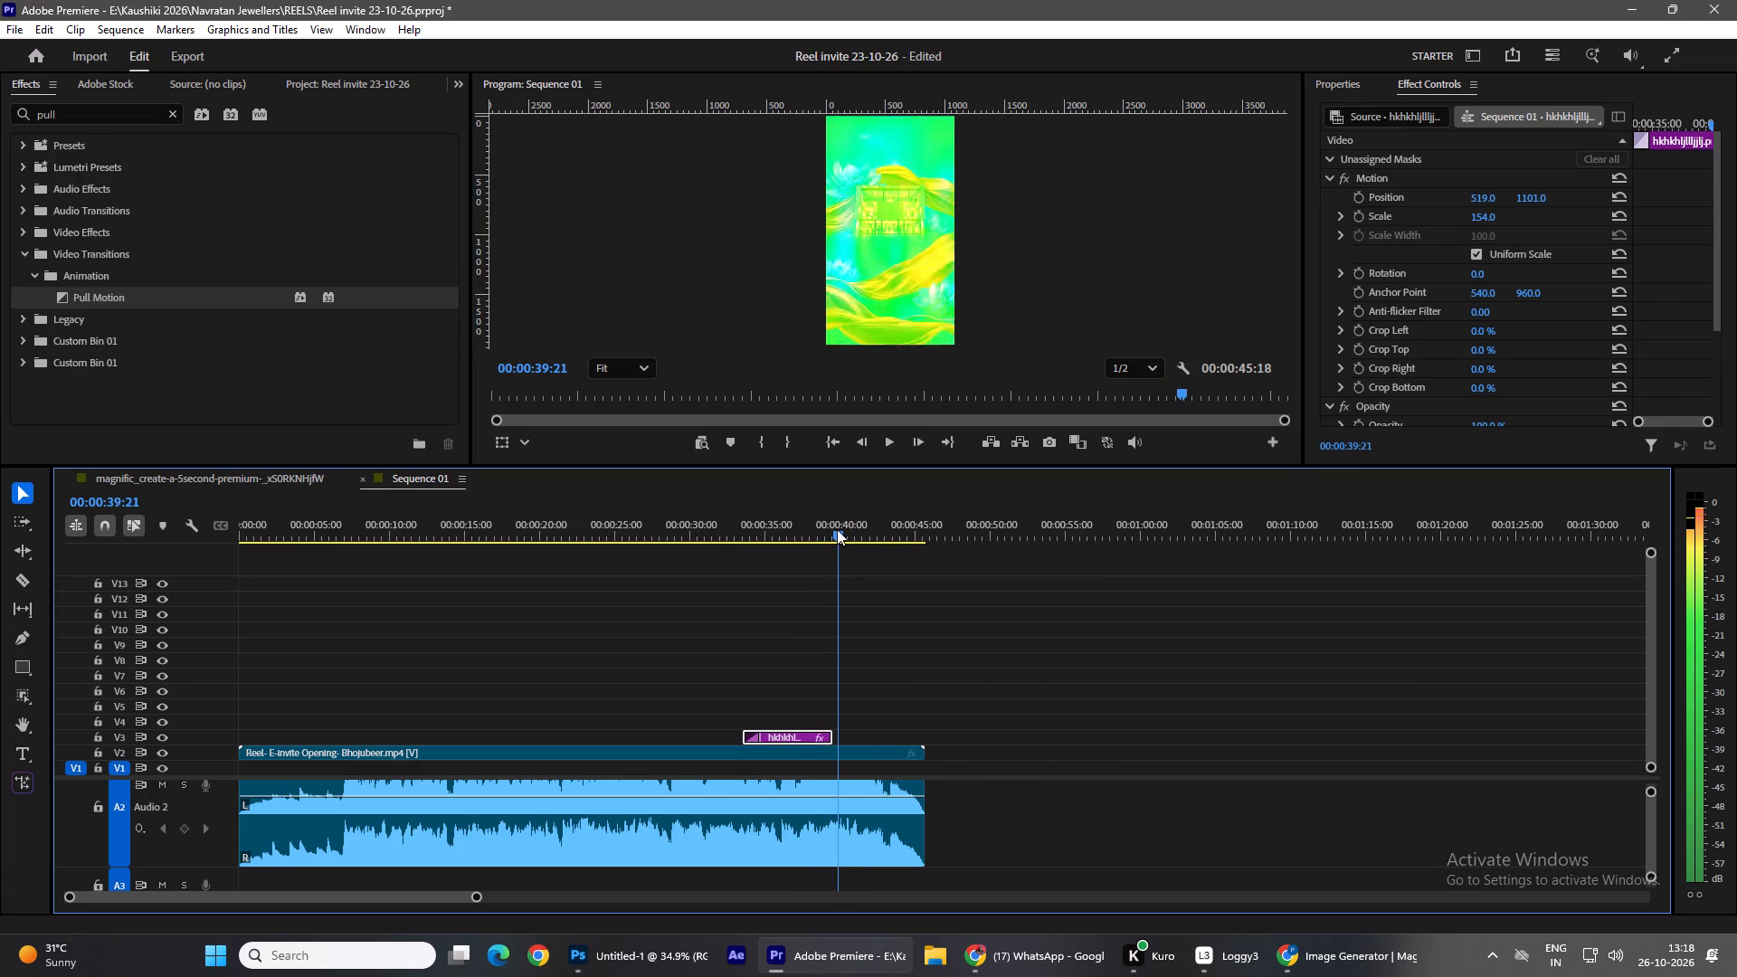
drag(837, 529, 834, 527)
drag(834, 744, 839, 744)
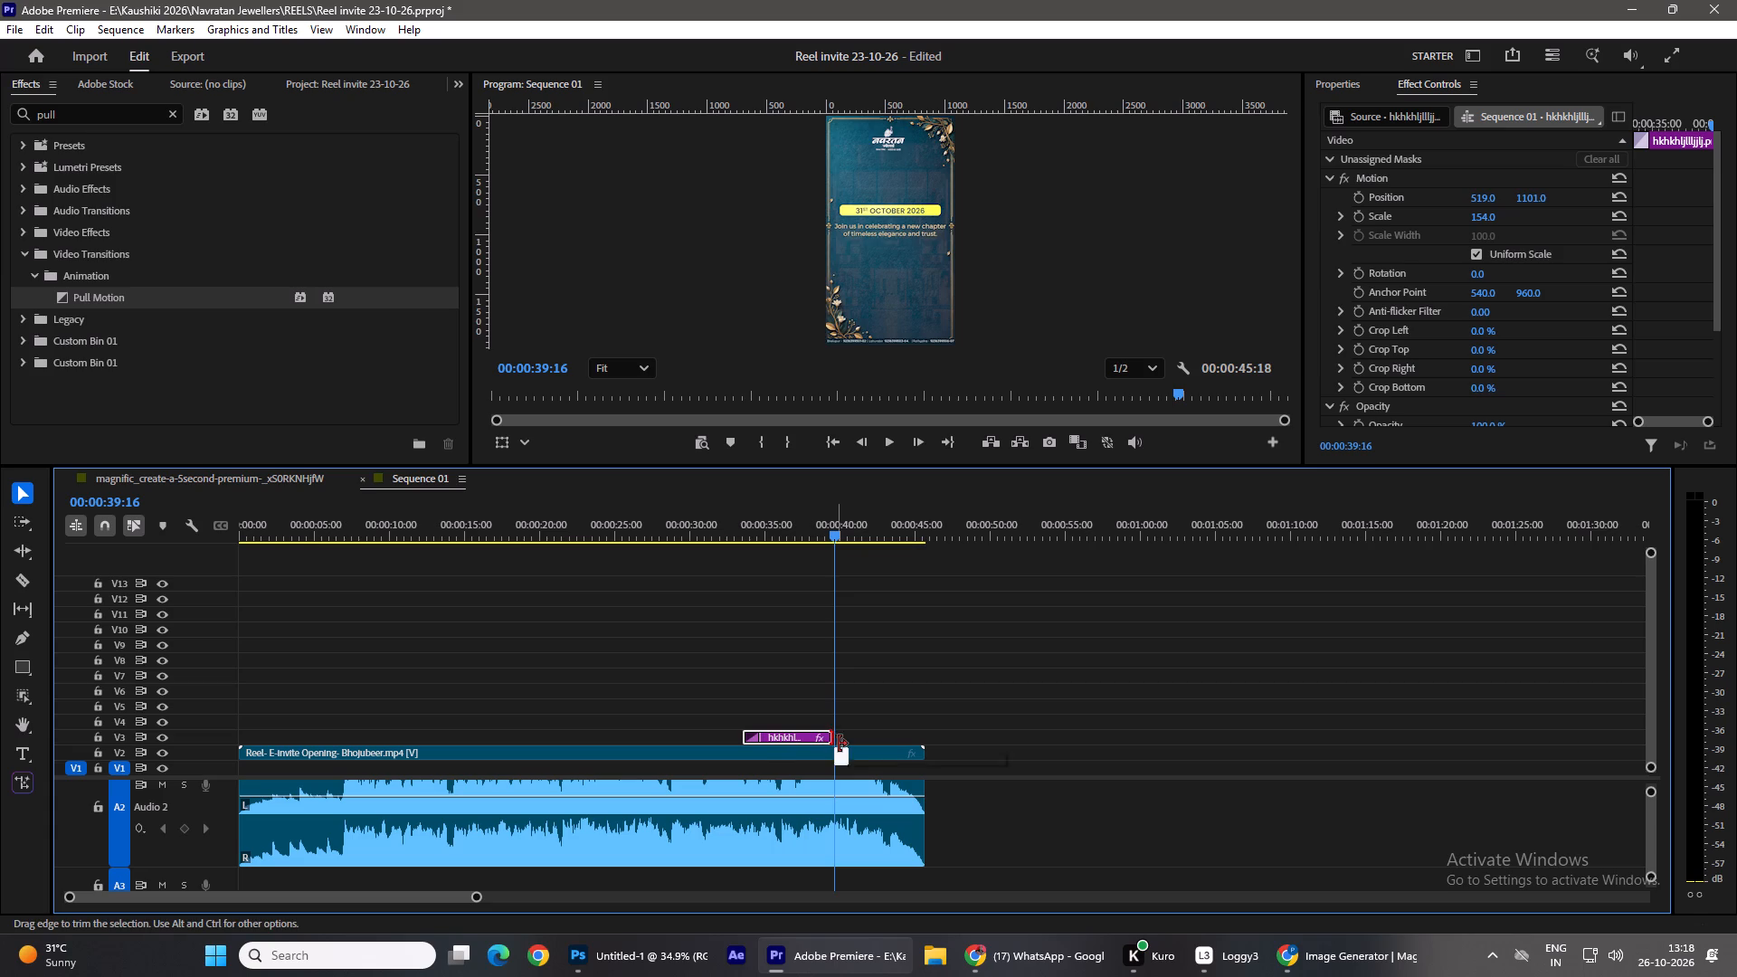
drag(839, 744, 845, 744)
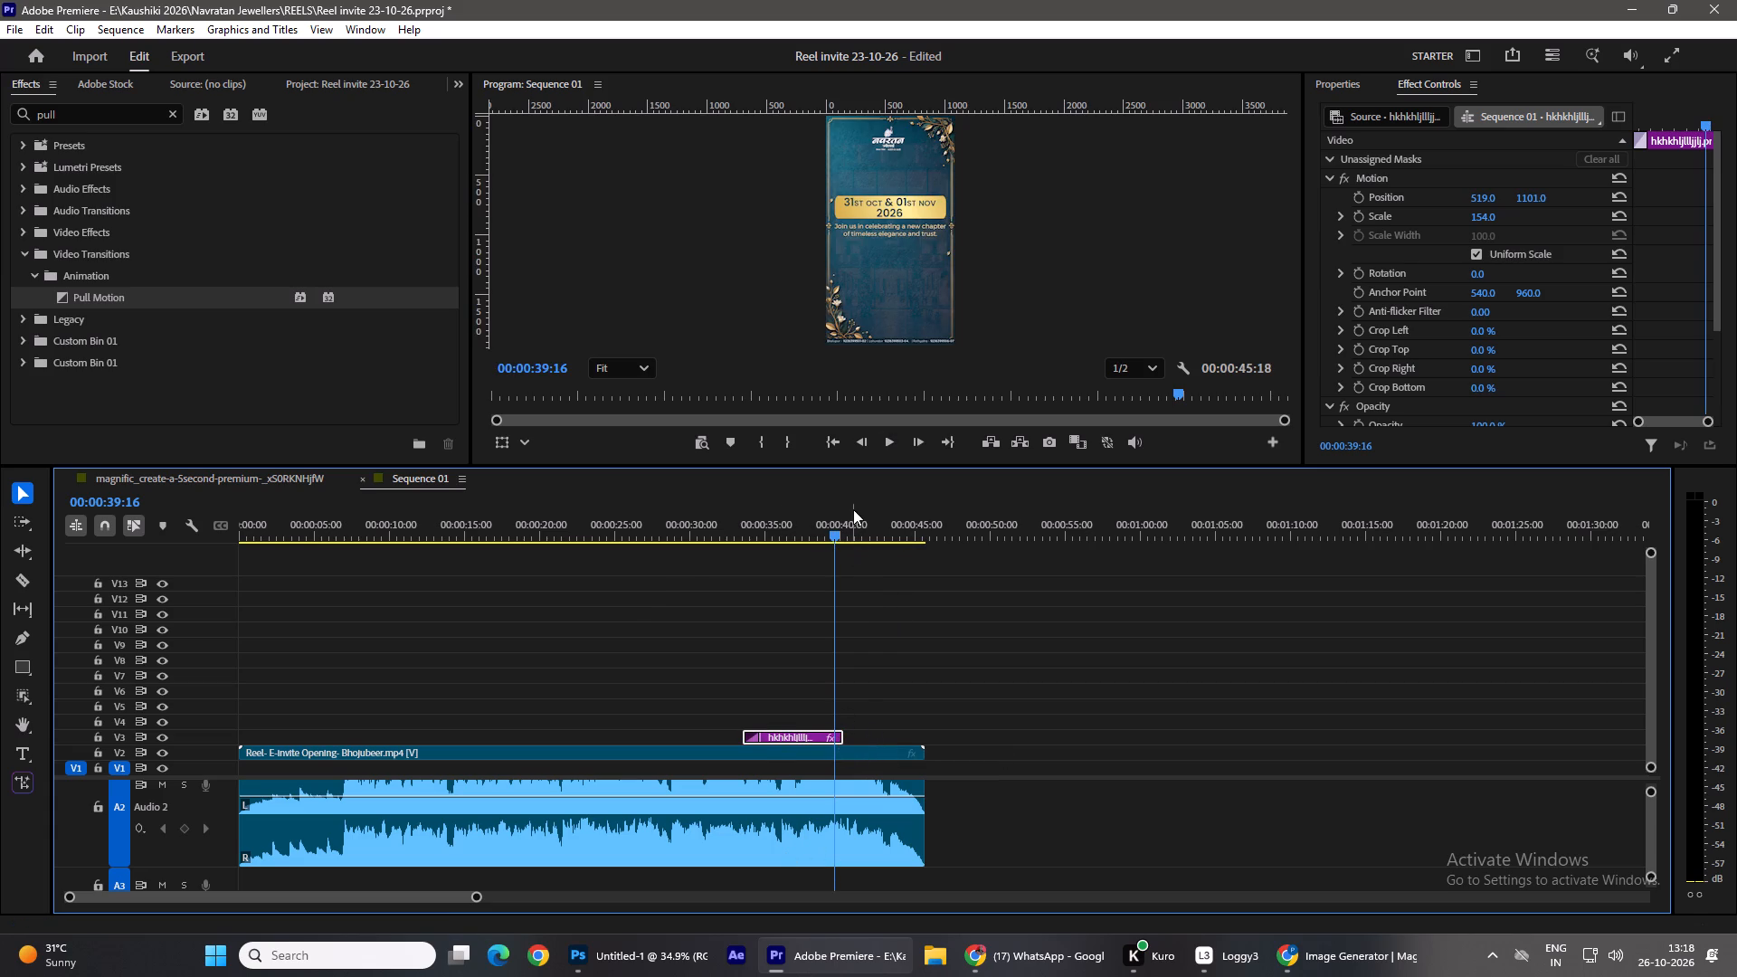
key(Right)
key(Right)
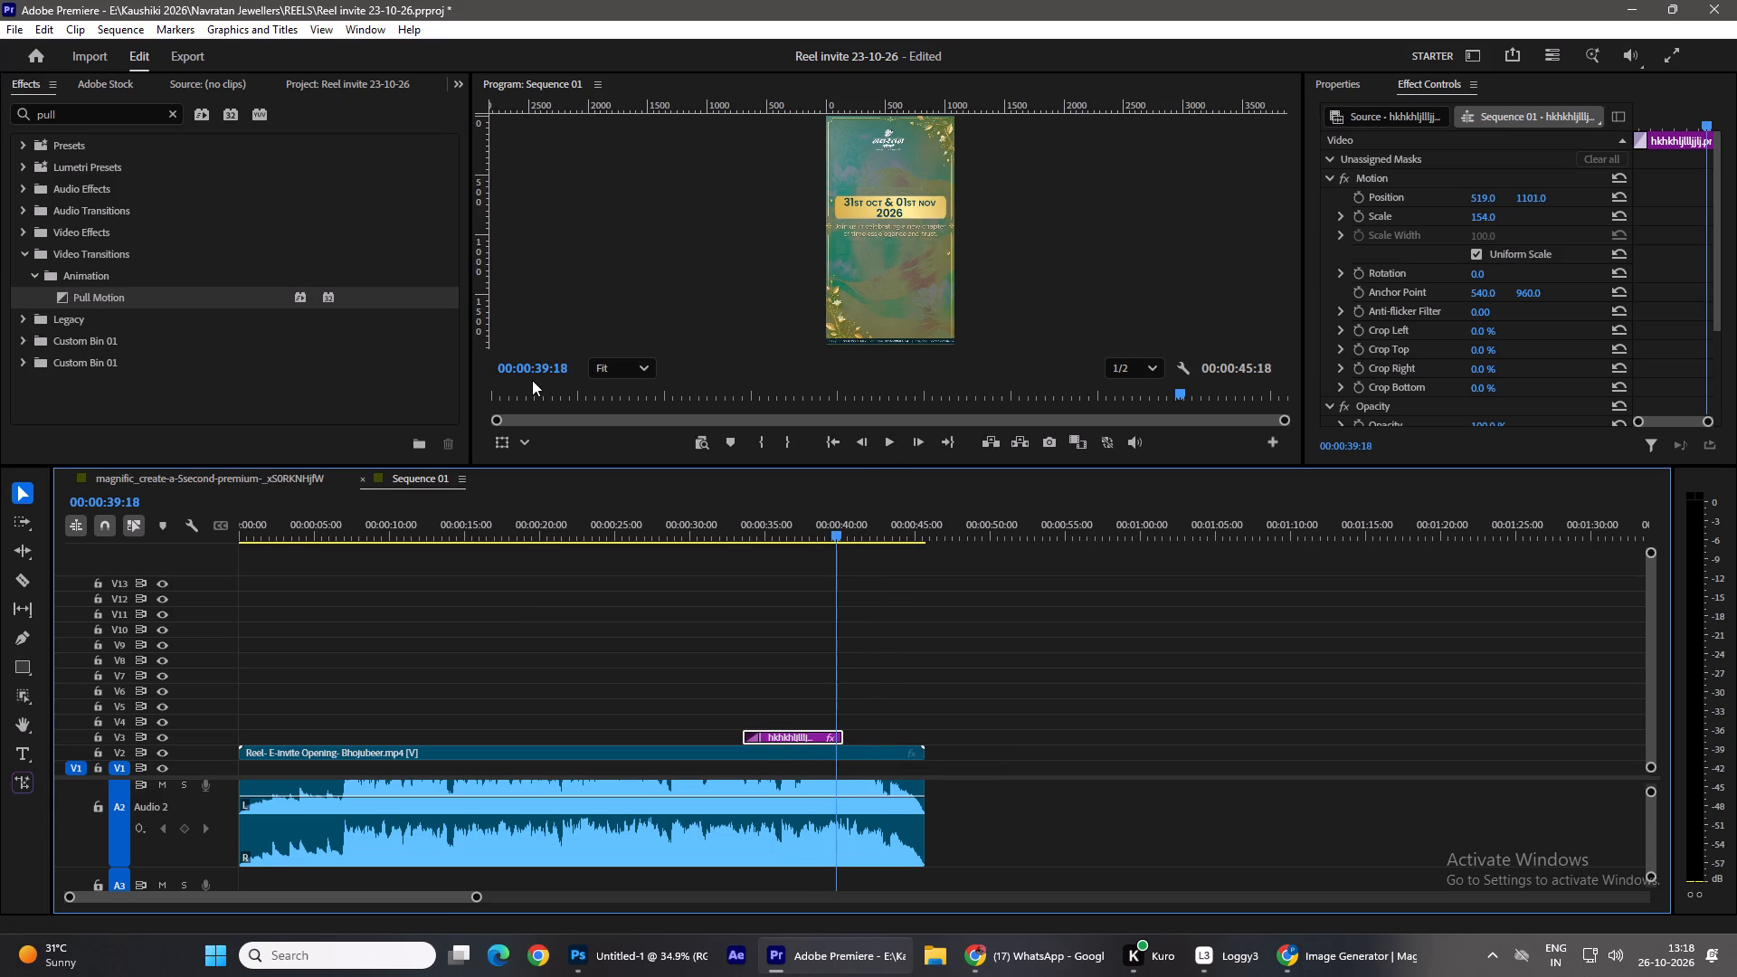
key(Right)
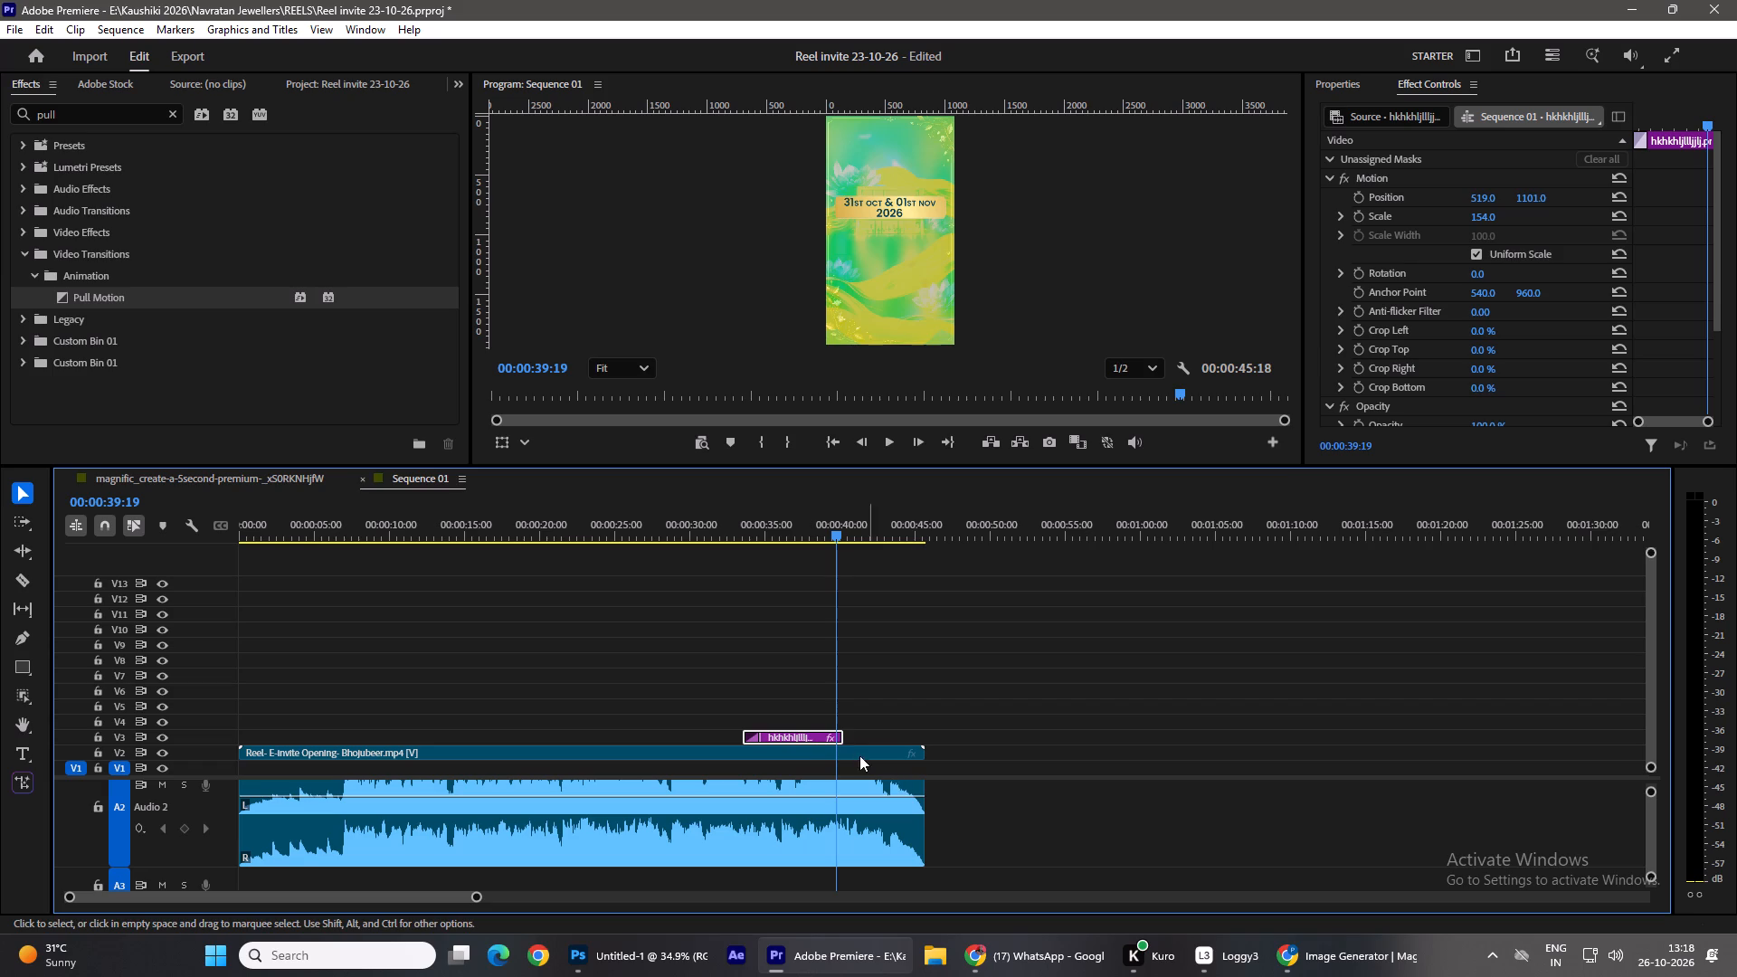
click(845, 736)
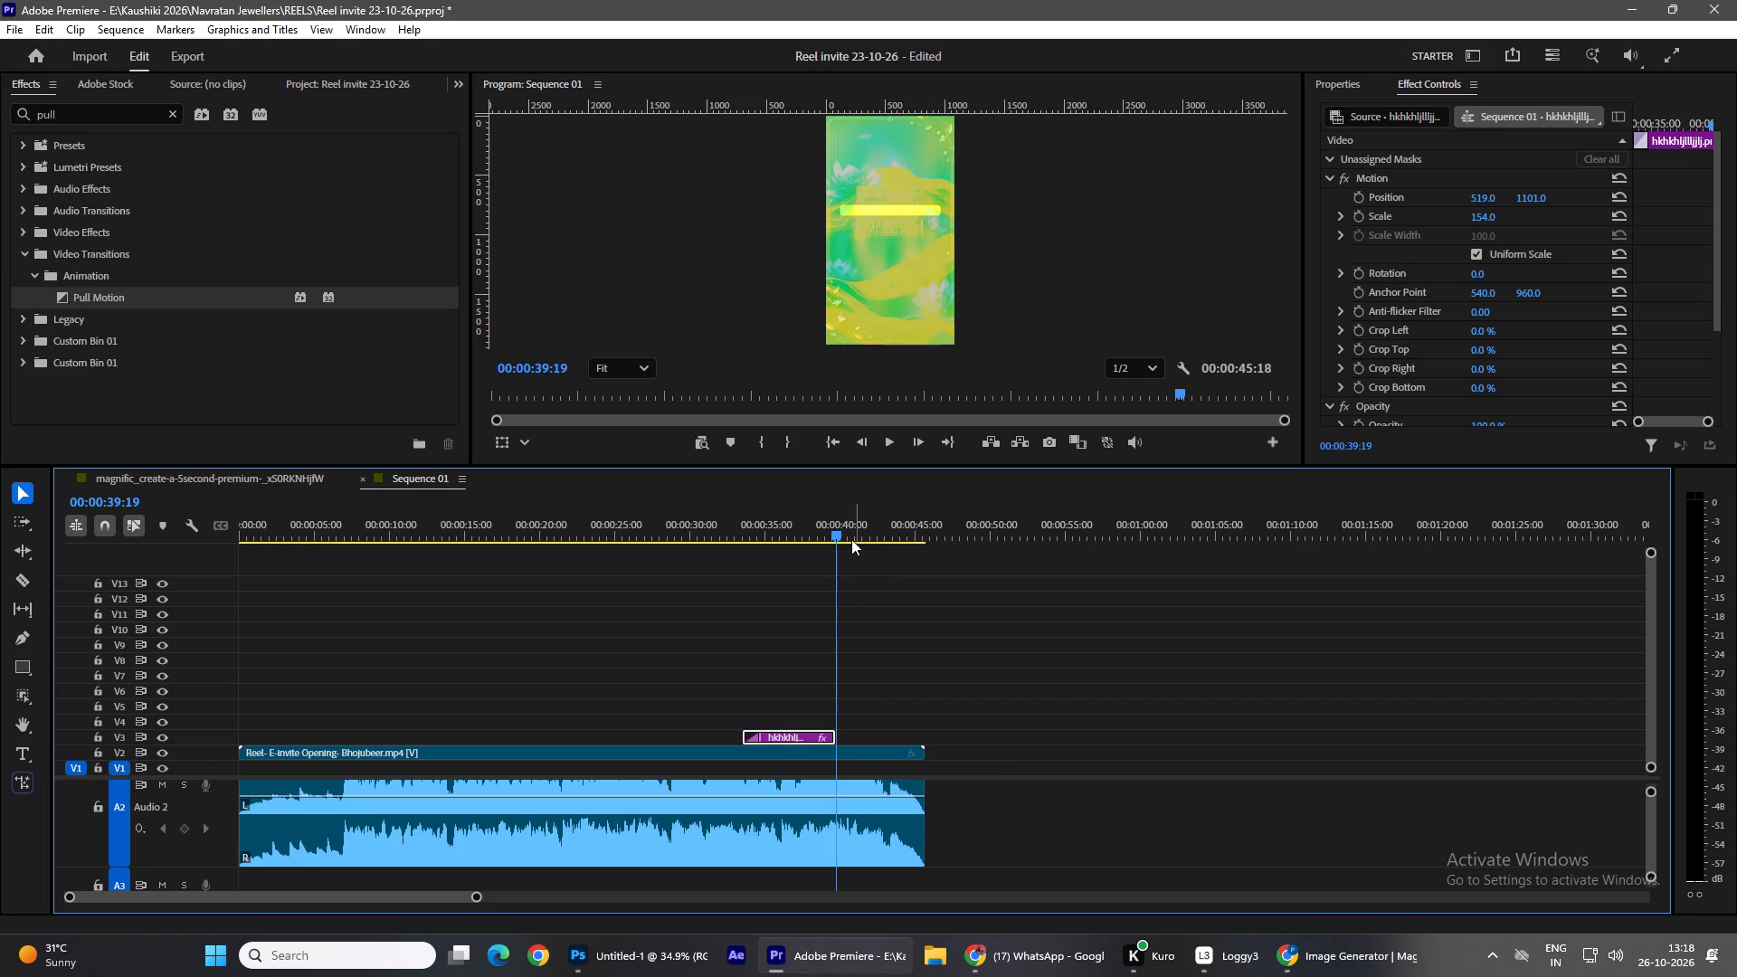
drag(847, 537, 822, 537)
click(892, 439)
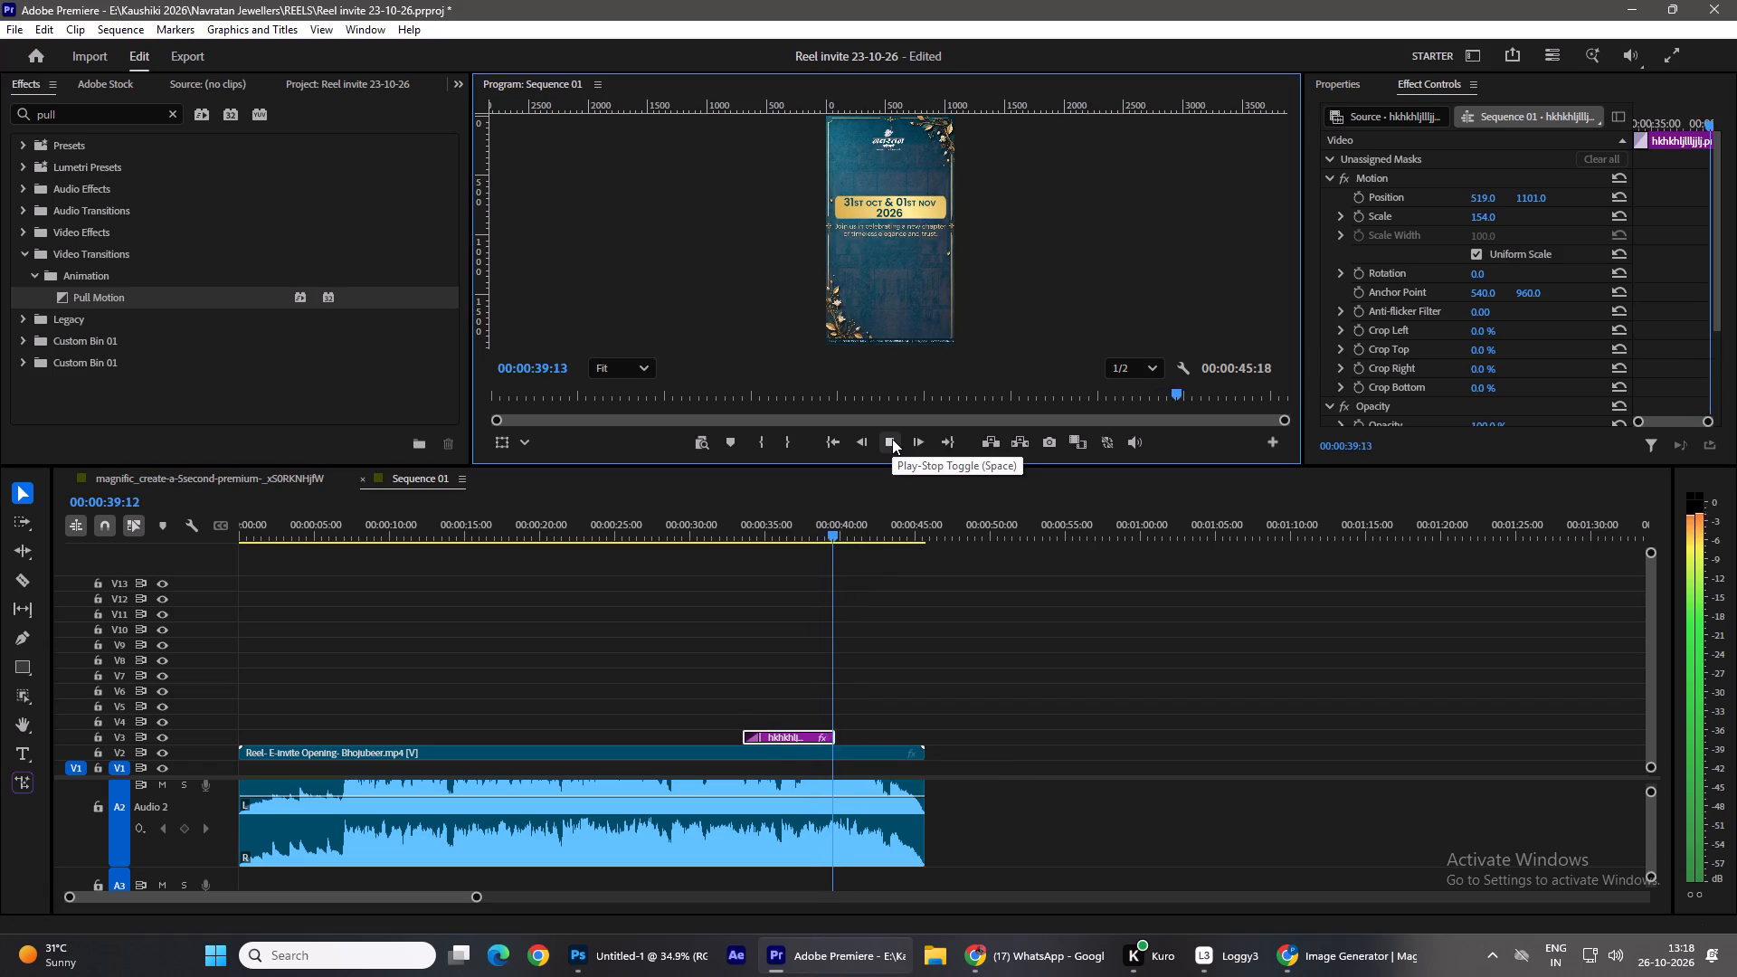
click(892, 439)
Open the export settings for Sequence 01 and name the file Reel E-invite date changed- 26-10-26.
click(179, 59)
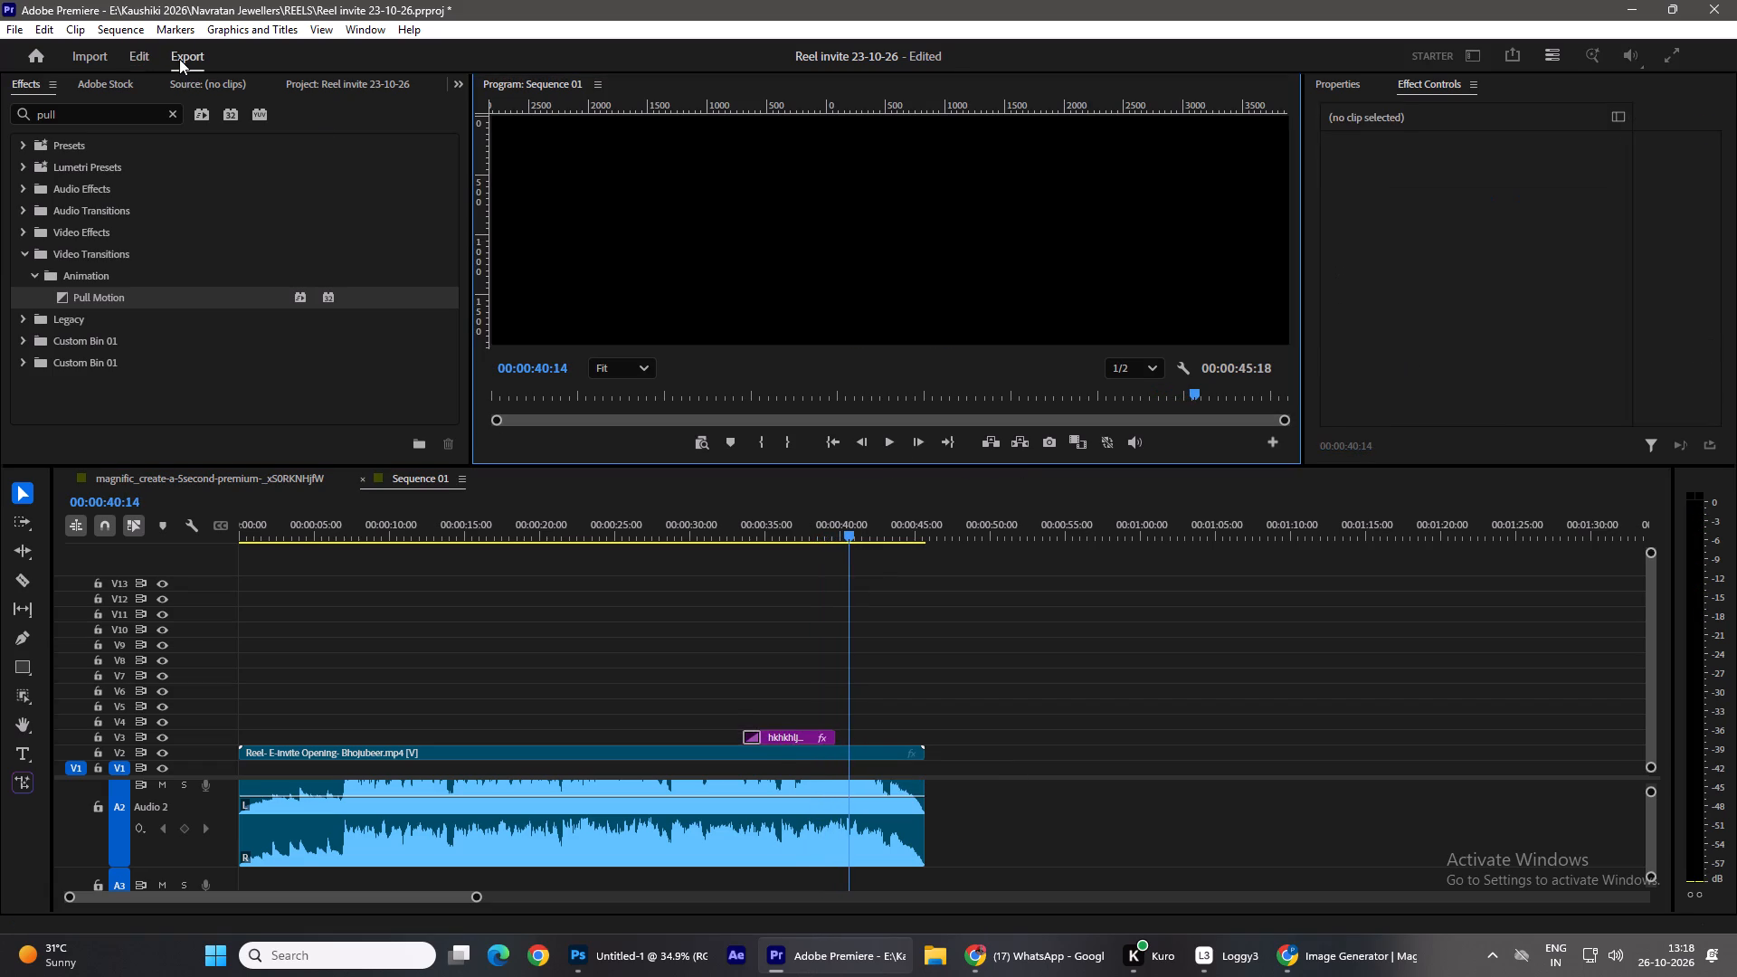
triple_click(546, 137)
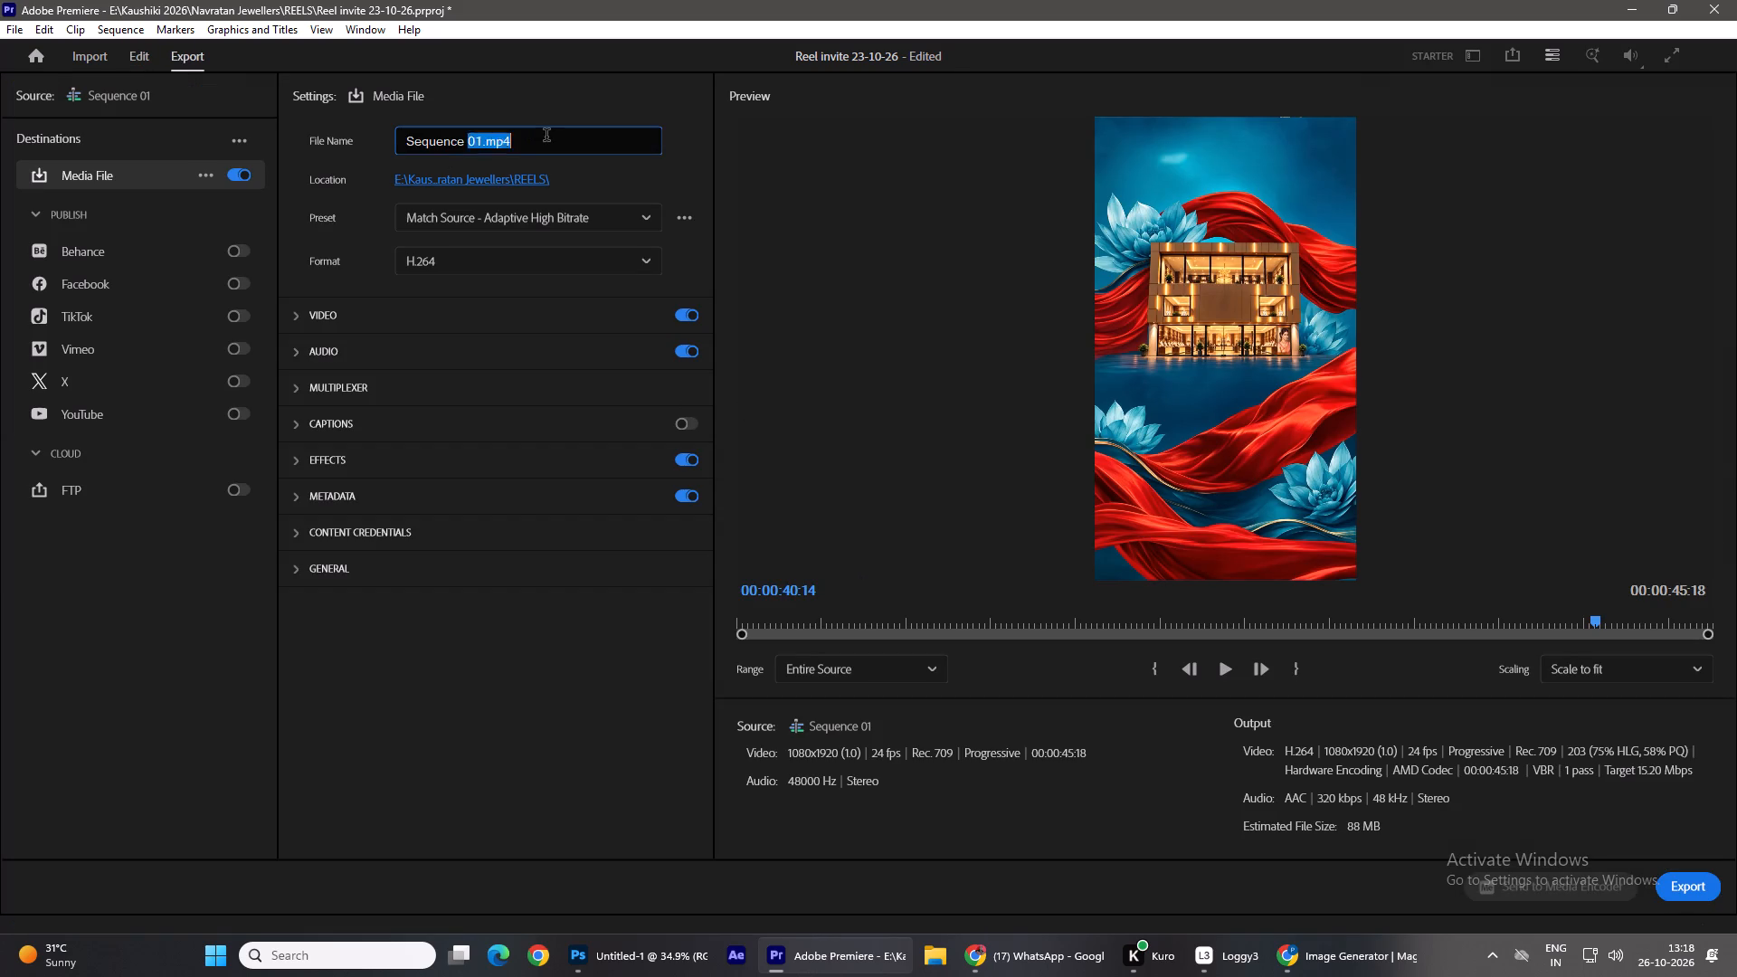
text(Reel i)
key(BackSpace)
text(E-invite date changed)
text(-)
key(space)
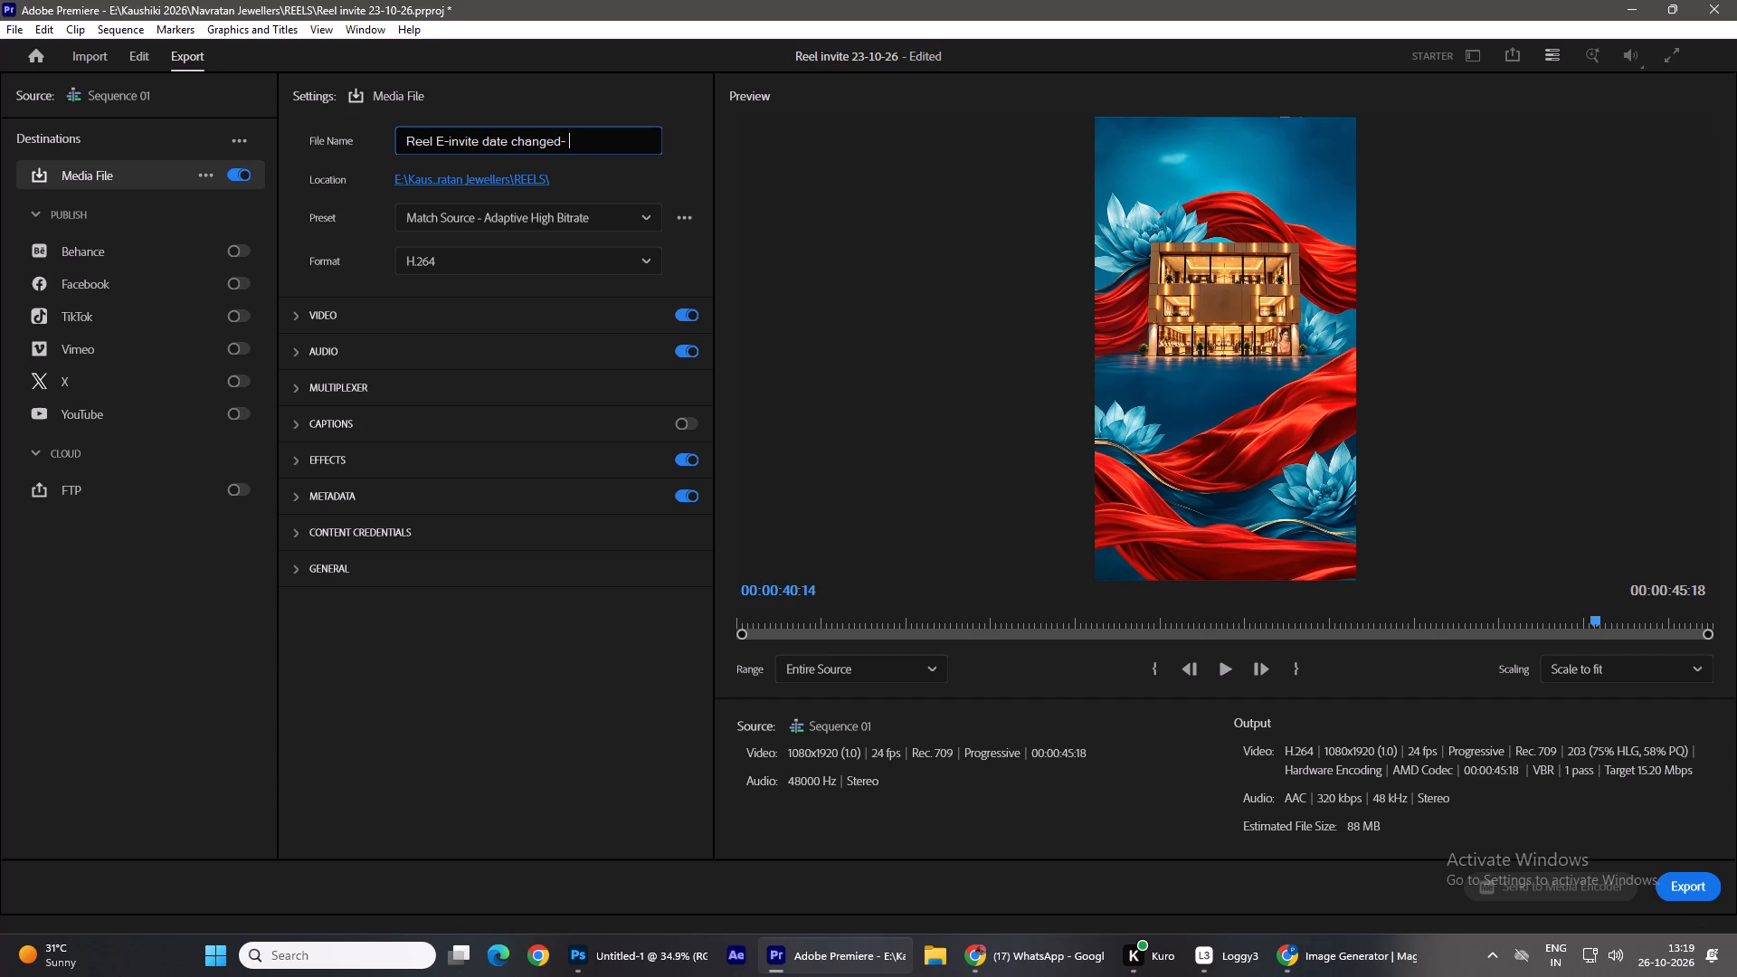
text(26-10-26)
click(917, 202)
Review the date banner scene and the closing Bhojubeer scene in the export preview.
drag(1592, 620, 1631, 623)
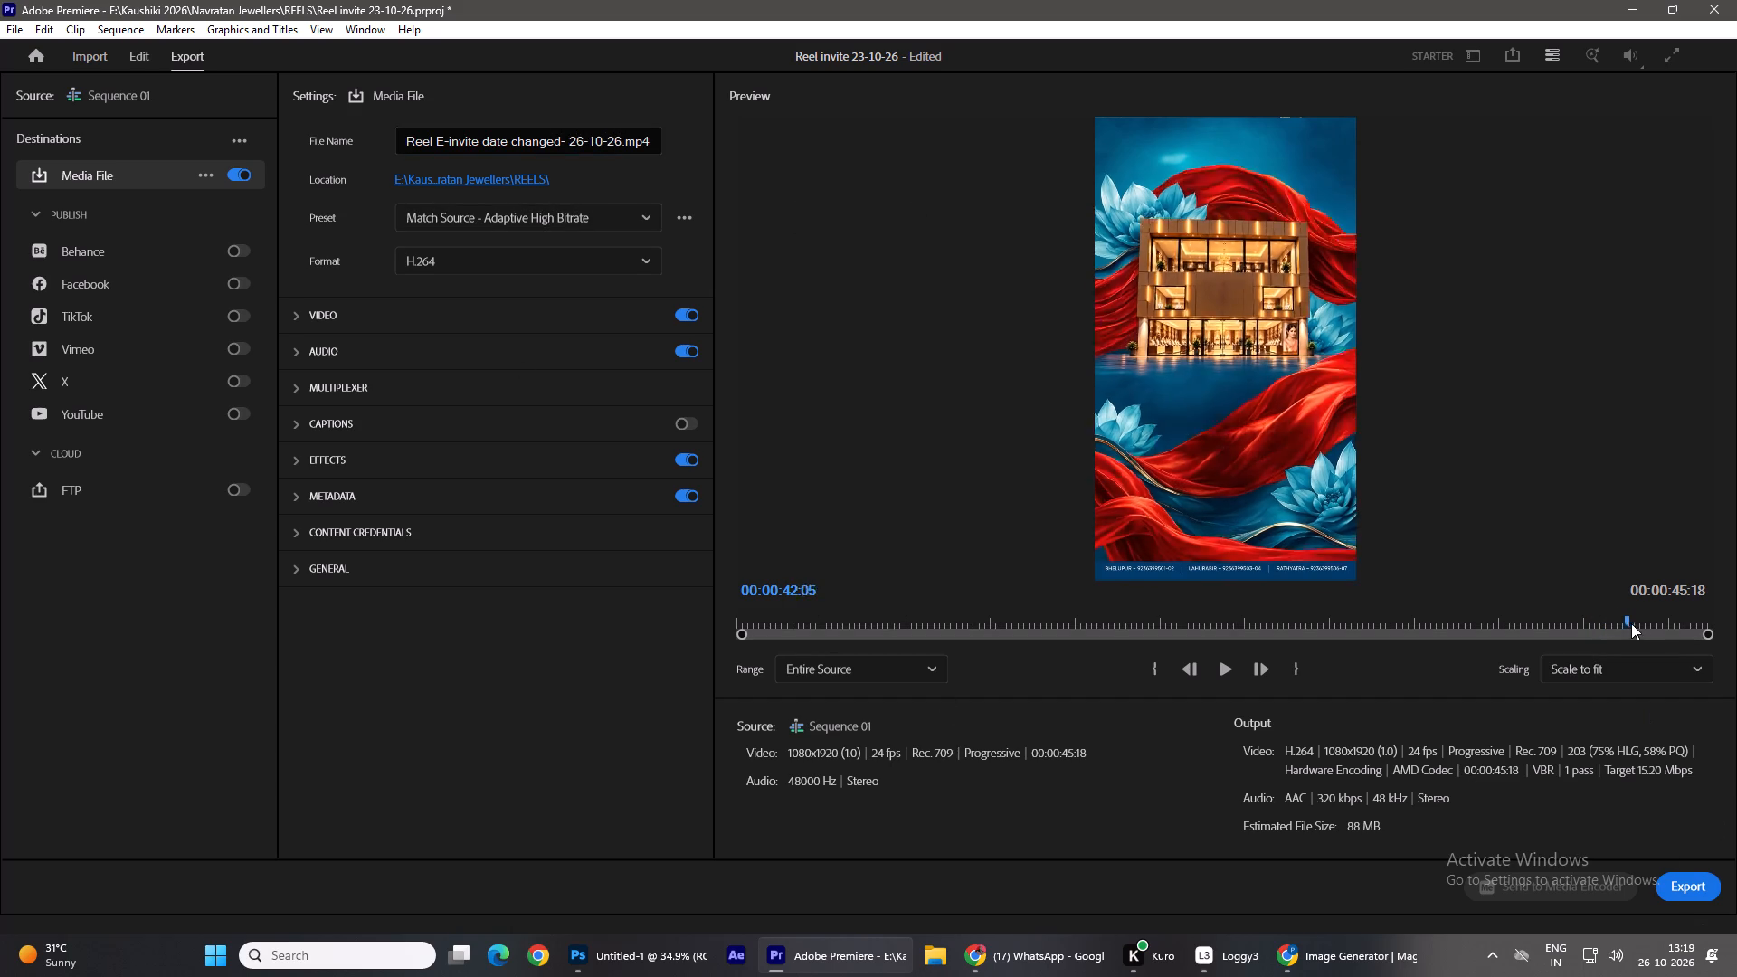
drag(1631, 623, 1735, 624)
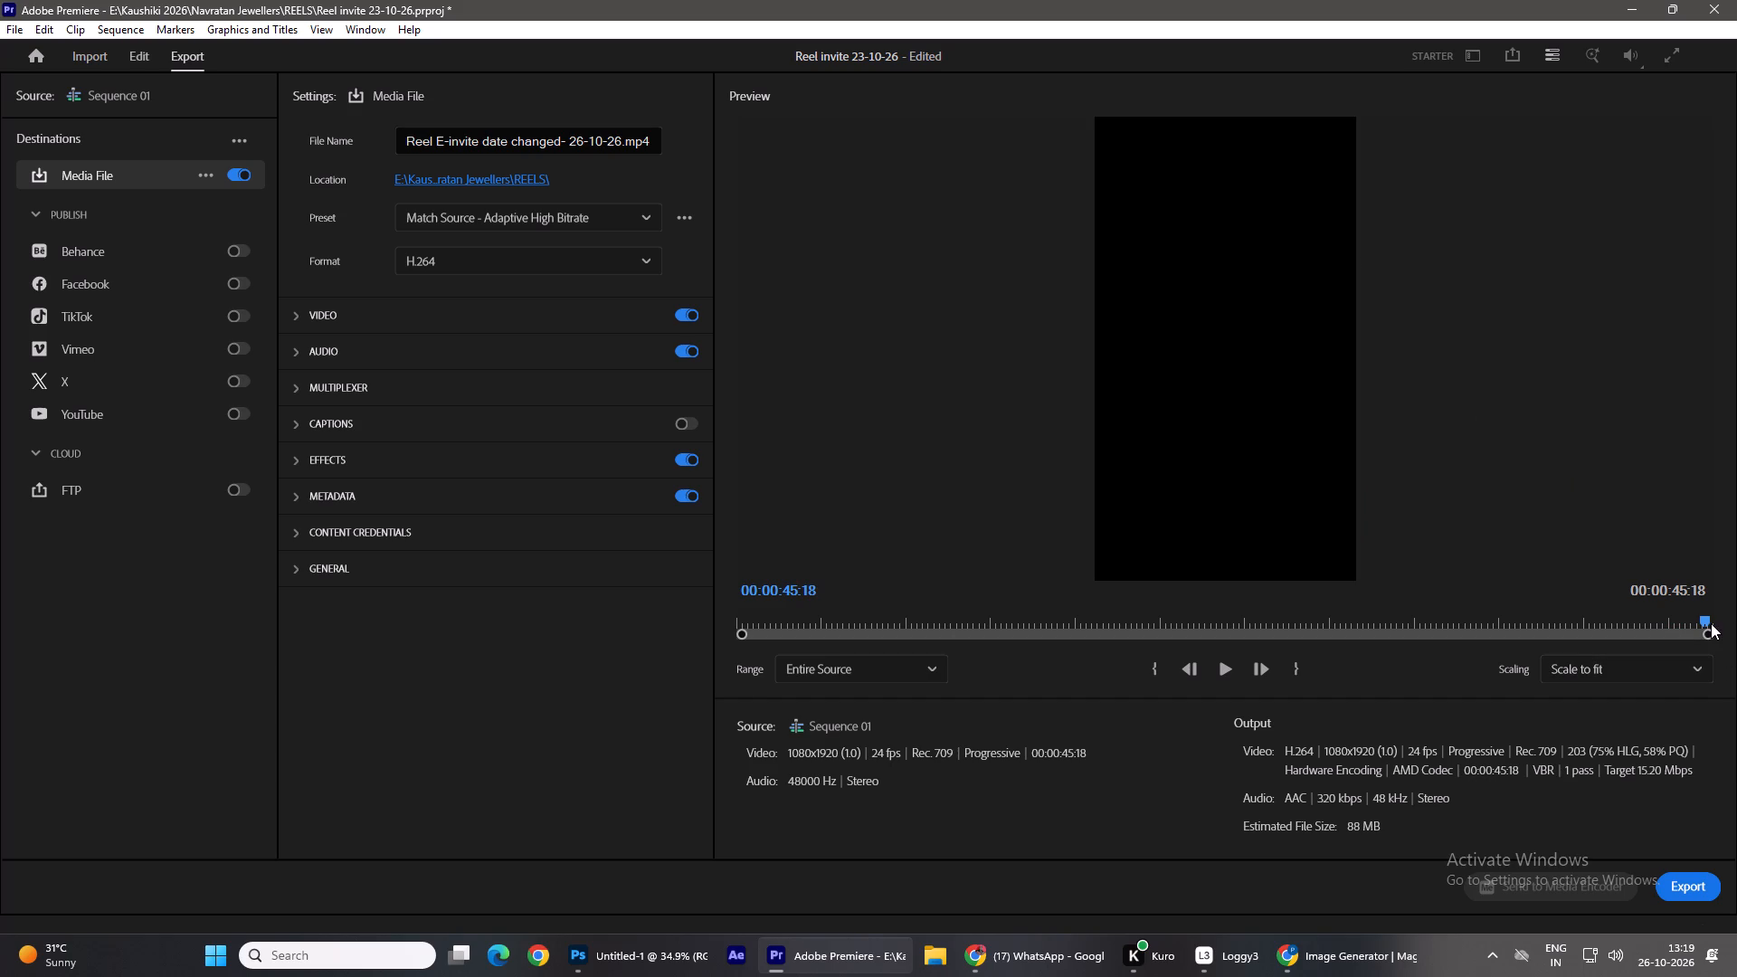
drag(1711, 623, 1476, 620)
key(space)
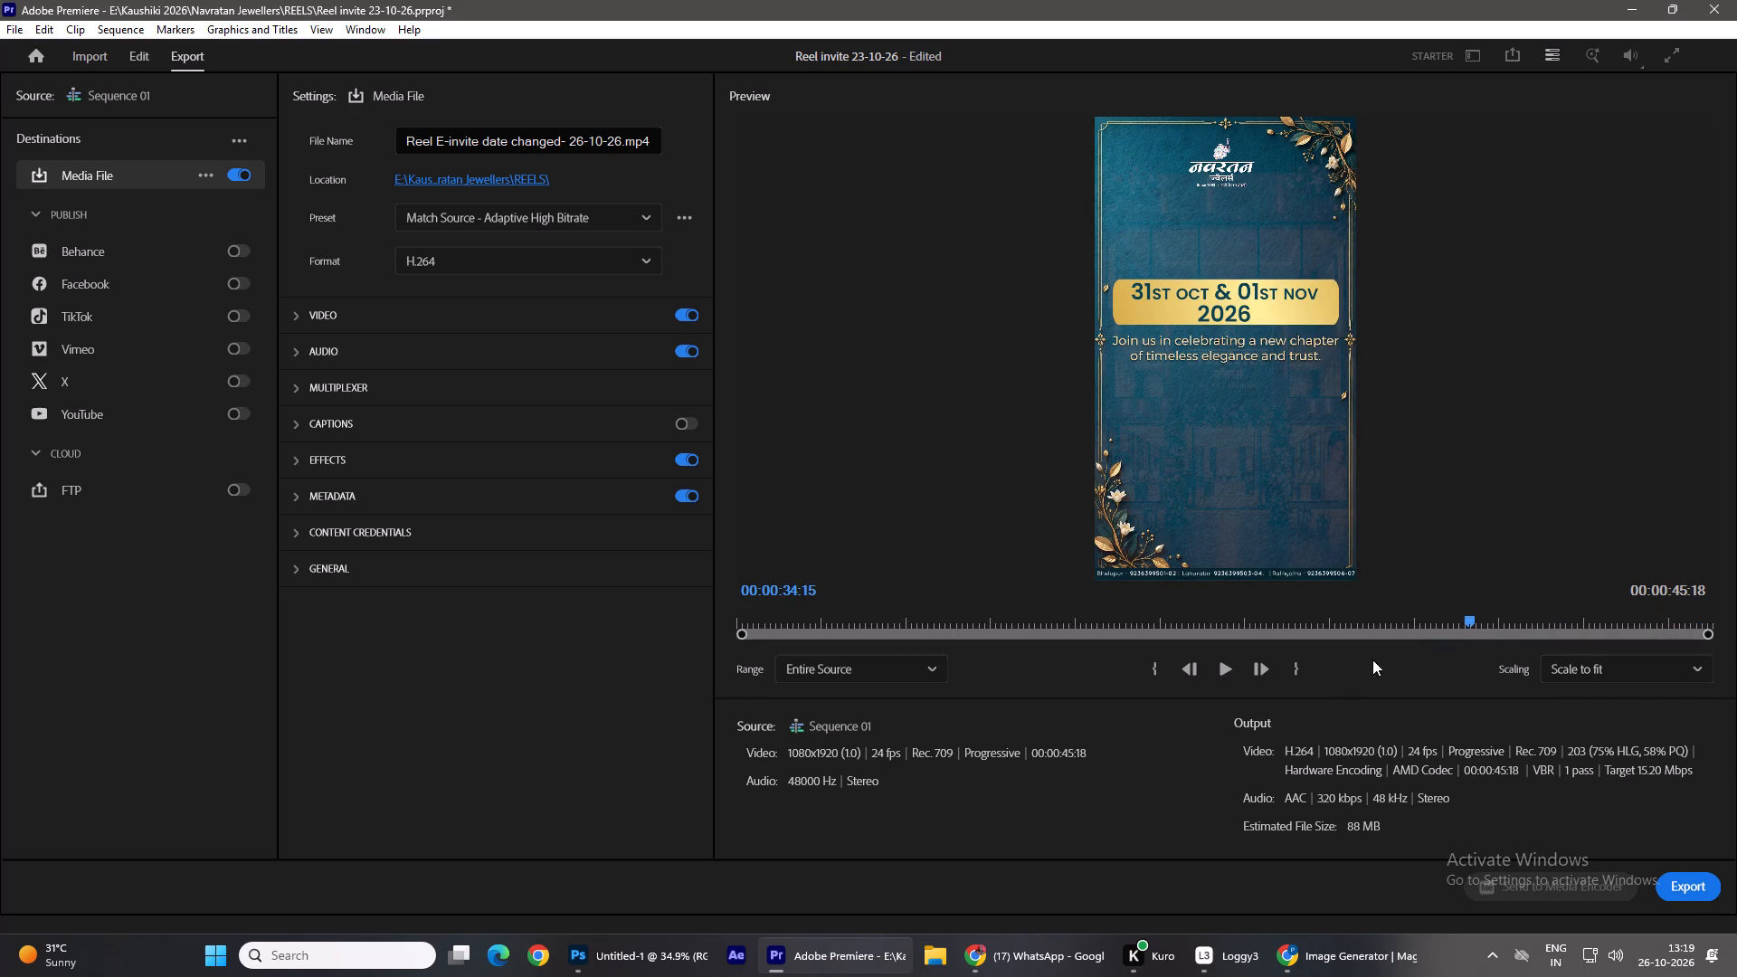
drag(1502, 612, 1705, 621)
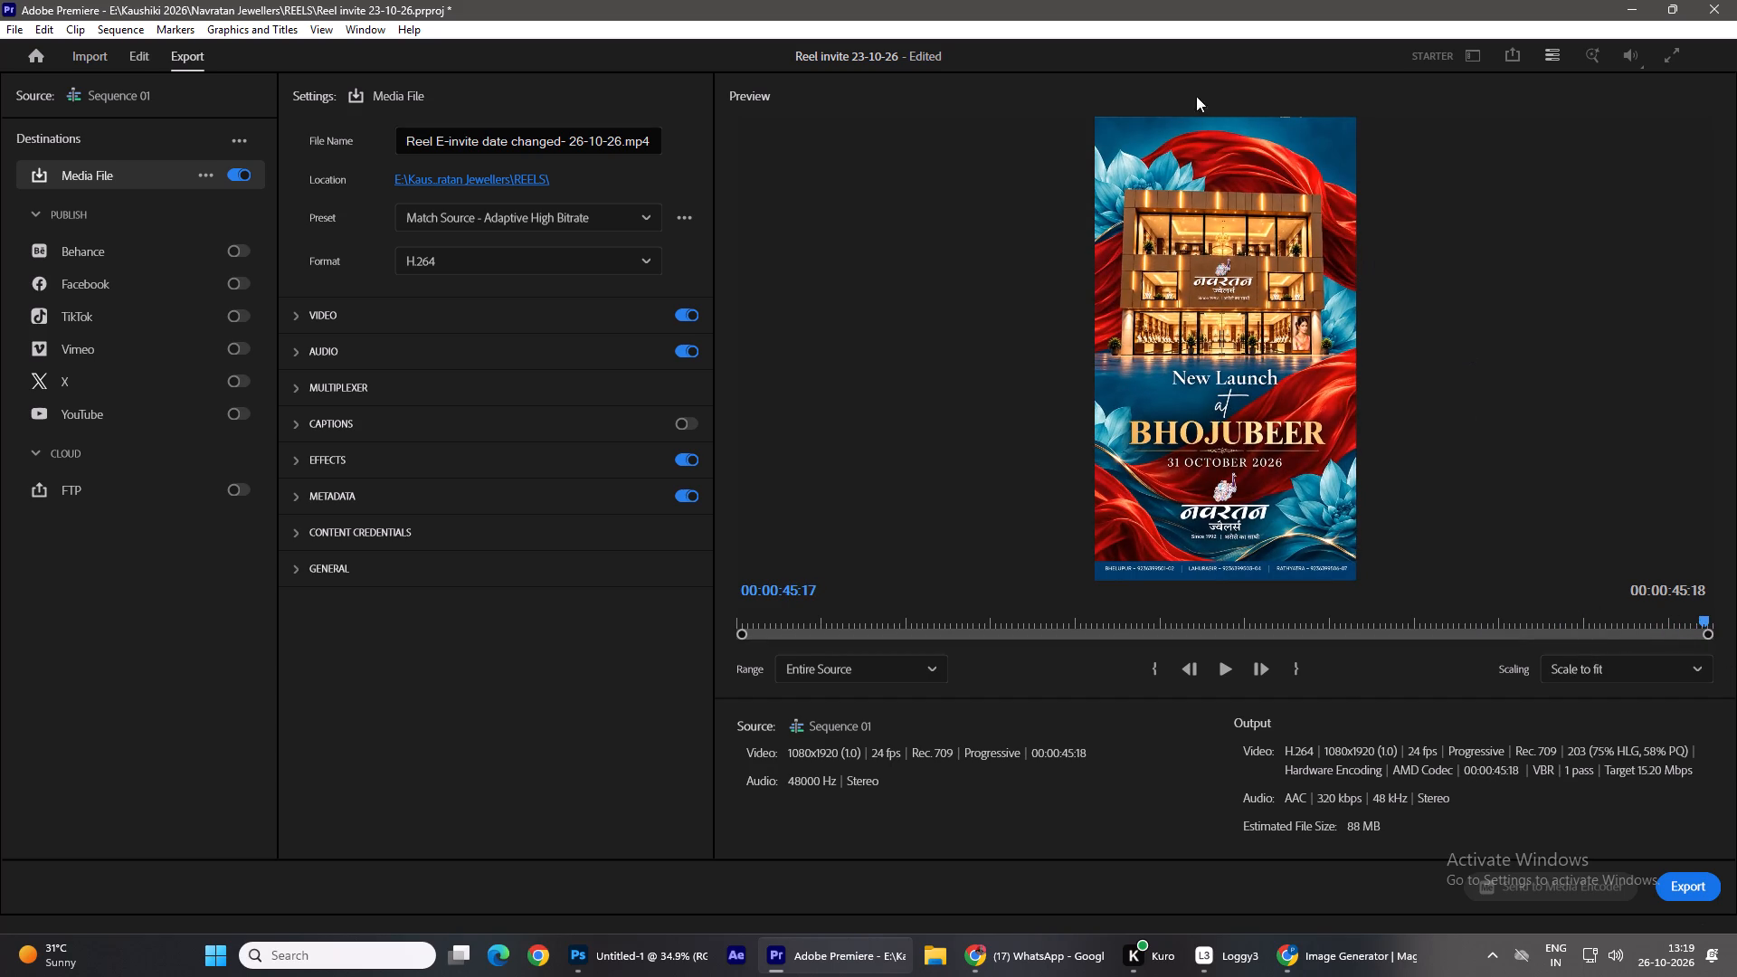
Copy the full export file name and return to editing Sequence 01 without exporting.
triple_click(500, 149)
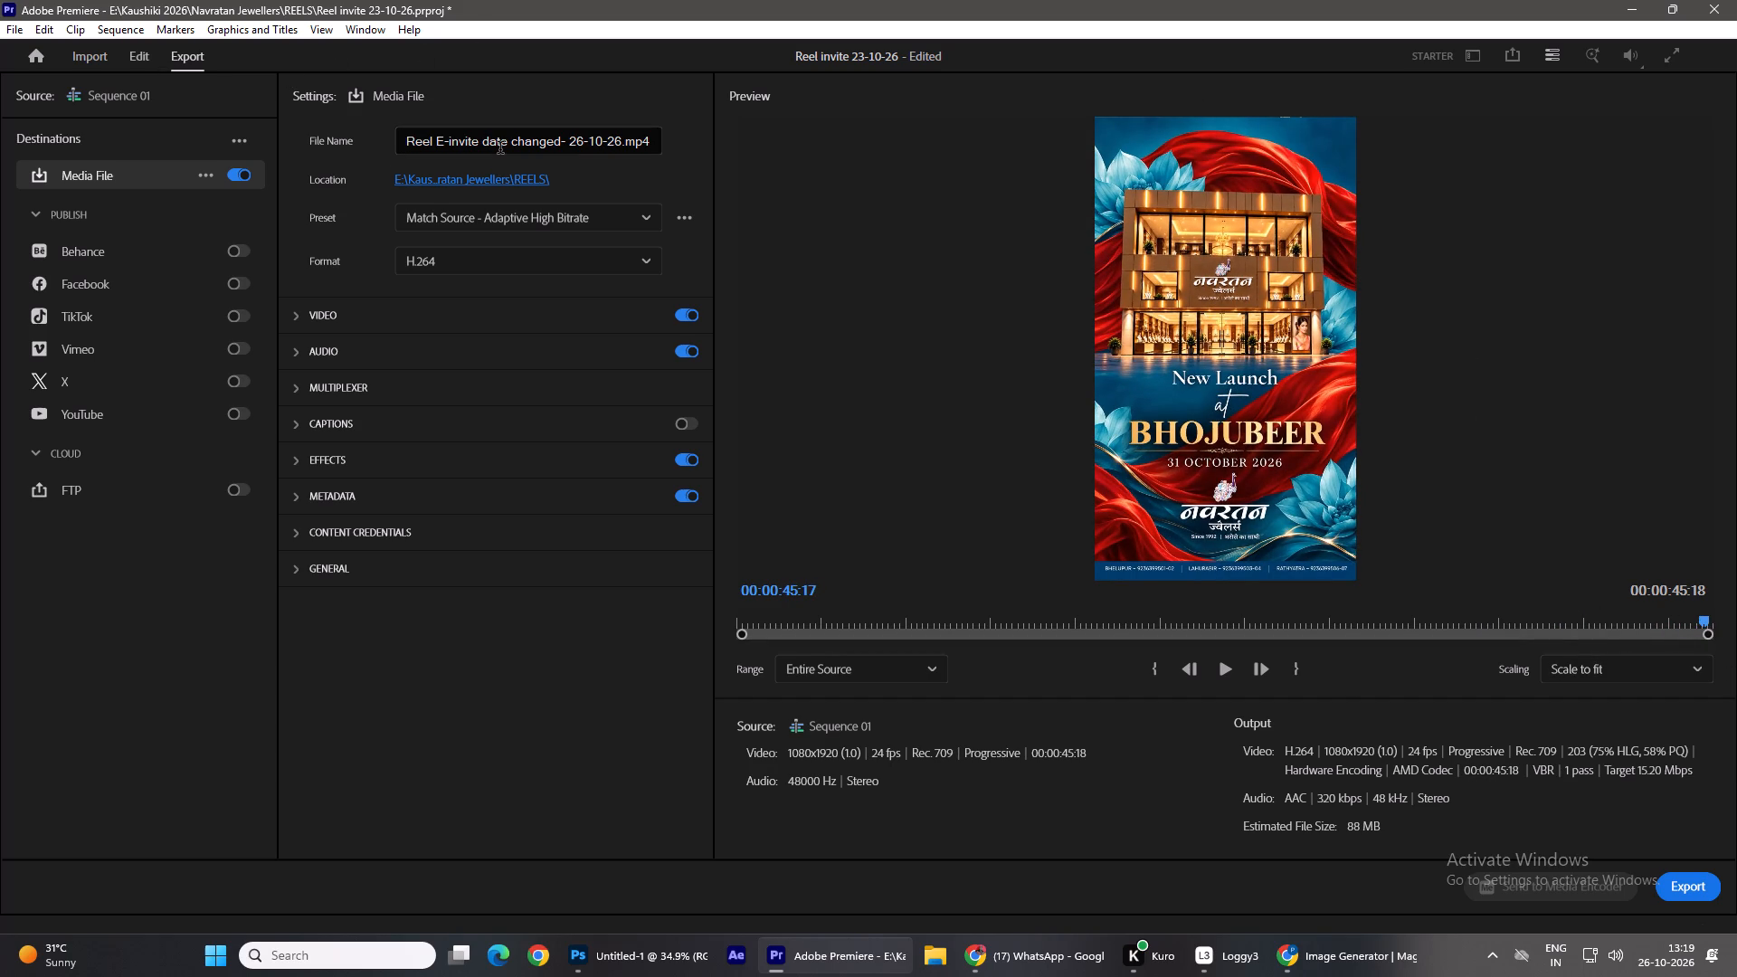
click(500, 149)
triple_click(518, 137)
click(518, 137)
key(ctrl+c)
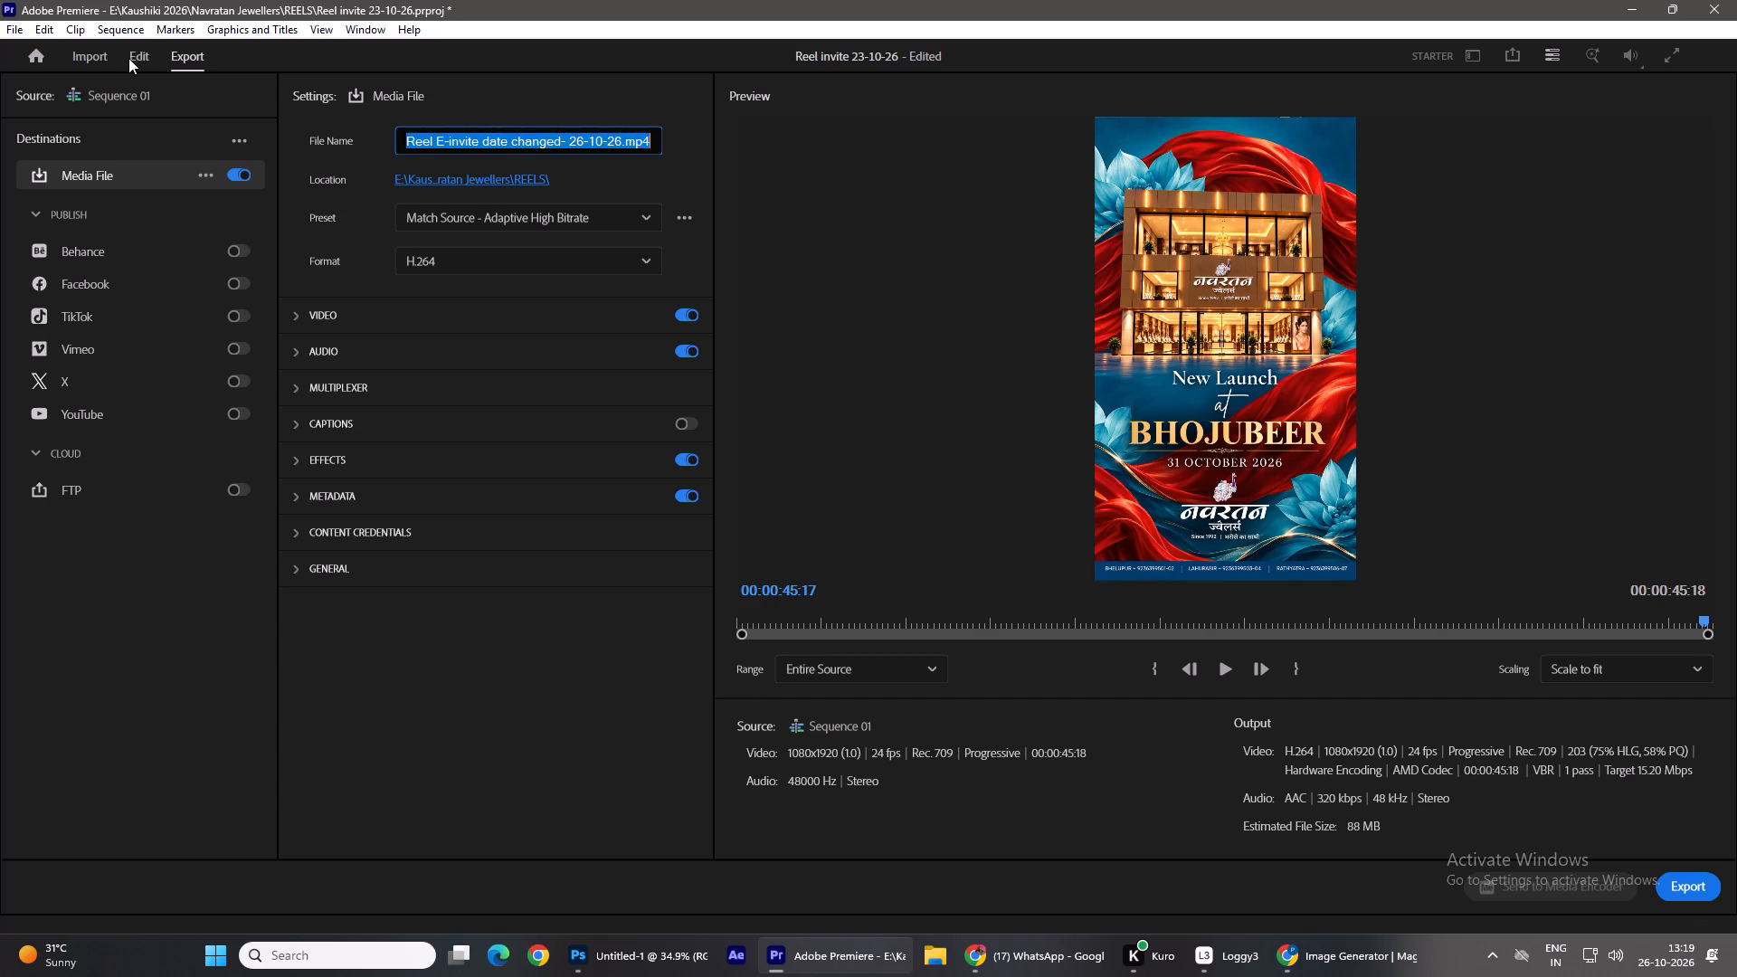
click(137, 55)
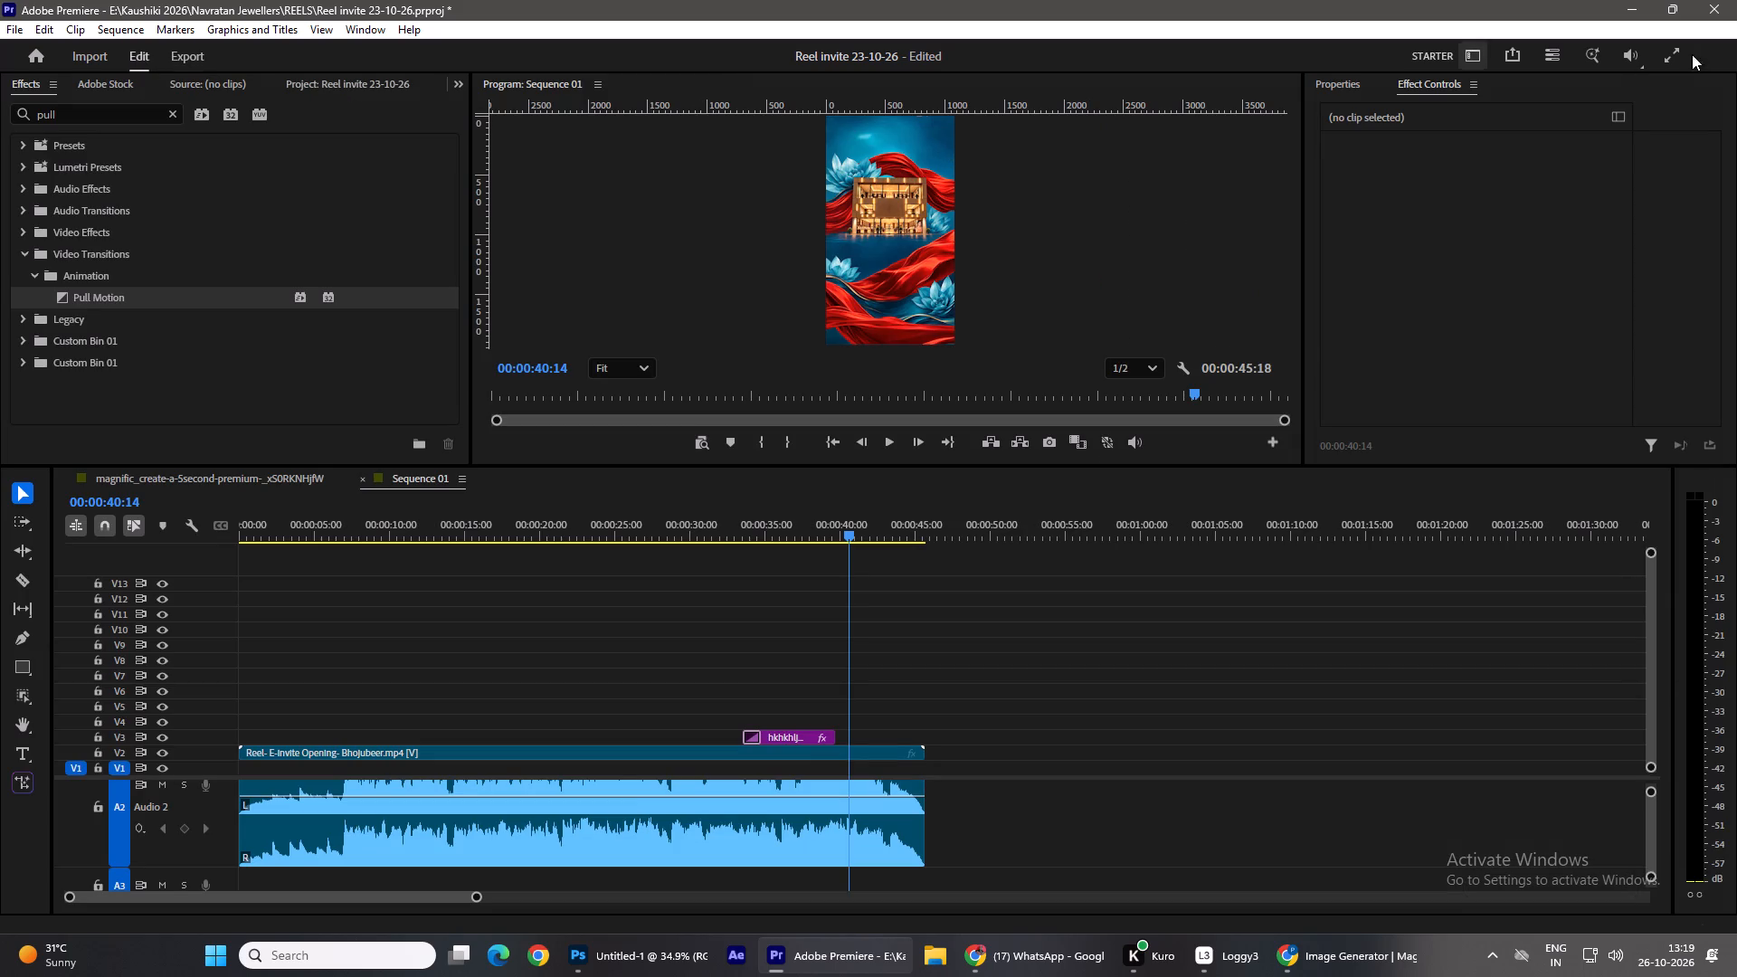
View the closing scene frame at 00:00:40:14 in full screen and return to the editing workspace.
click(1678, 49)
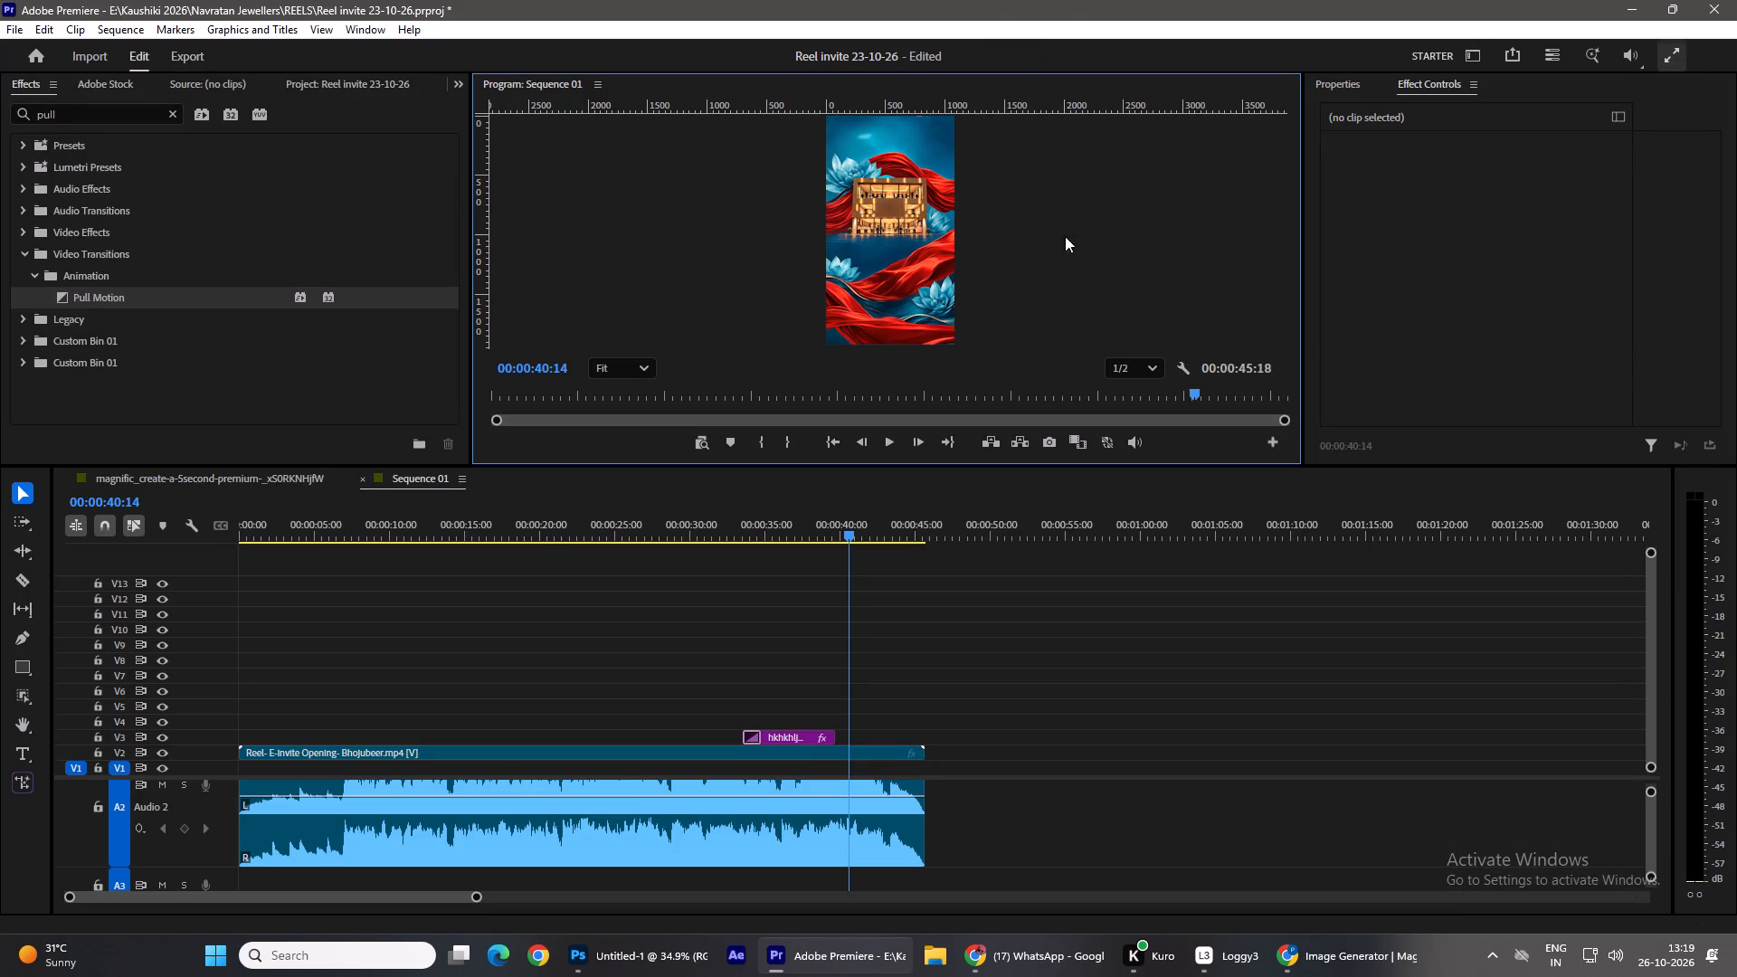
key(Escape)
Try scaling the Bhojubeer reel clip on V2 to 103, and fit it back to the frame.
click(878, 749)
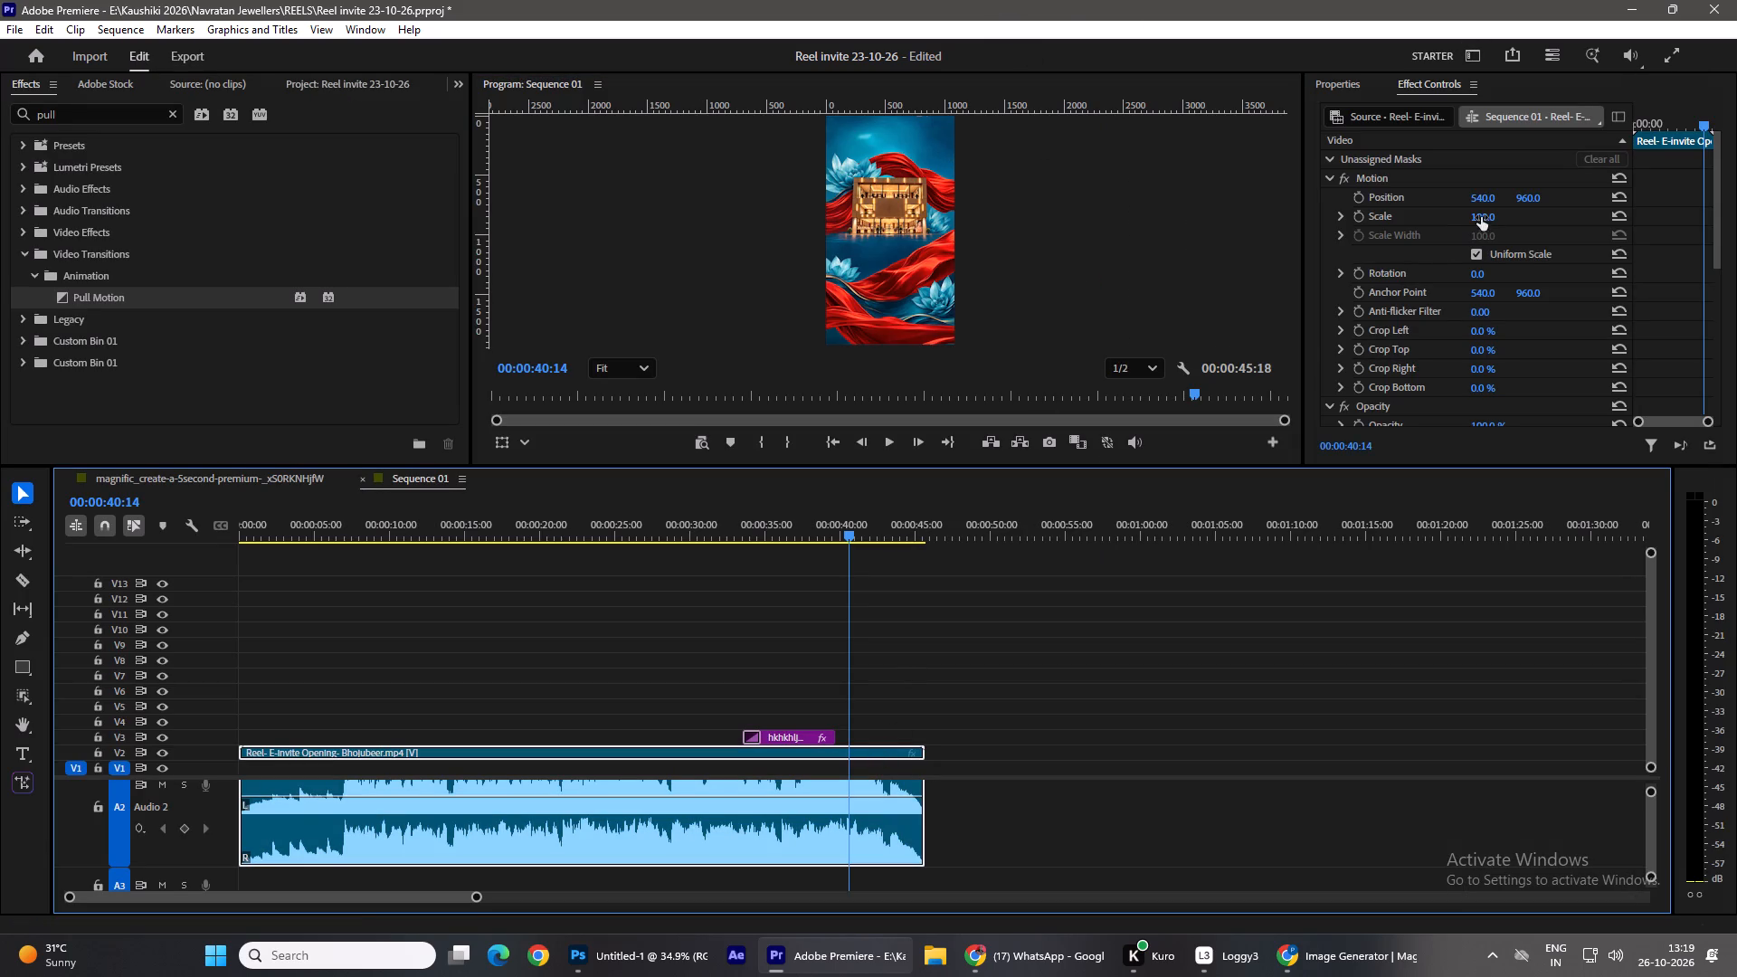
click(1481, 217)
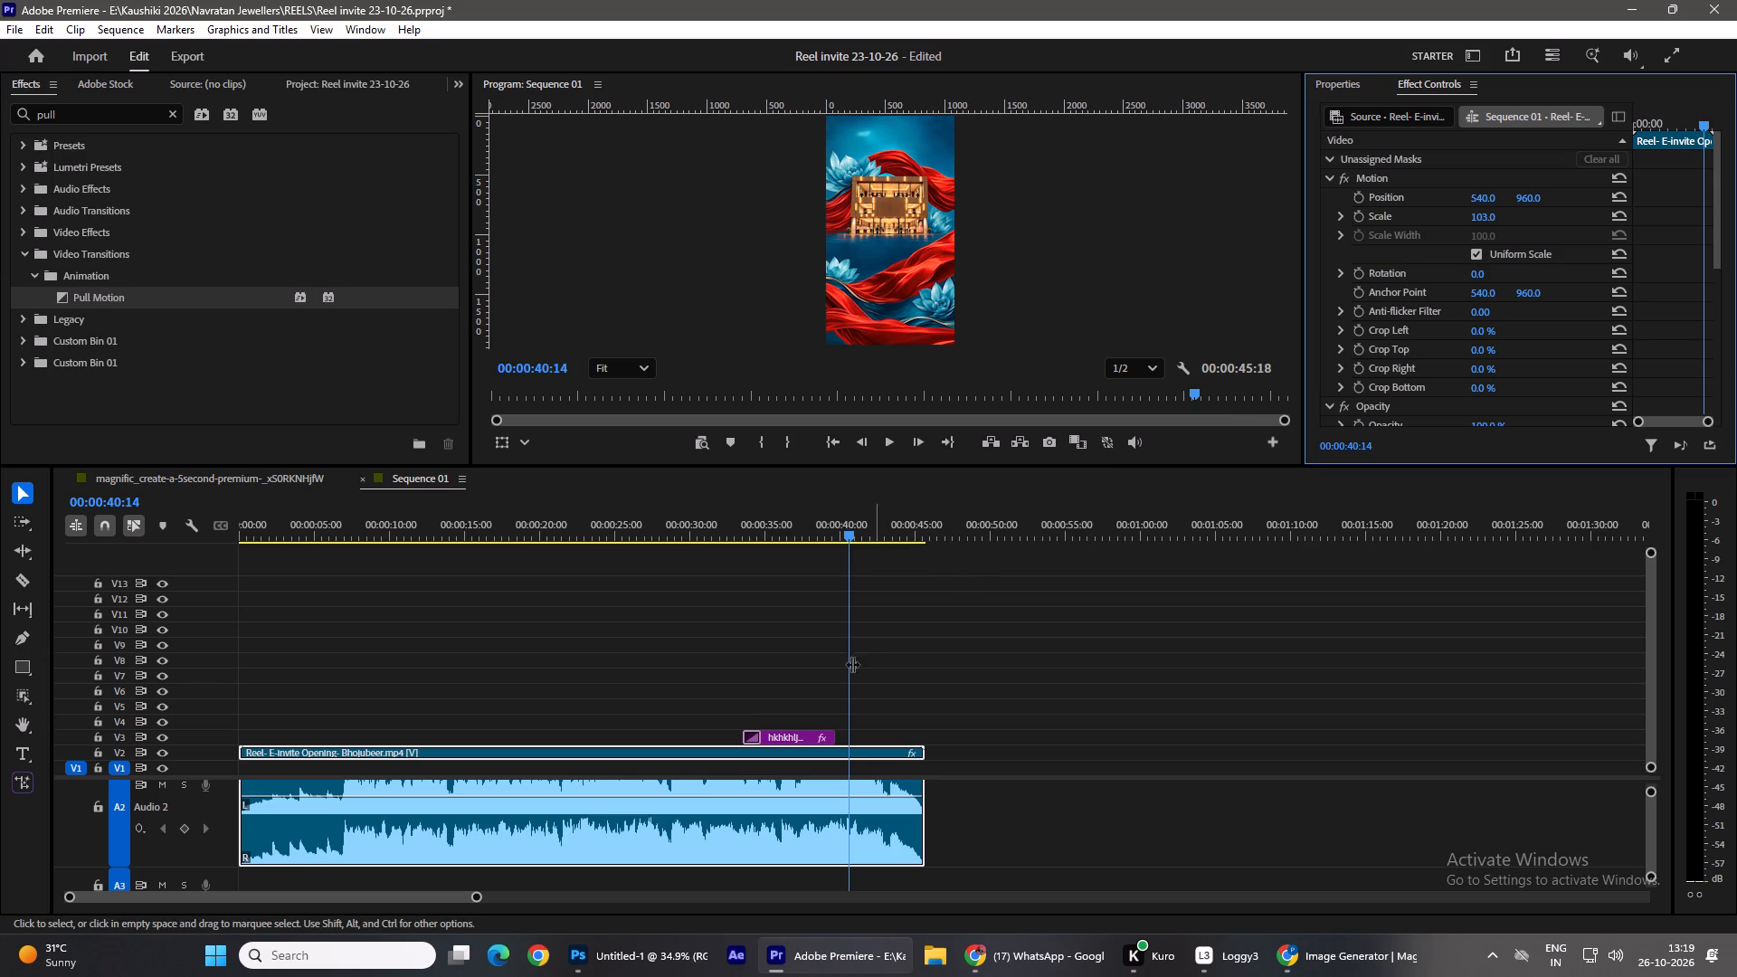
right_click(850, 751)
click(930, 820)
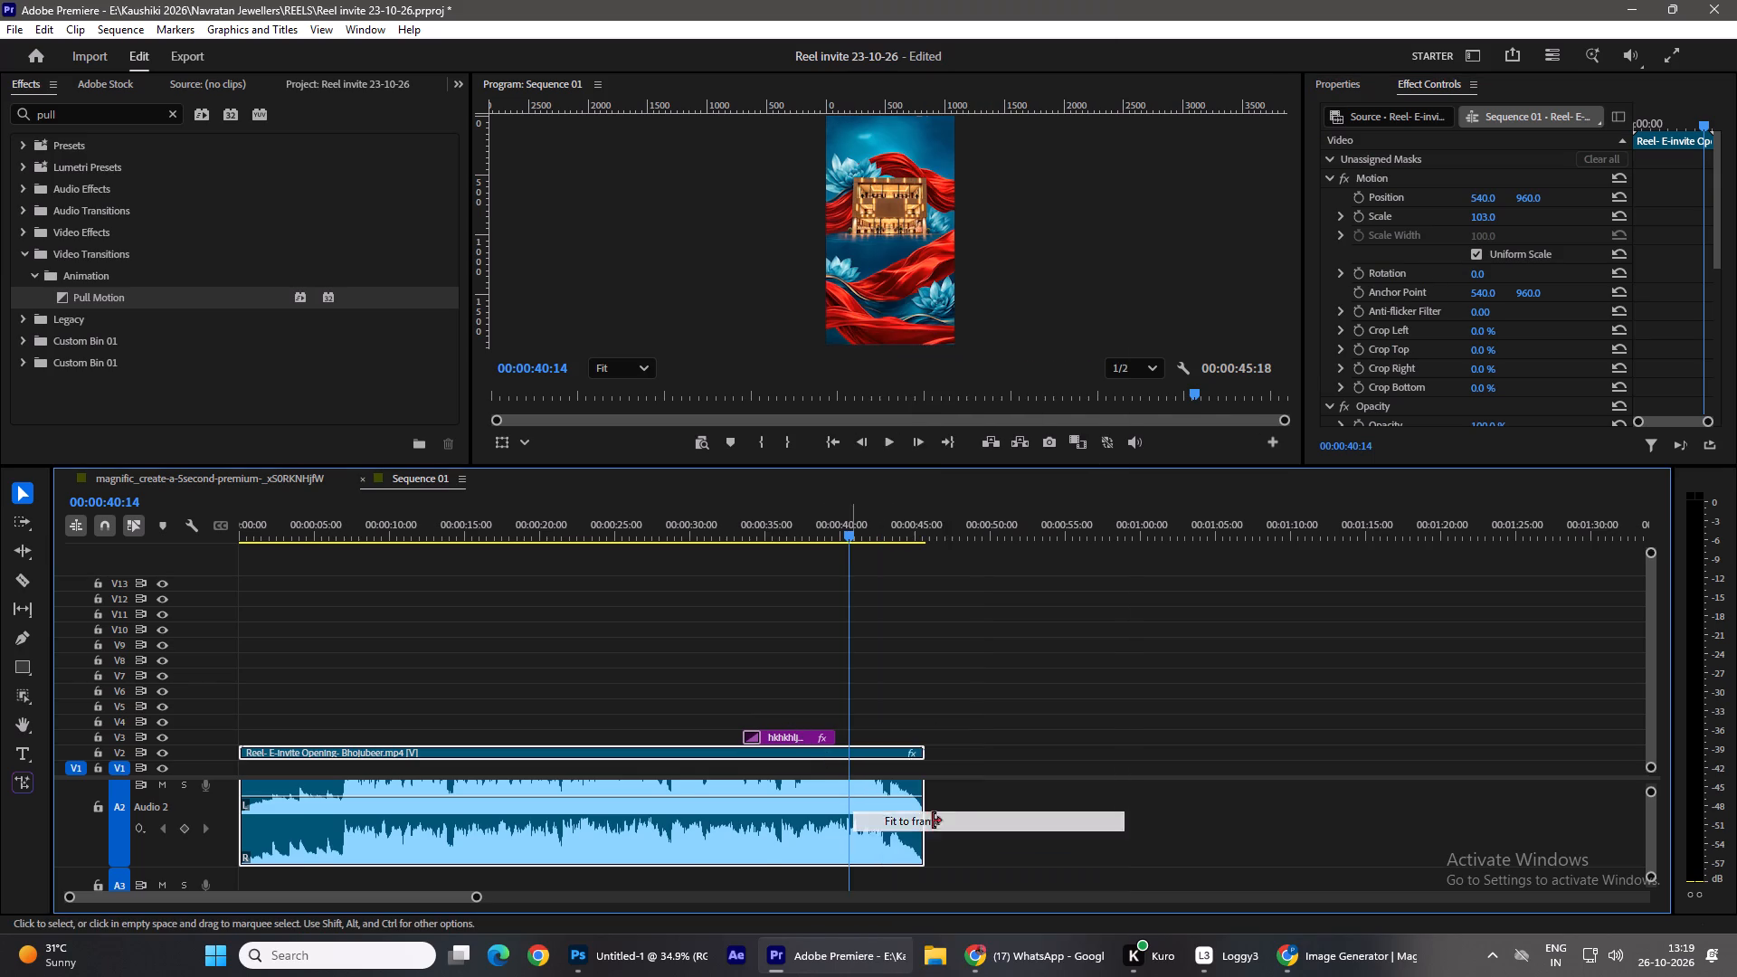
Return the playhead to 00:00:00:00 and export Sequence 01 with the copied file name Reel E-invite date changed- 26-10-26.mp4.
drag(858, 524, 48, 578)
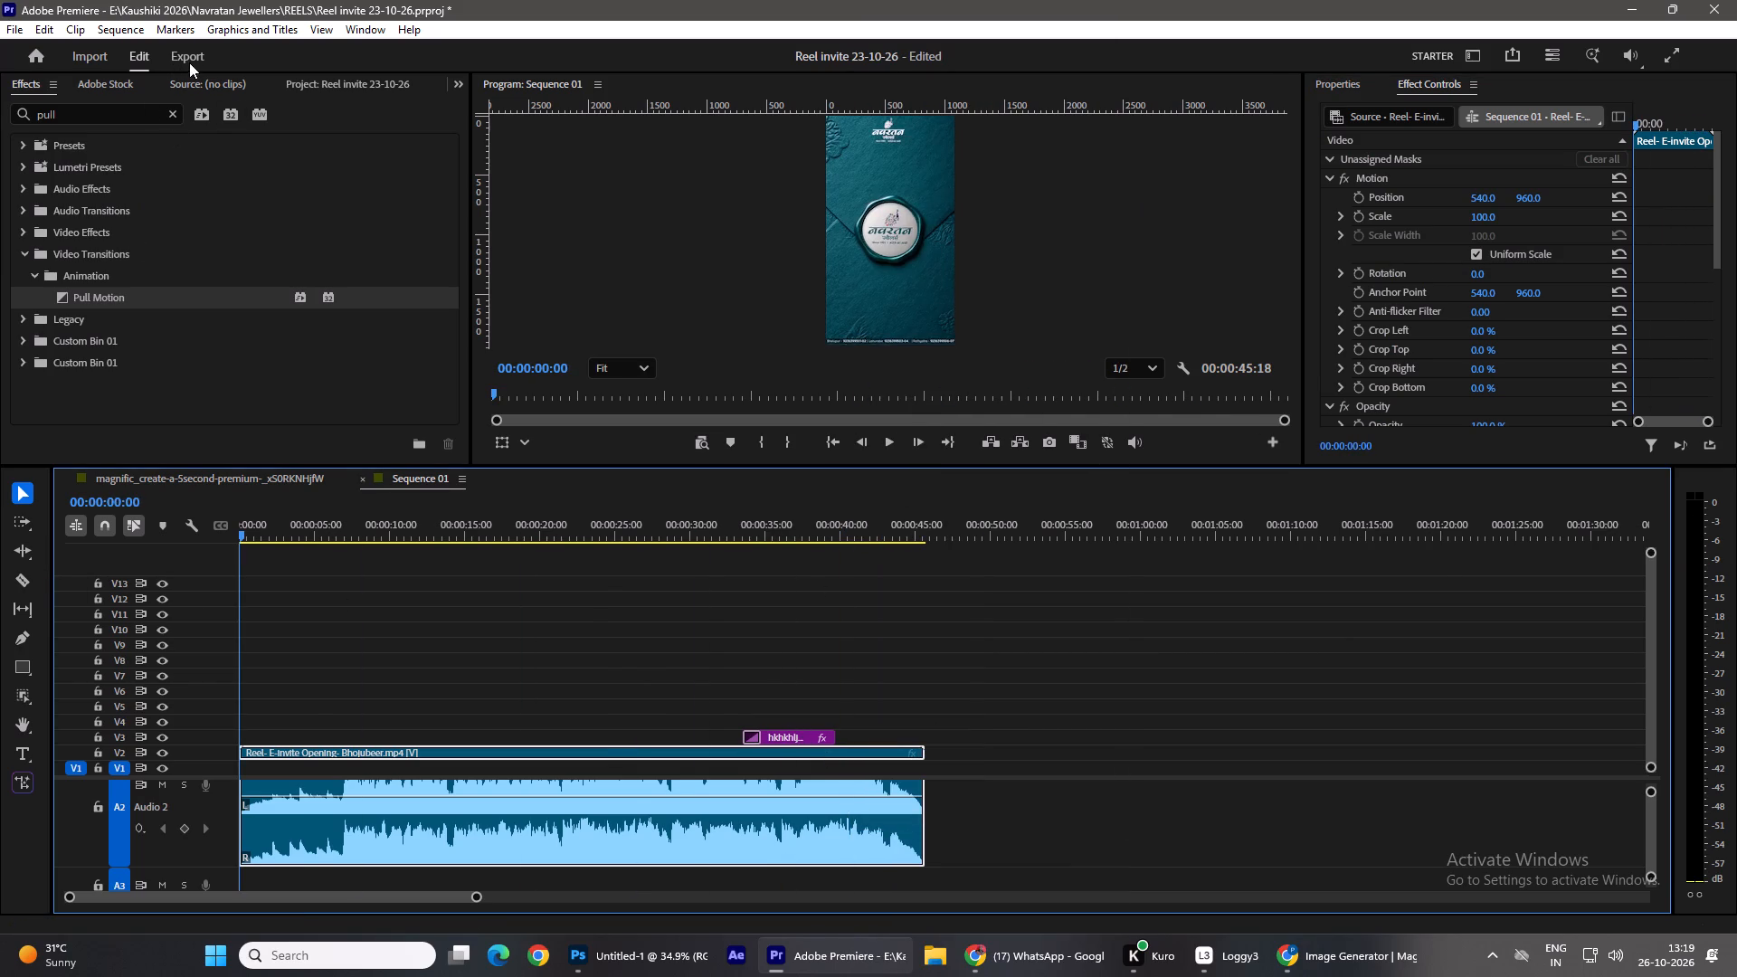
click(189, 62)
double_click(536, 145)
ctrl+double_click(536, 144)
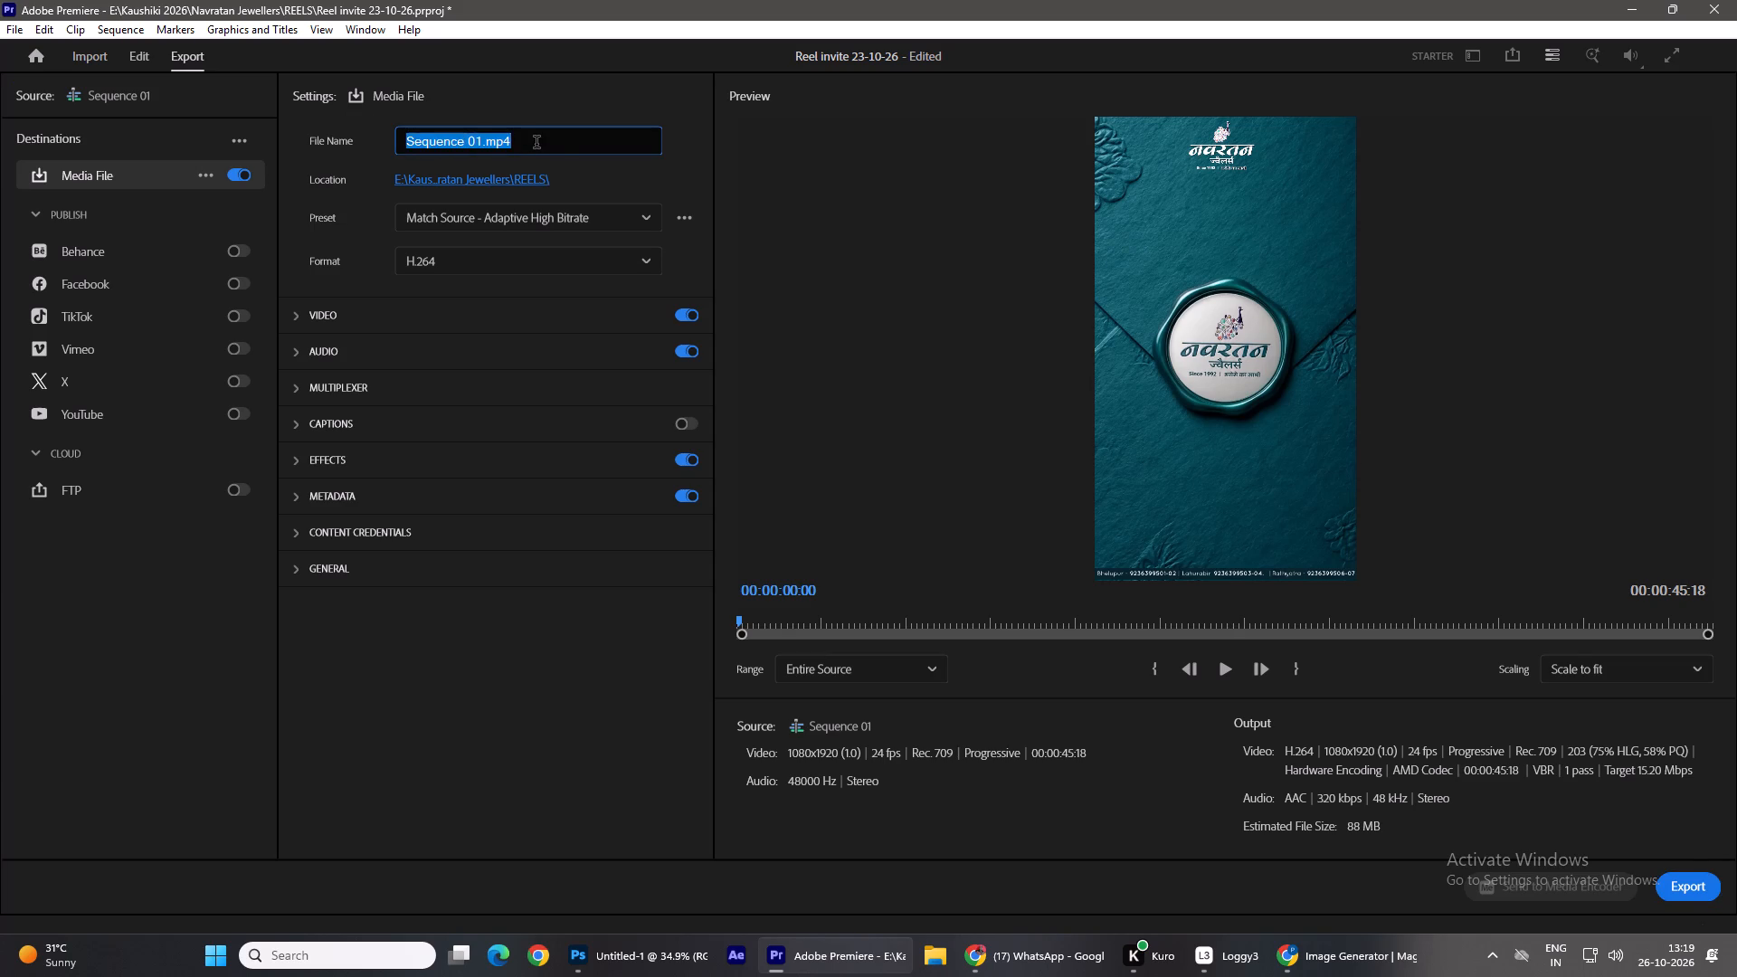
key(ctrl+v)
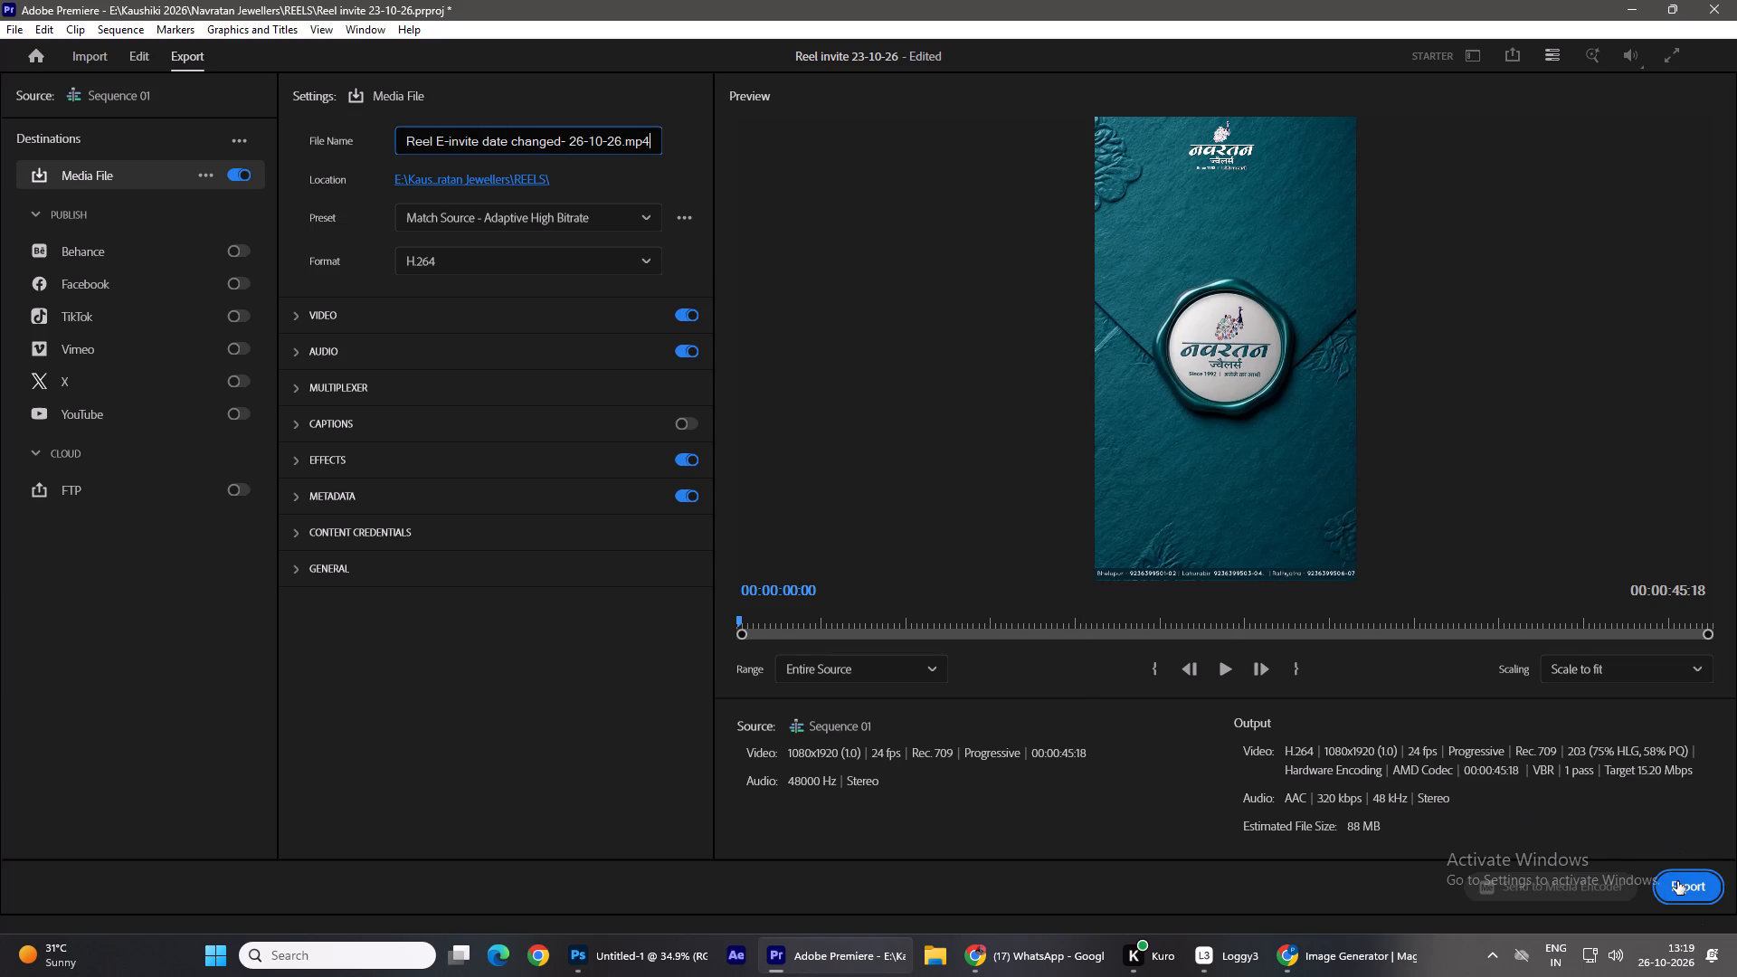
click(1677, 881)
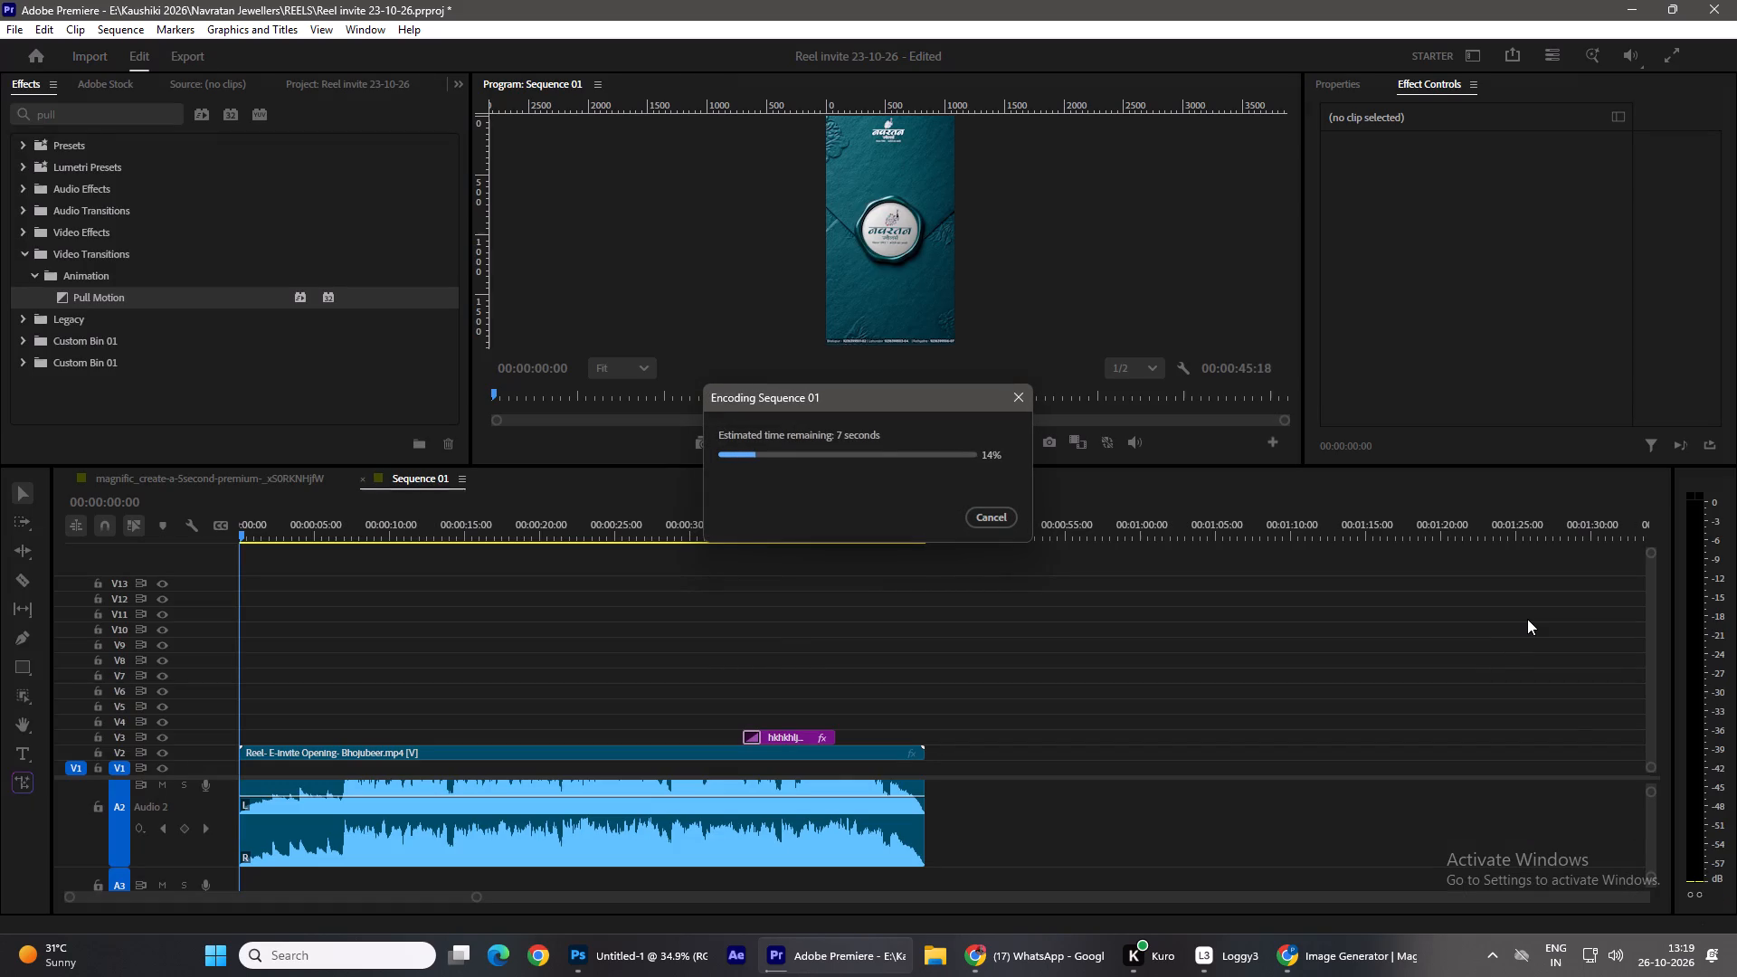